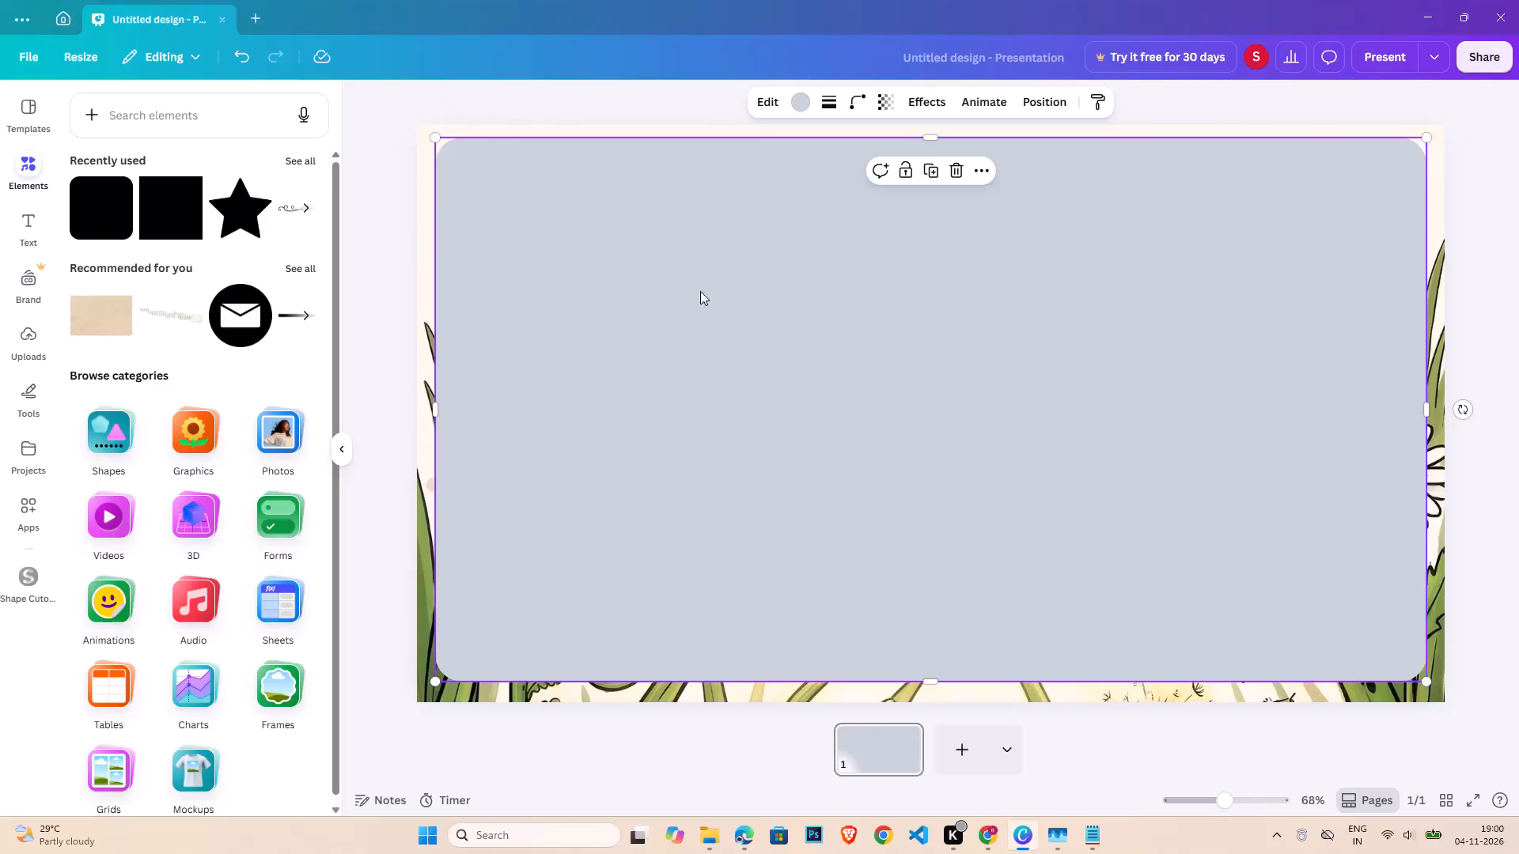
Delete the botanical background image behind the light blue-grey rounded rectangle.
{"action": "left_click", "coordinate": [805, 97]}
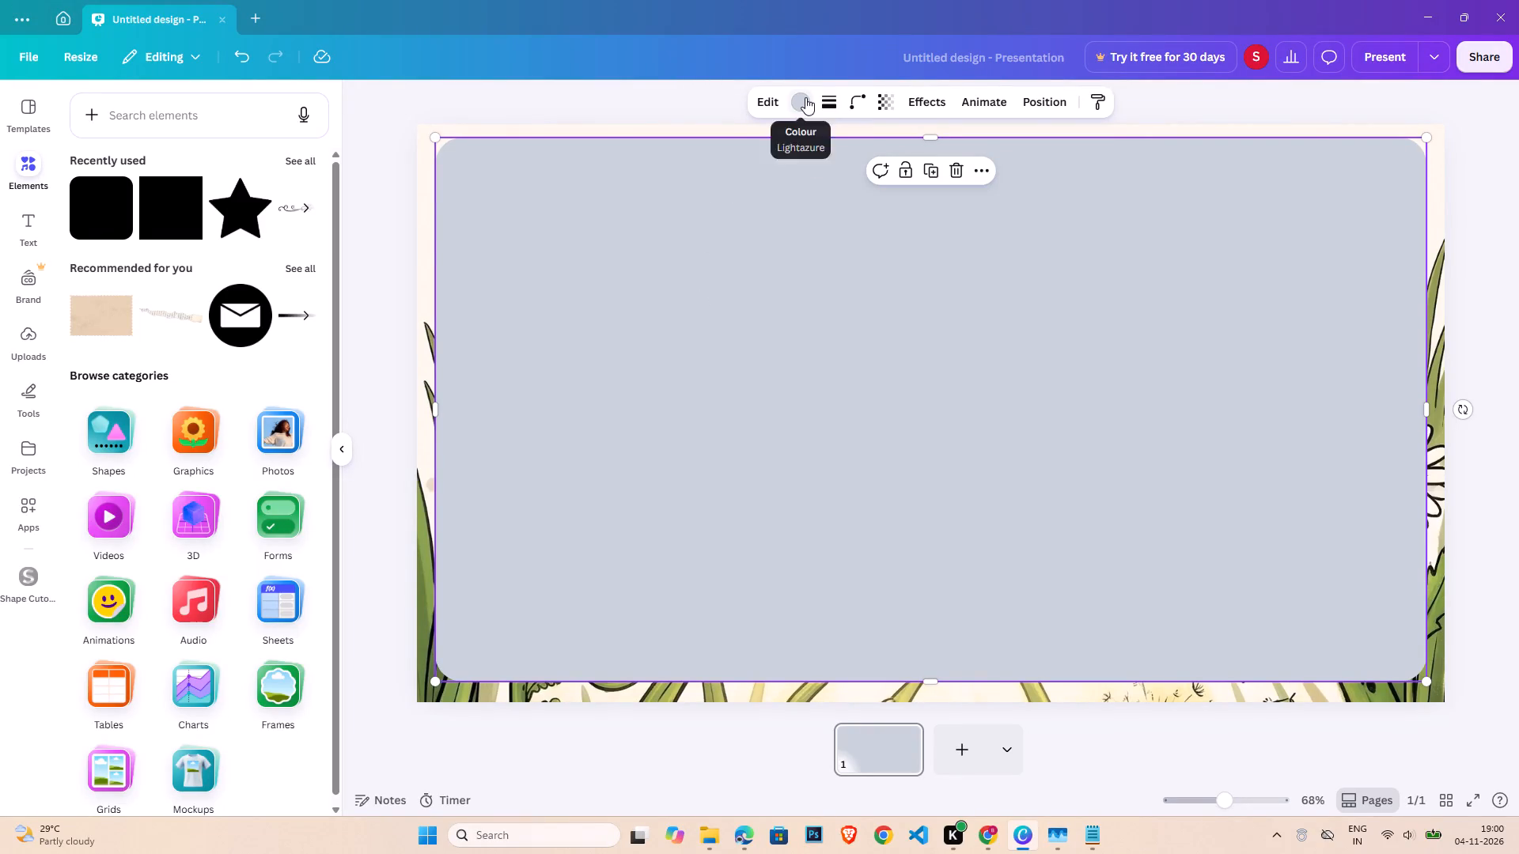
{"action": "left_click", "coordinate": [828, 108]}
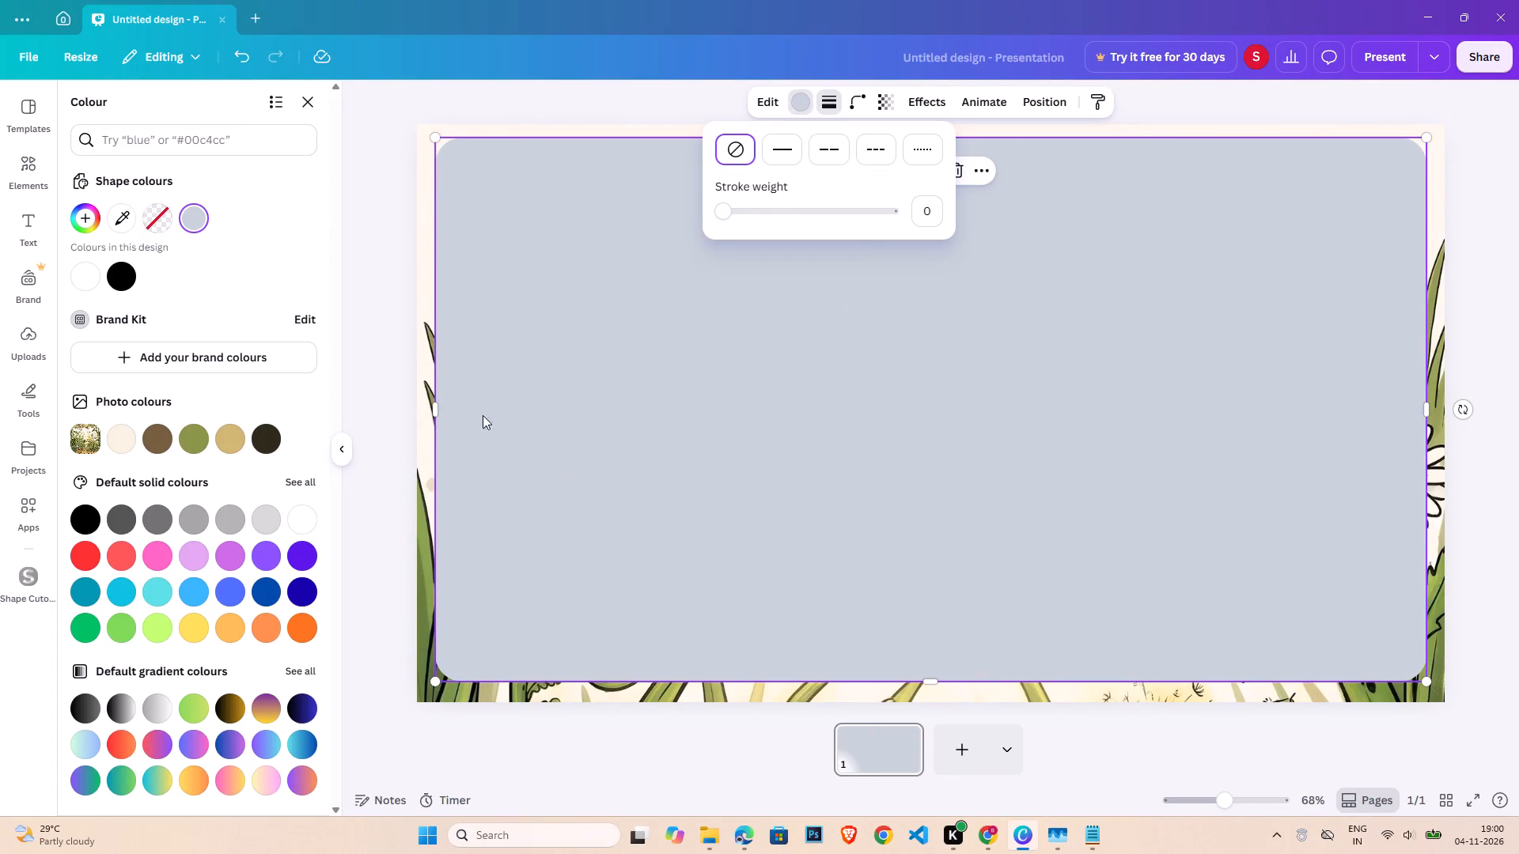
{"action": "left_click", "coordinate": [419, 353]}
{"action": "key", "text": "Delete"}
Move the rounded rectangle to the page's top-left corner and enlarge it to about 1,928 × 1,091 to cover the page.
{"action": "left_click_drag", "start_coordinate": [634, 434], "coordinate": [612, 420]}
{"action": "left_click", "coordinate": [626, 420]}
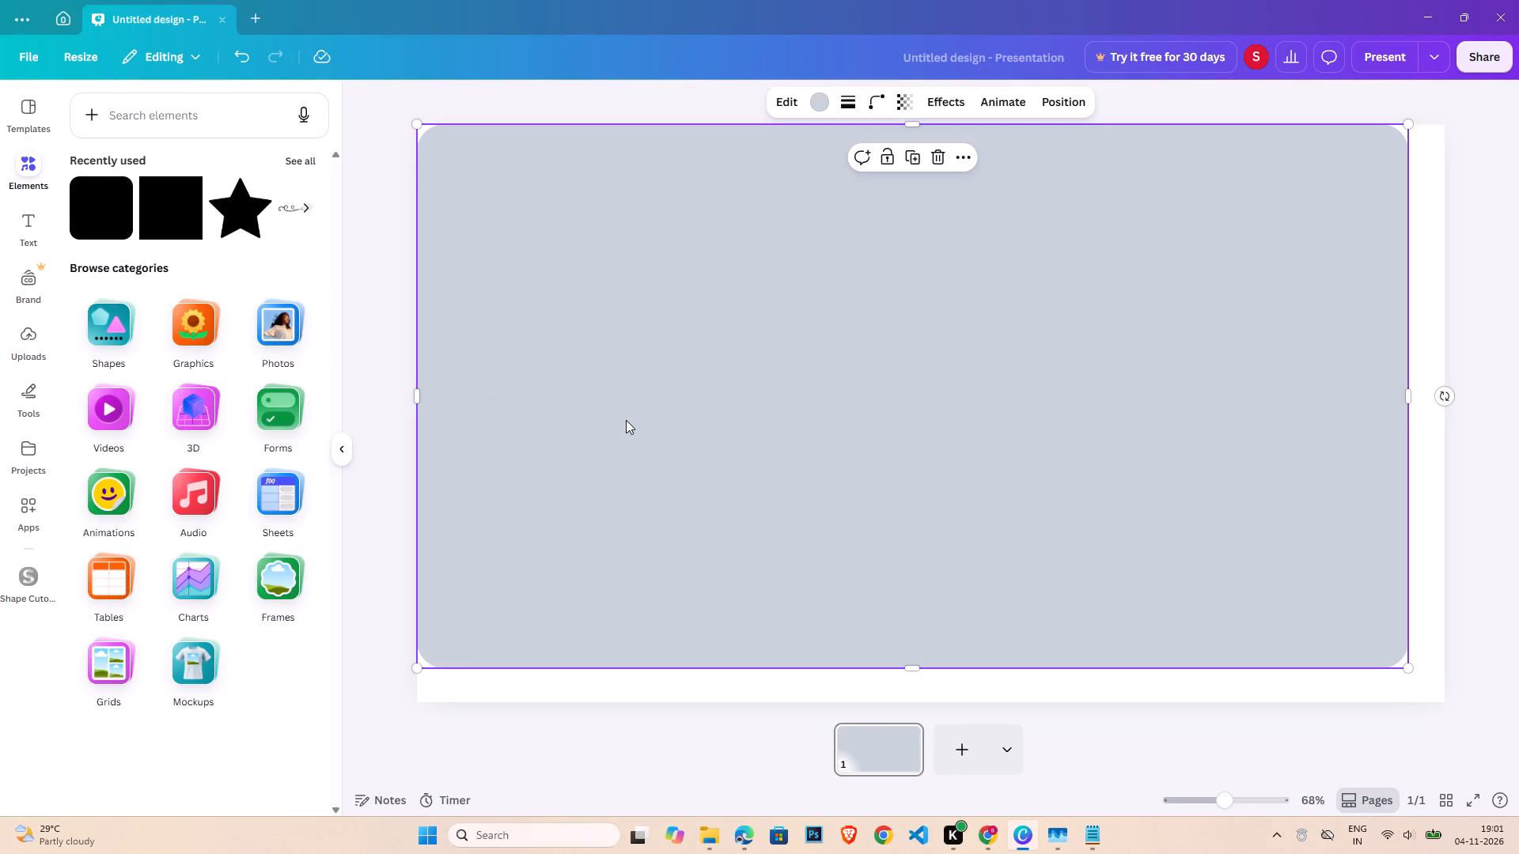
{"action": "left_click", "coordinate": [1505, 499]}
{"action": "left_click", "coordinate": [1292, 470]}
{"action": "left_click_drag", "start_coordinate": [1407, 665], "coordinate": [1448, 705]}
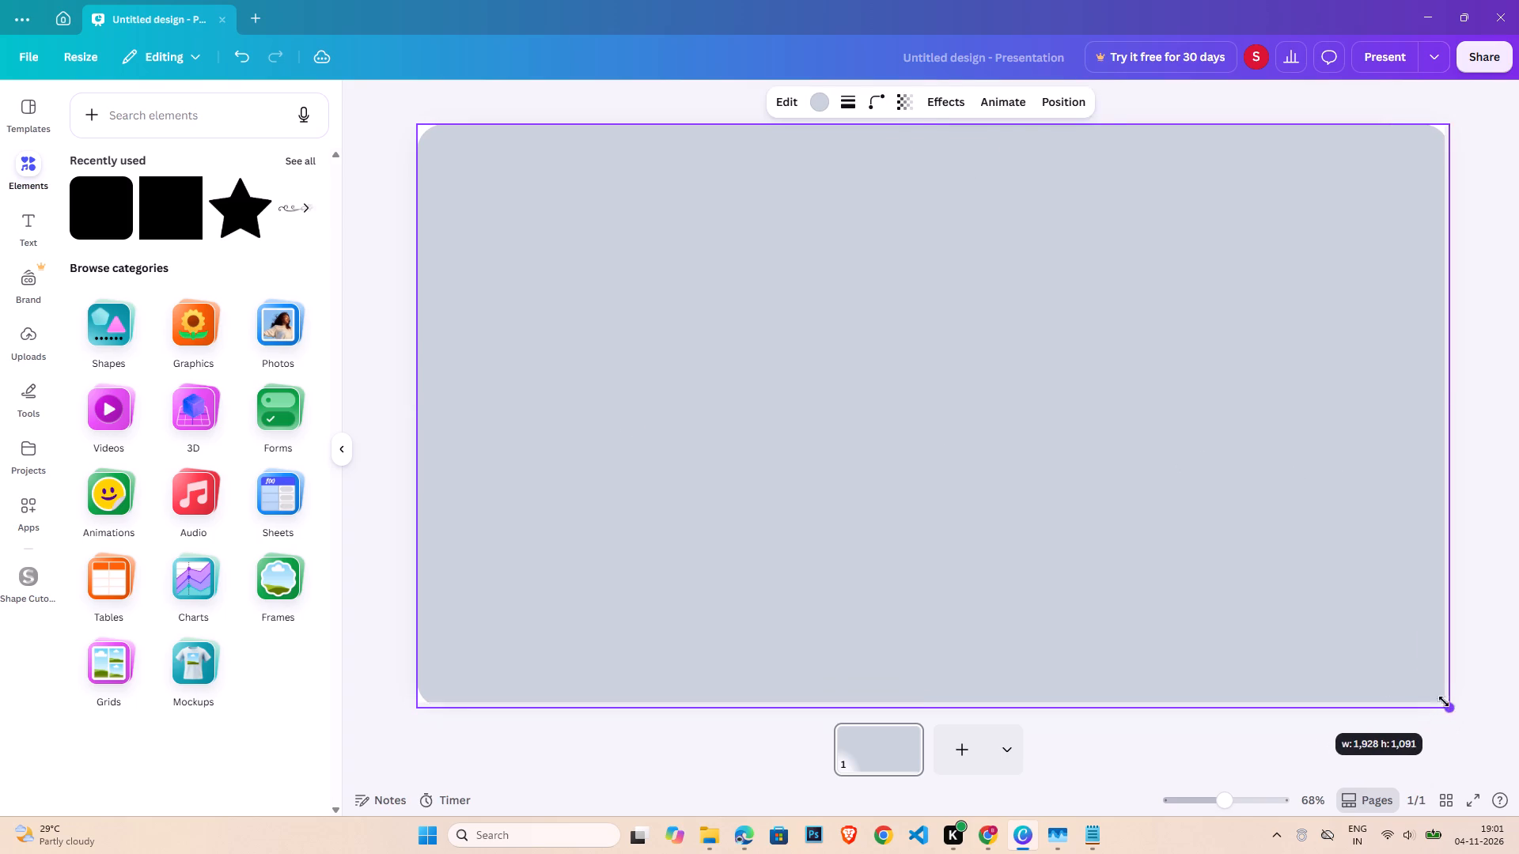
Close the presentation design and create a new custom-size design of 148 × 210 px.
{"action": "left_click", "coordinate": [263, 23]}
{"action": "left_click", "coordinate": [226, 21]}
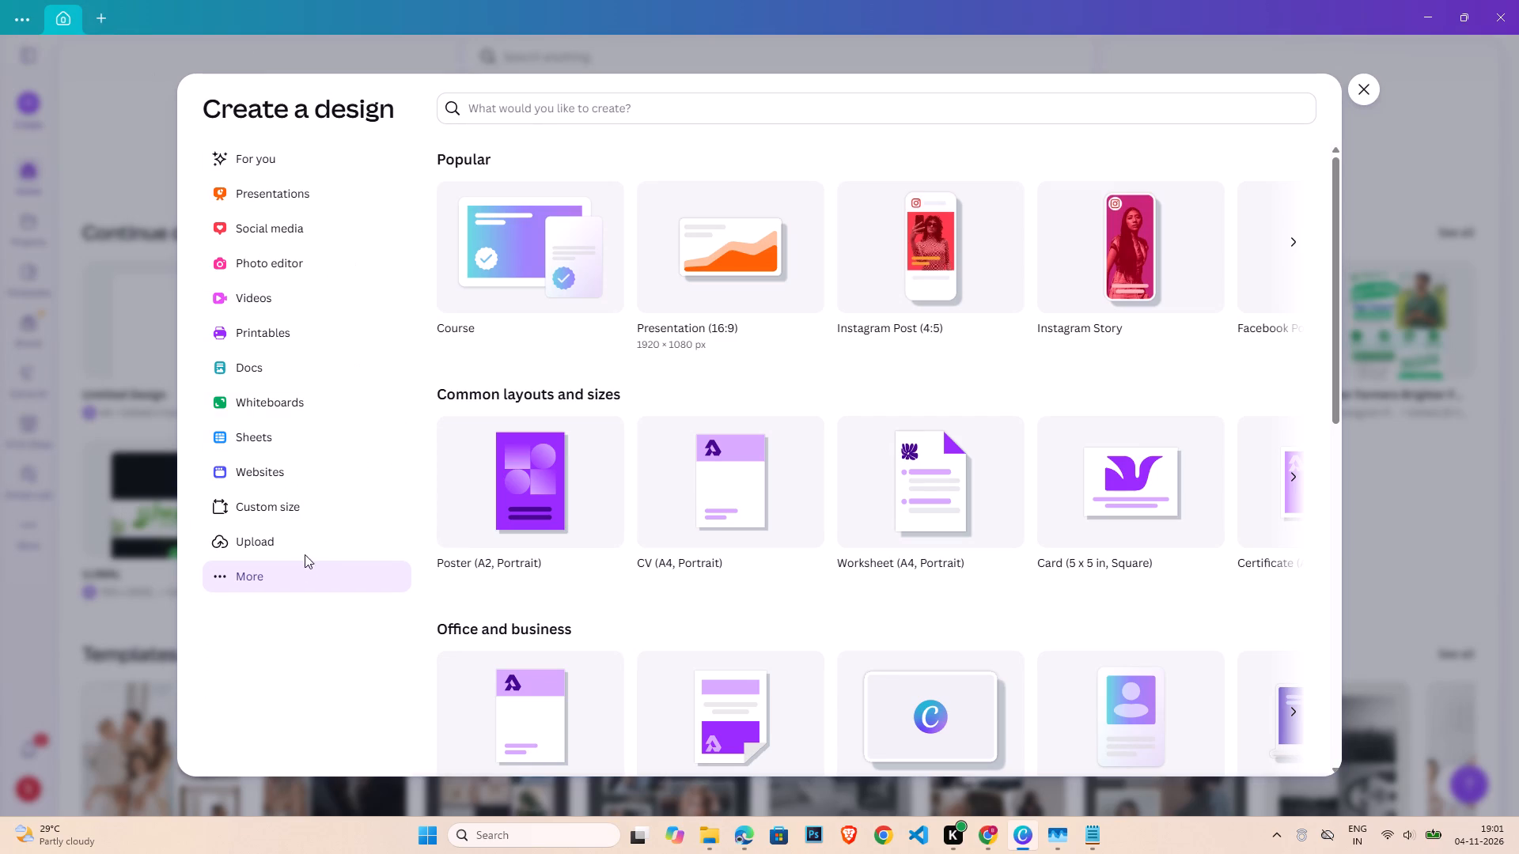
{"action": "left_click", "coordinate": [302, 514]}
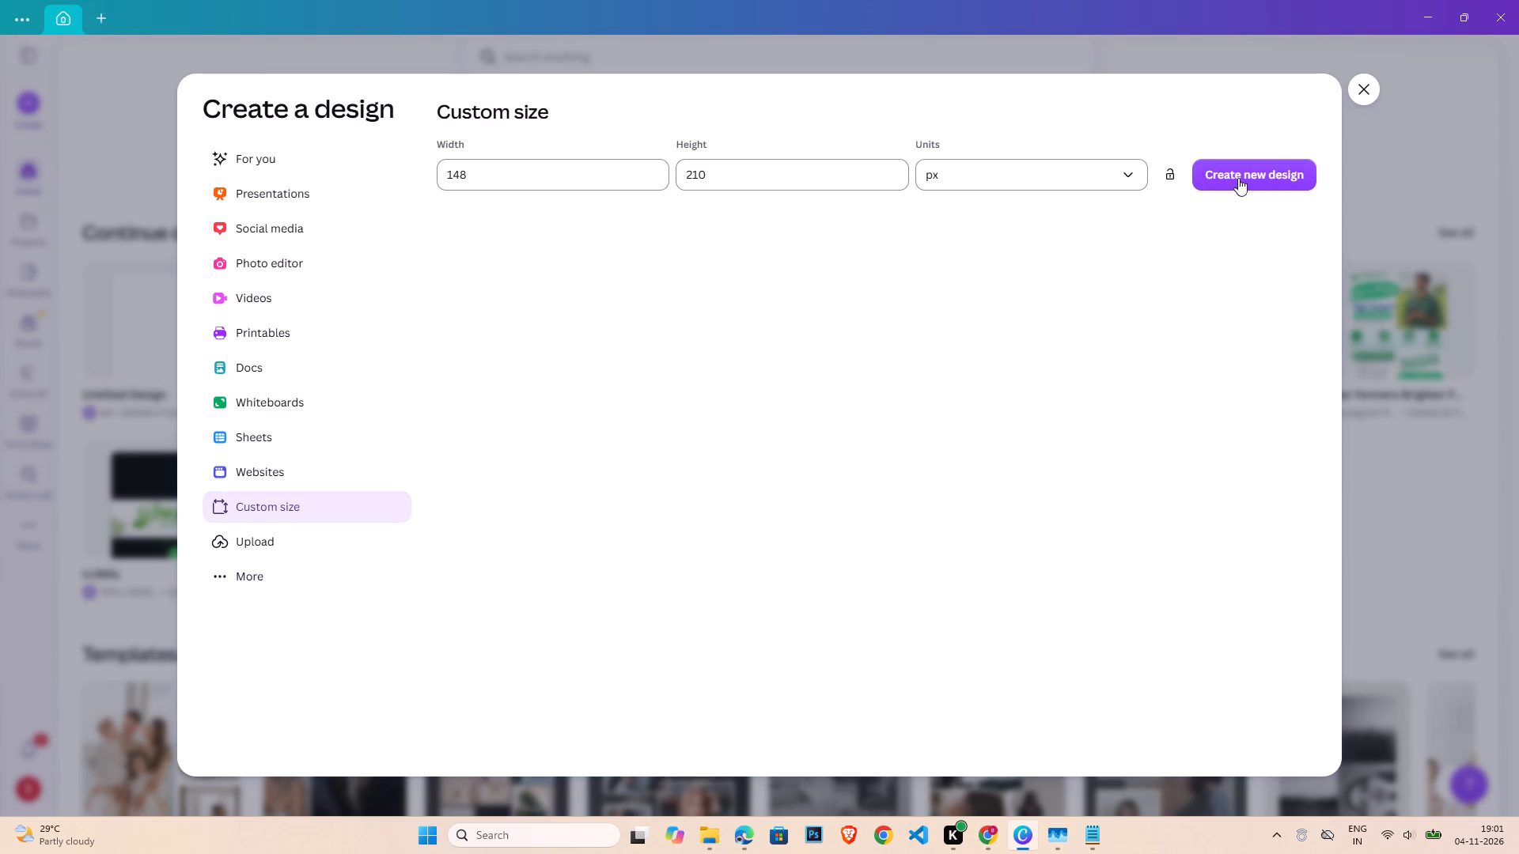
{"action": "left_click", "coordinate": [1238, 174]}
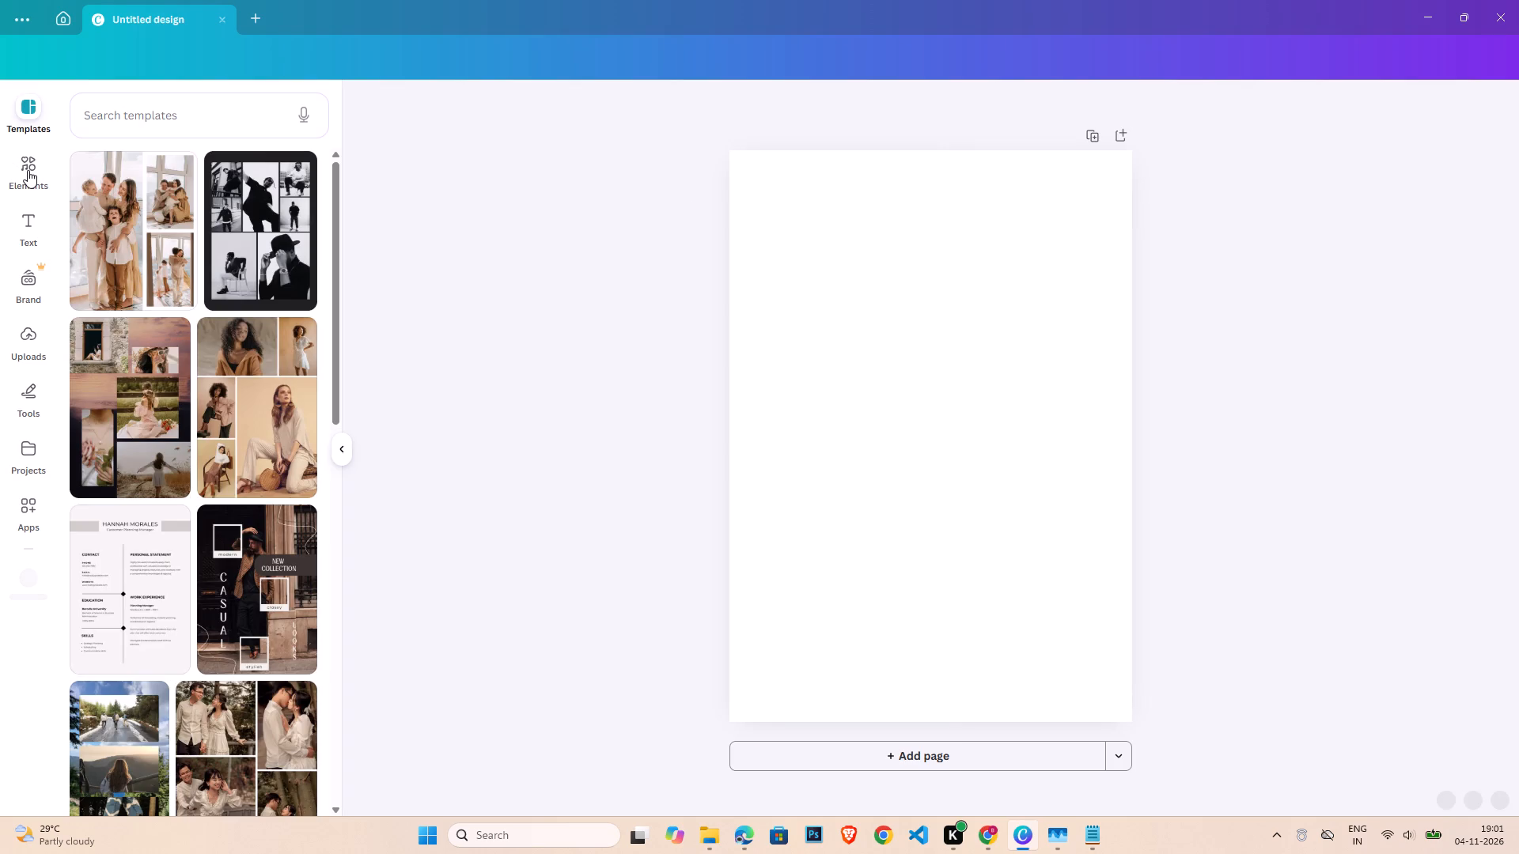
Search the element graphics for "grass" and add the green quarter-circle hill with small grass tufts to the page.
{"action": "left_click", "coordinate": [23, 171]}
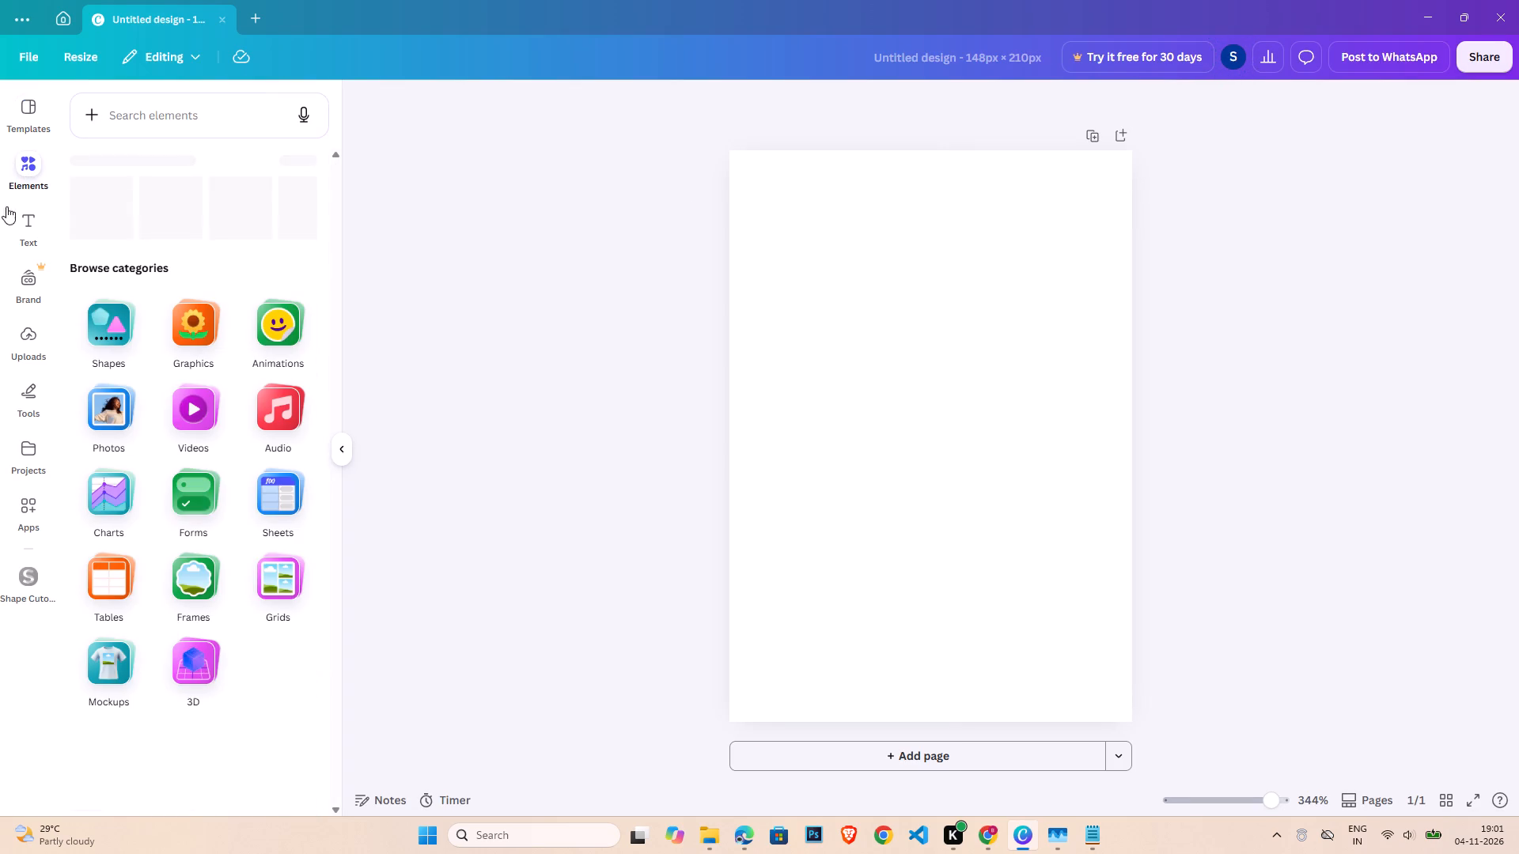
{"action": "left_click", "coordinate": [1395, 361]}
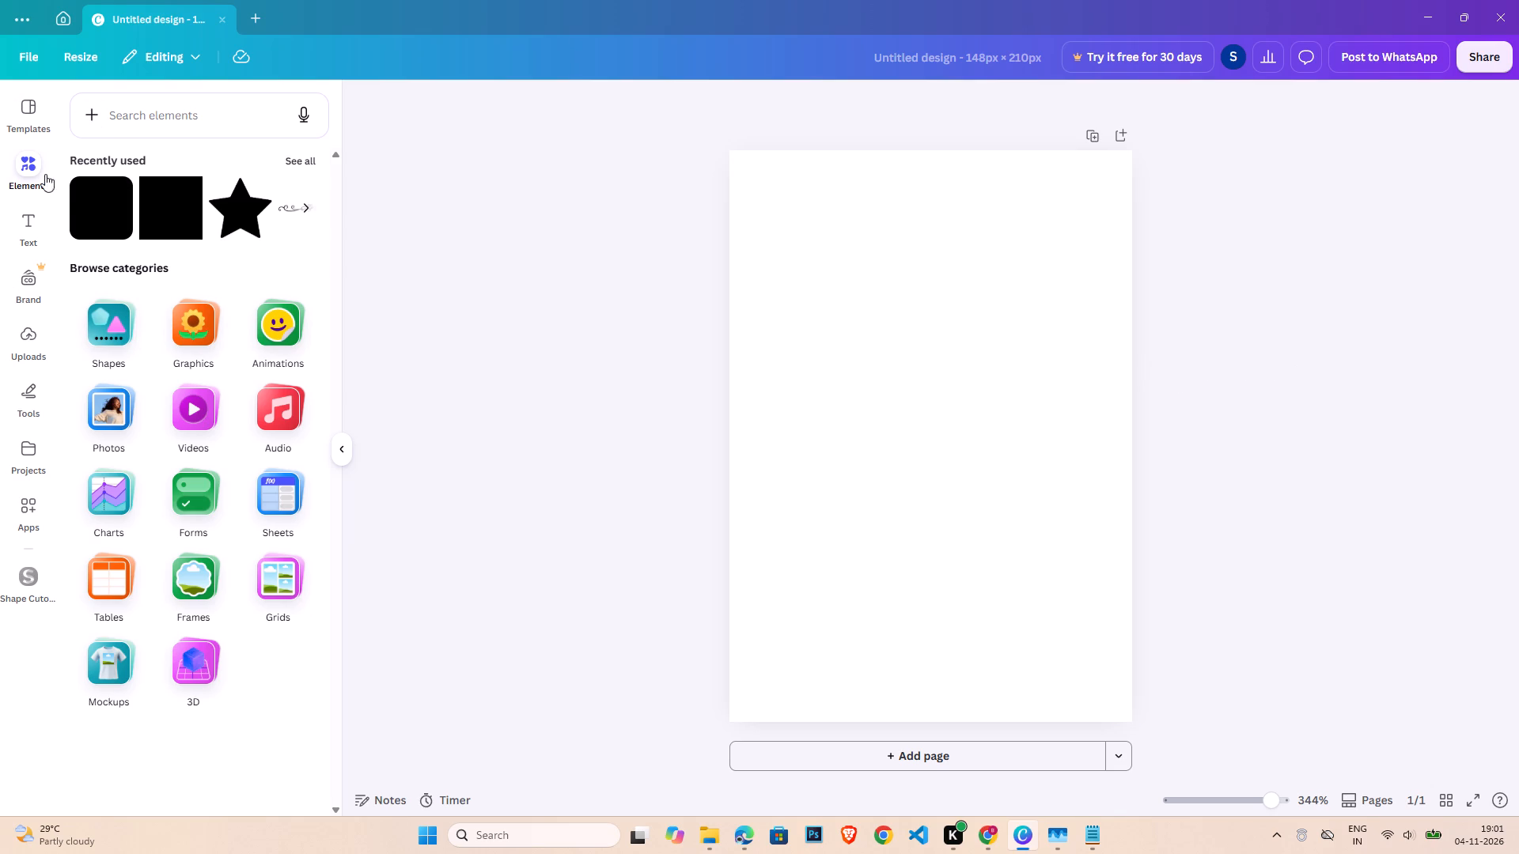
{"action": "left_click", "coordinate": [122, 122]}
{"action": "type", "text": "grass"}
{"action": "key", "text": "Return"}
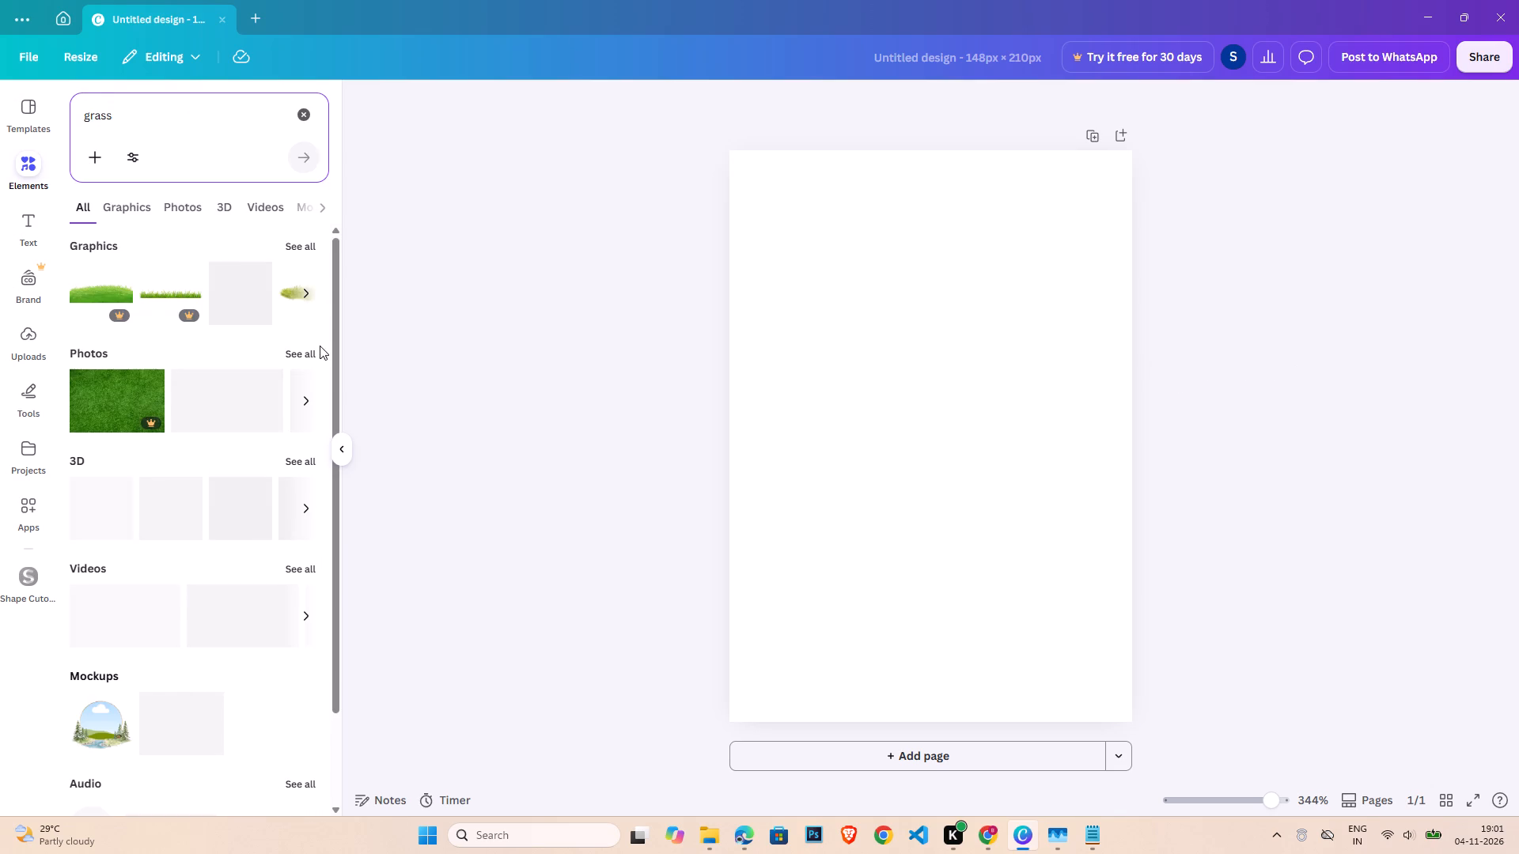
{"action": "left_click", "coordinate": [301, 248]}
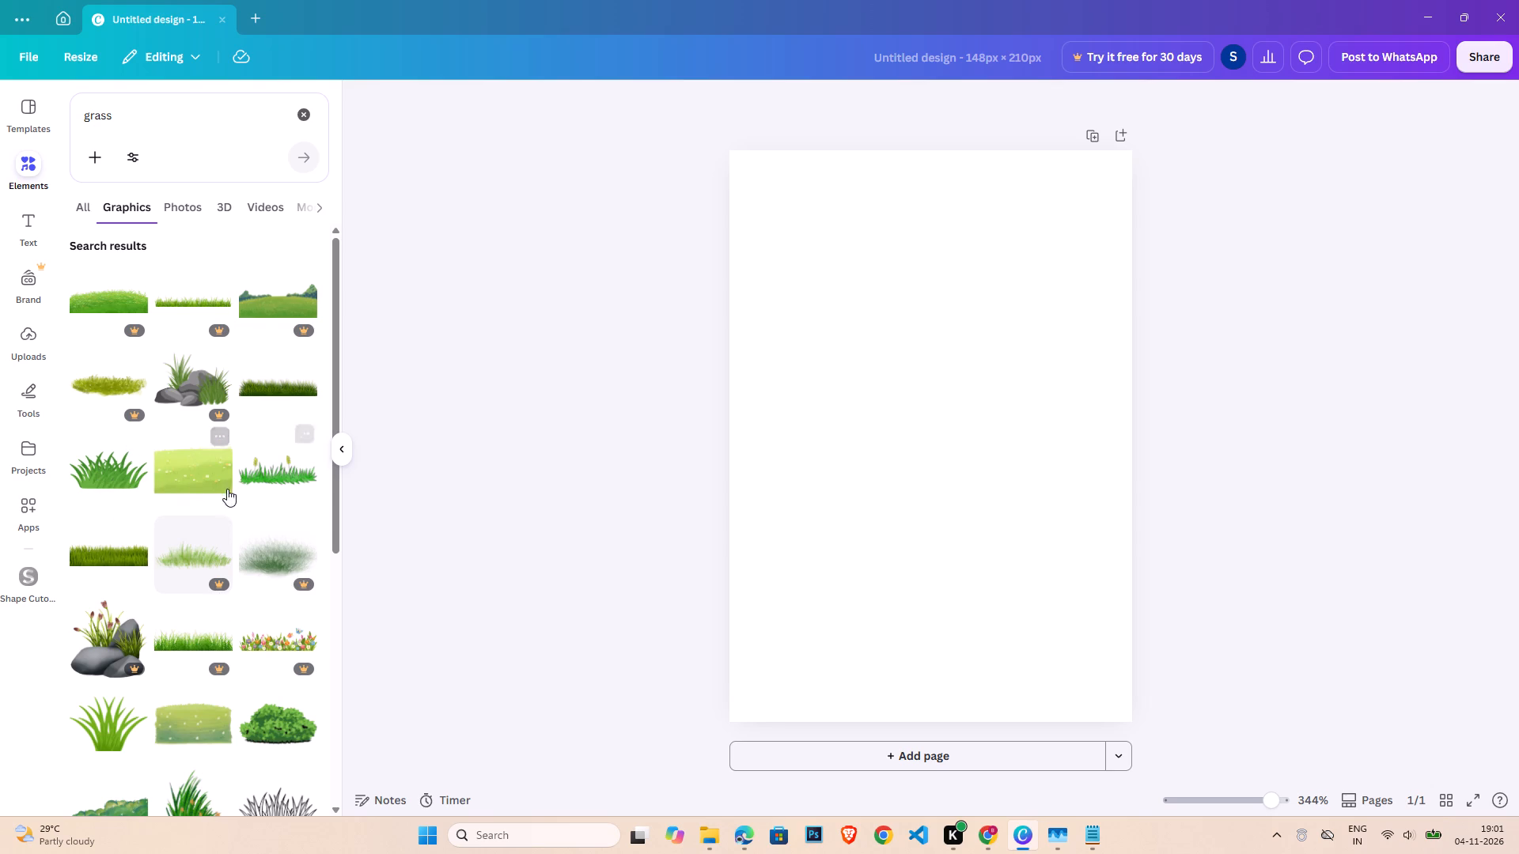
{"action": "scroll", "coordinate": [222, 542], "scroll_direction": "down", "scroll_amount": 3}
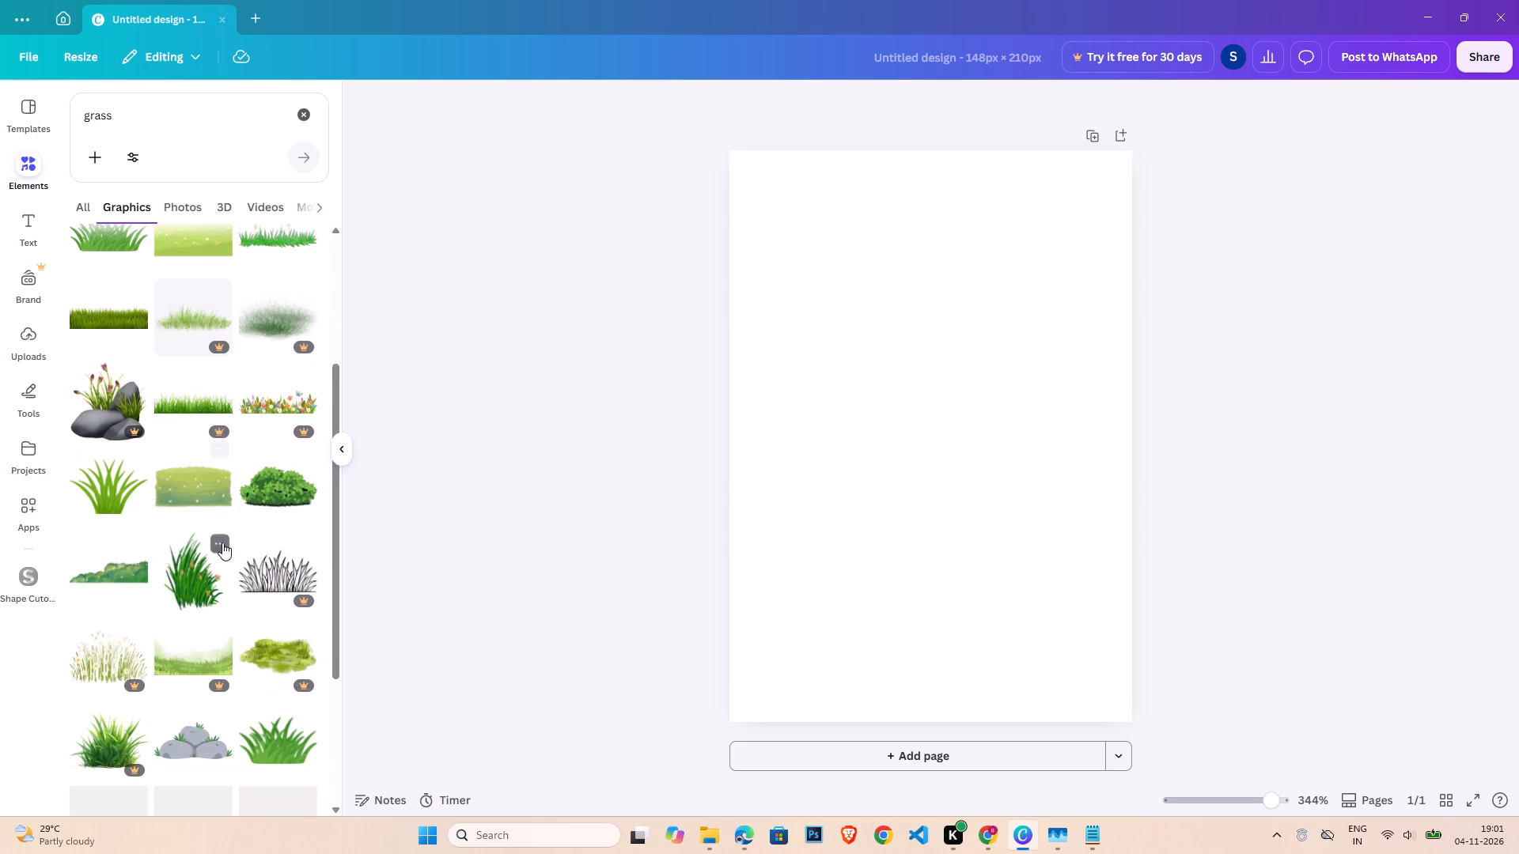
{"action": "scroll", "coordinate": [223, 542], "scroll_direction": "down", "scroll_amount": 7}
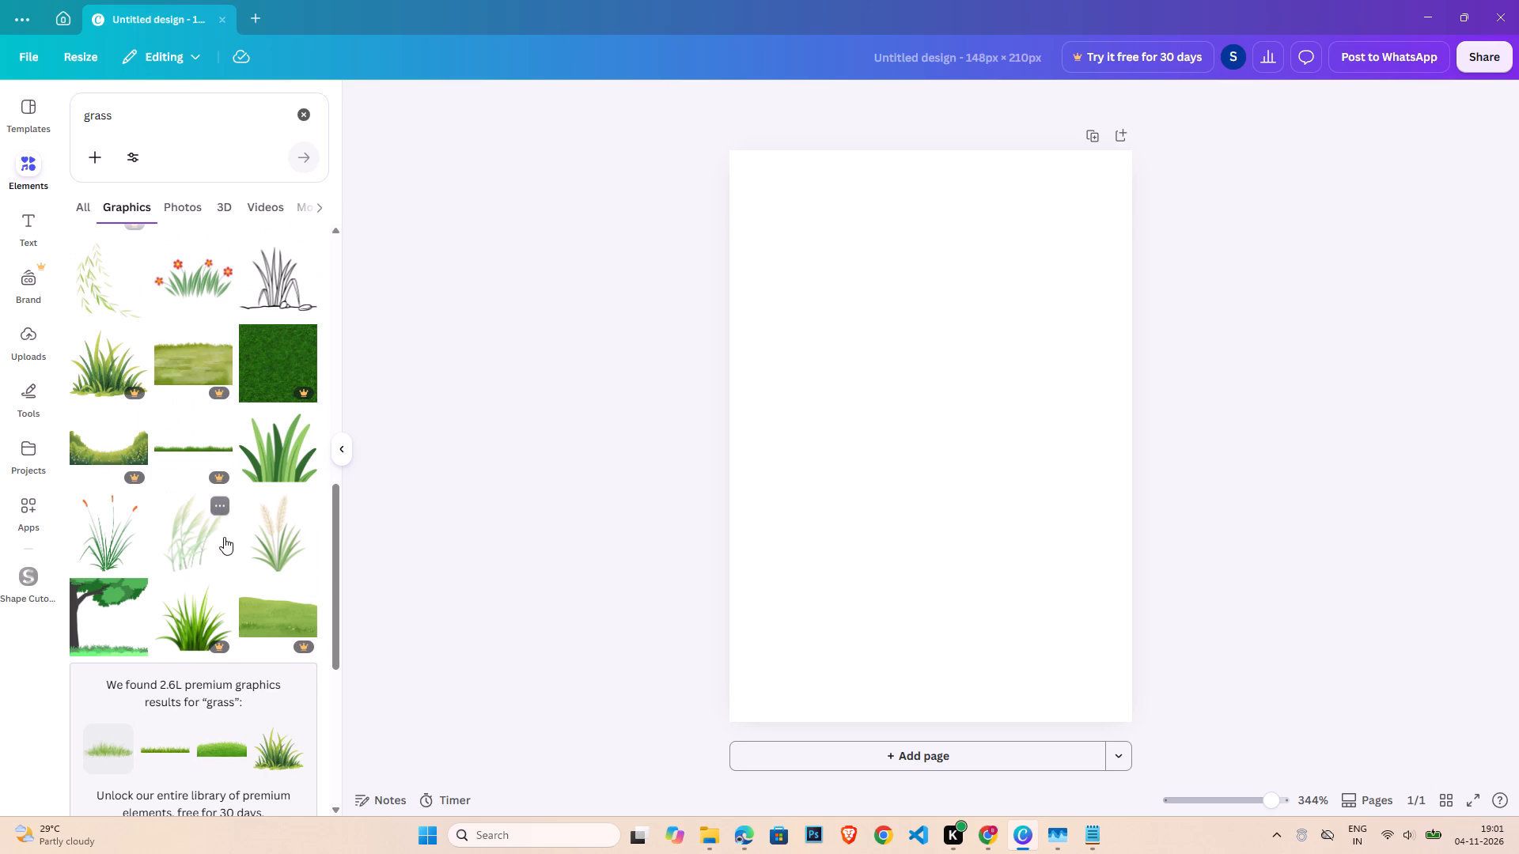
{"action": "scroll", "coordinate": [224, 537], "scroll_direction": "down", "scroll_amount": 7}
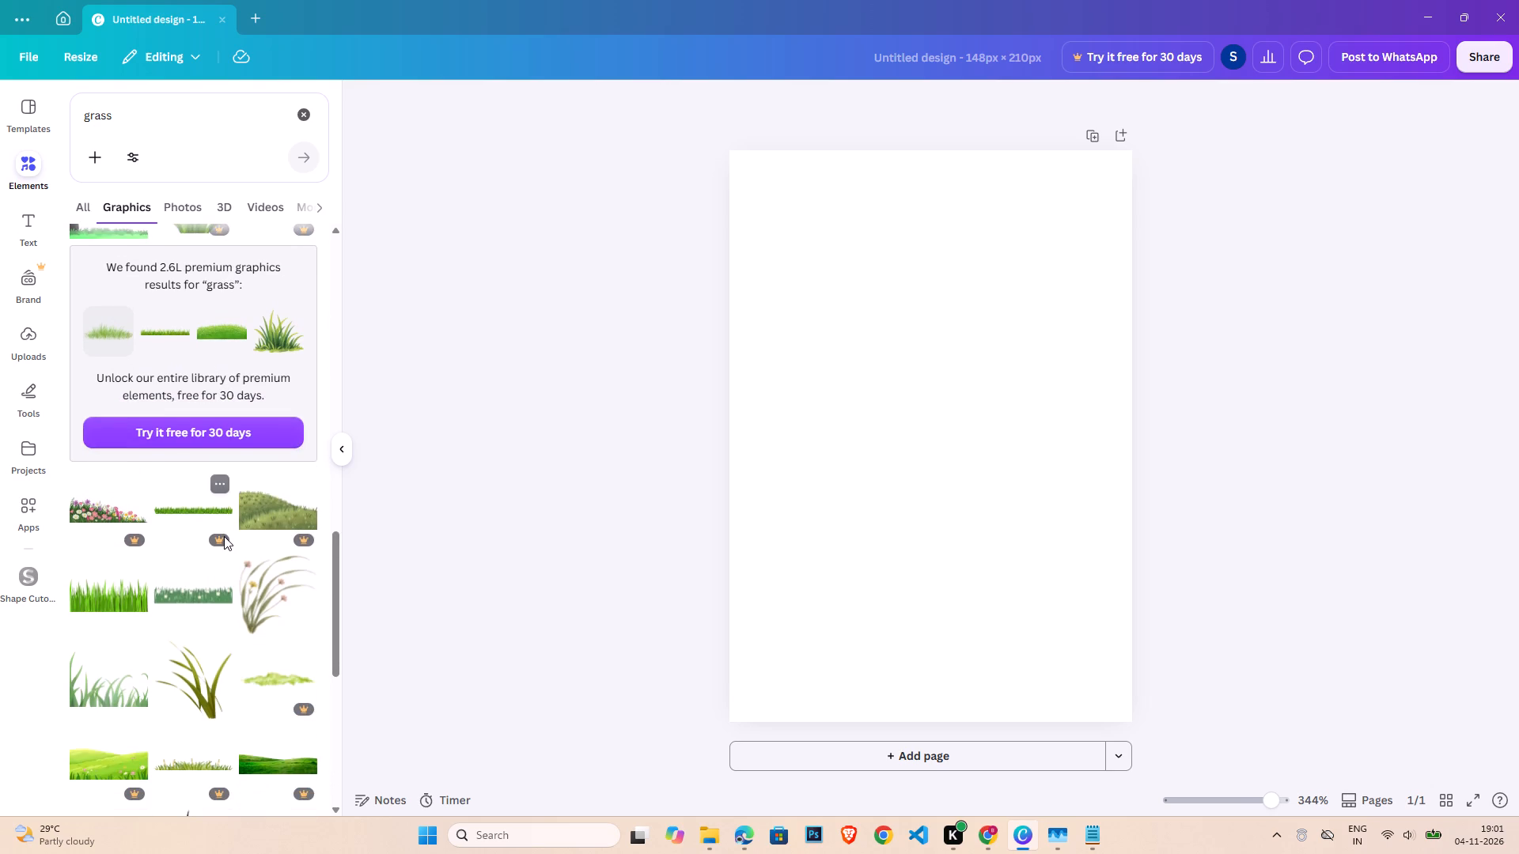
{"action": "scroll", "coordinate": [223, 536], "scroll_direction": "down", "scroll_amount": 6}
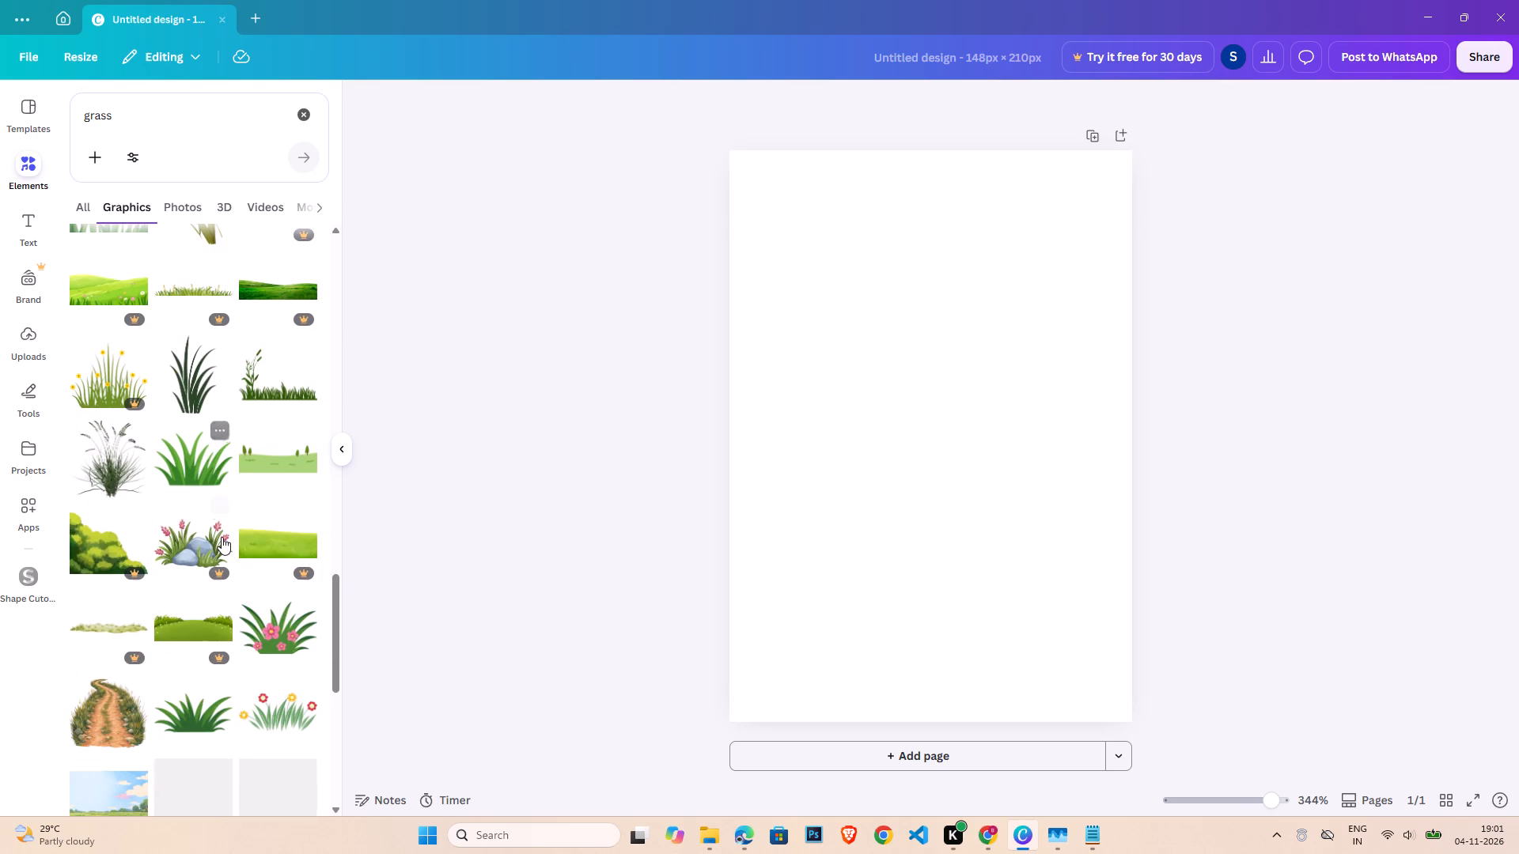
{"action": "scroll", "coordinate": [222, 537], "scroll_direction": "down", "scroll_amount": 3}
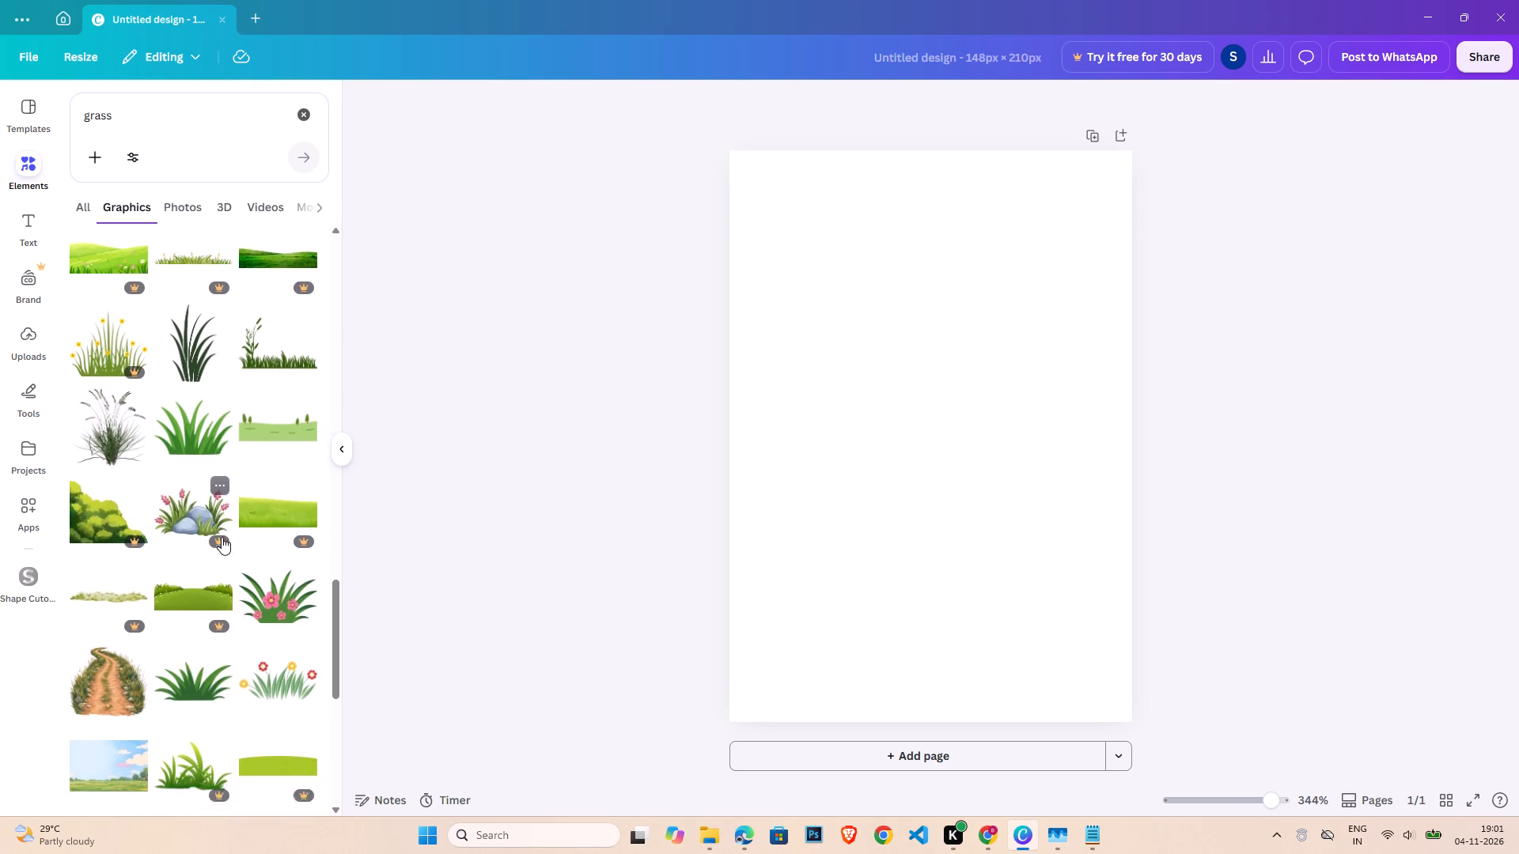
{"action": "scroll", "coordinate": [222, 537], "scroll_direction": "down", "scroll_amount": 1}
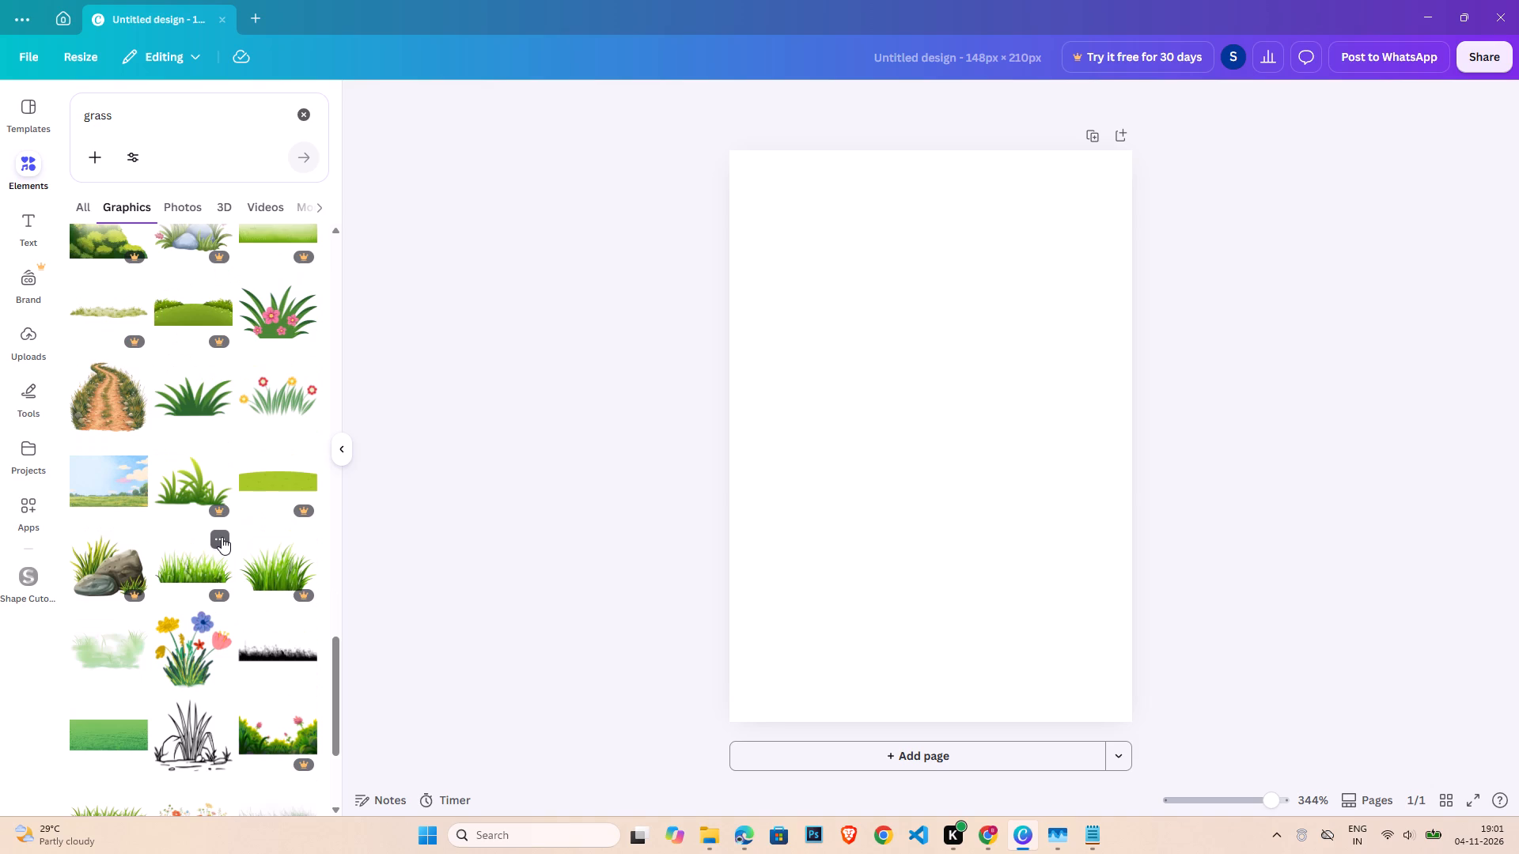
{"action": "scroll", "coordinate": [222, 537], "scroll_direction": "down", "scroll_amount": 7}
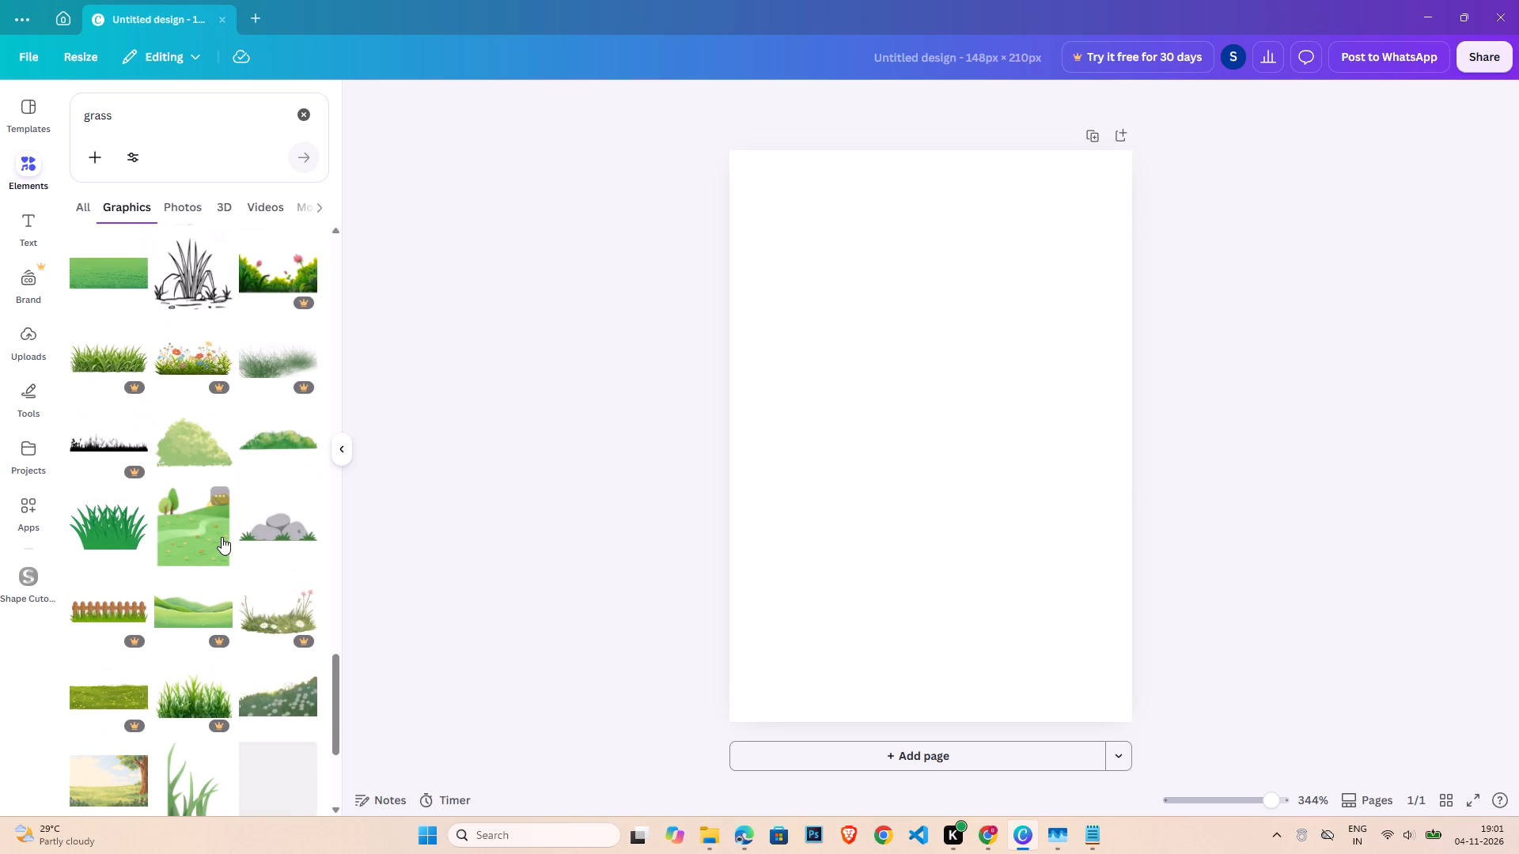
{"action": "scroll", "coordinate": [222, 537], "scroll_direction": "down", "scroll_amount": 2}
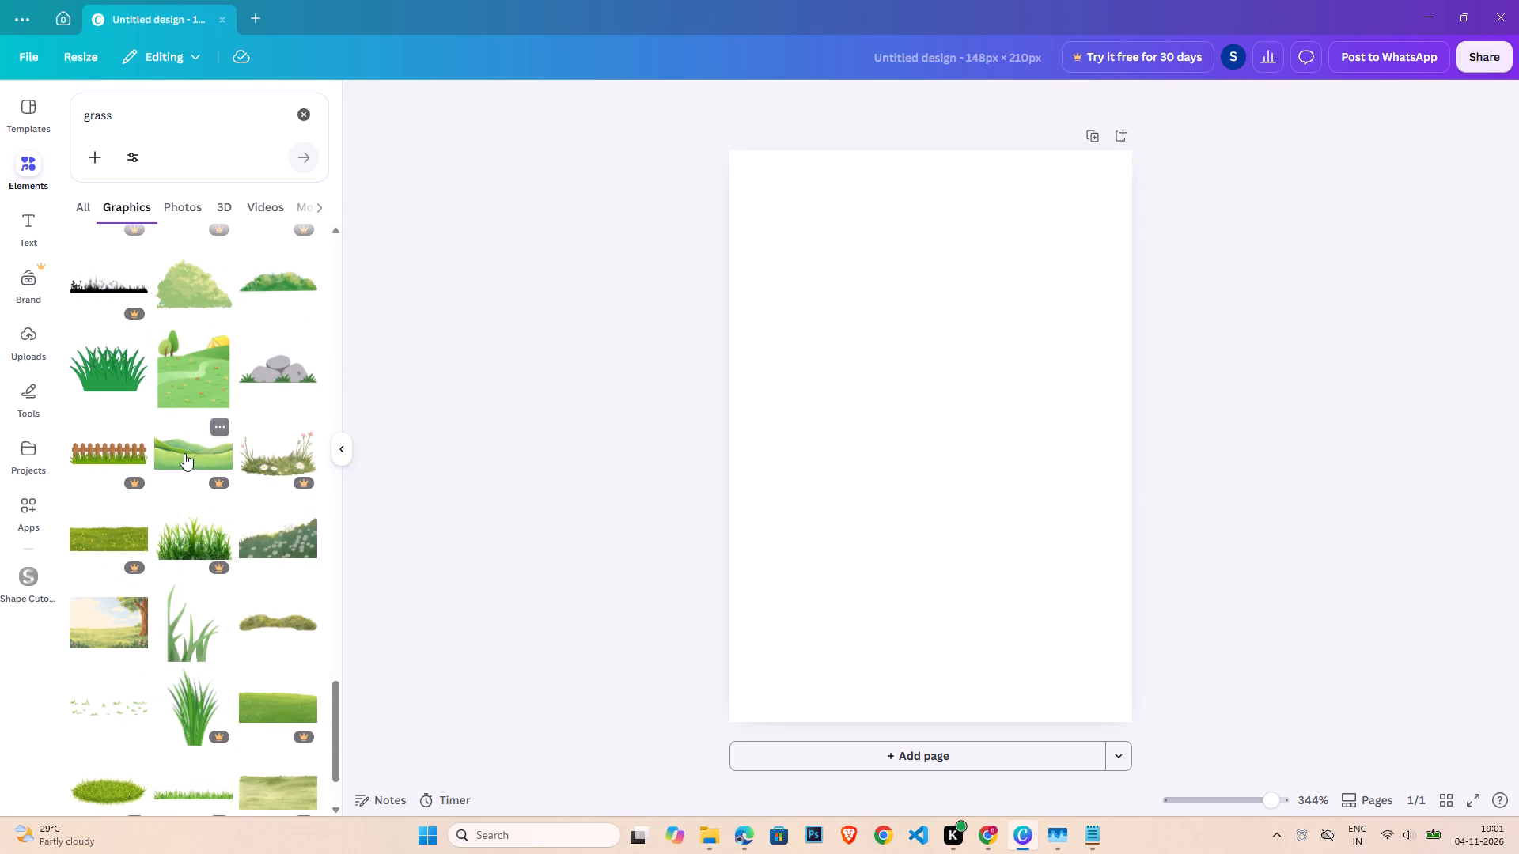
{"action": "scroll", "coordinate": [203, 554], "scroll_direction": "down", "scroll_amount": 8}
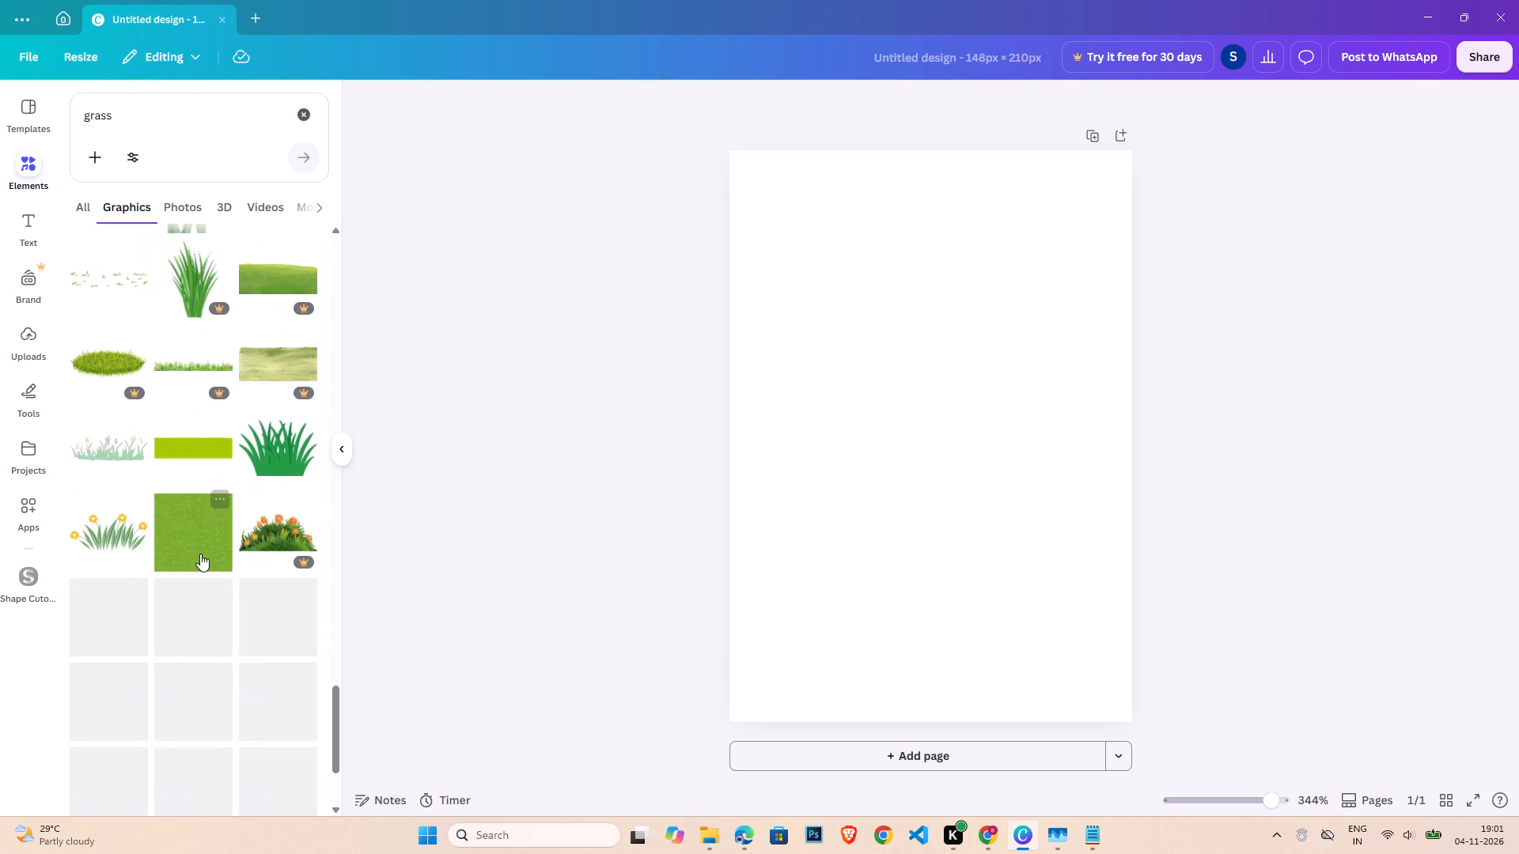
{"action": "scroll", "coordinate": [200, 554], "scroll_direction": "down", "scroll_amount": 4}
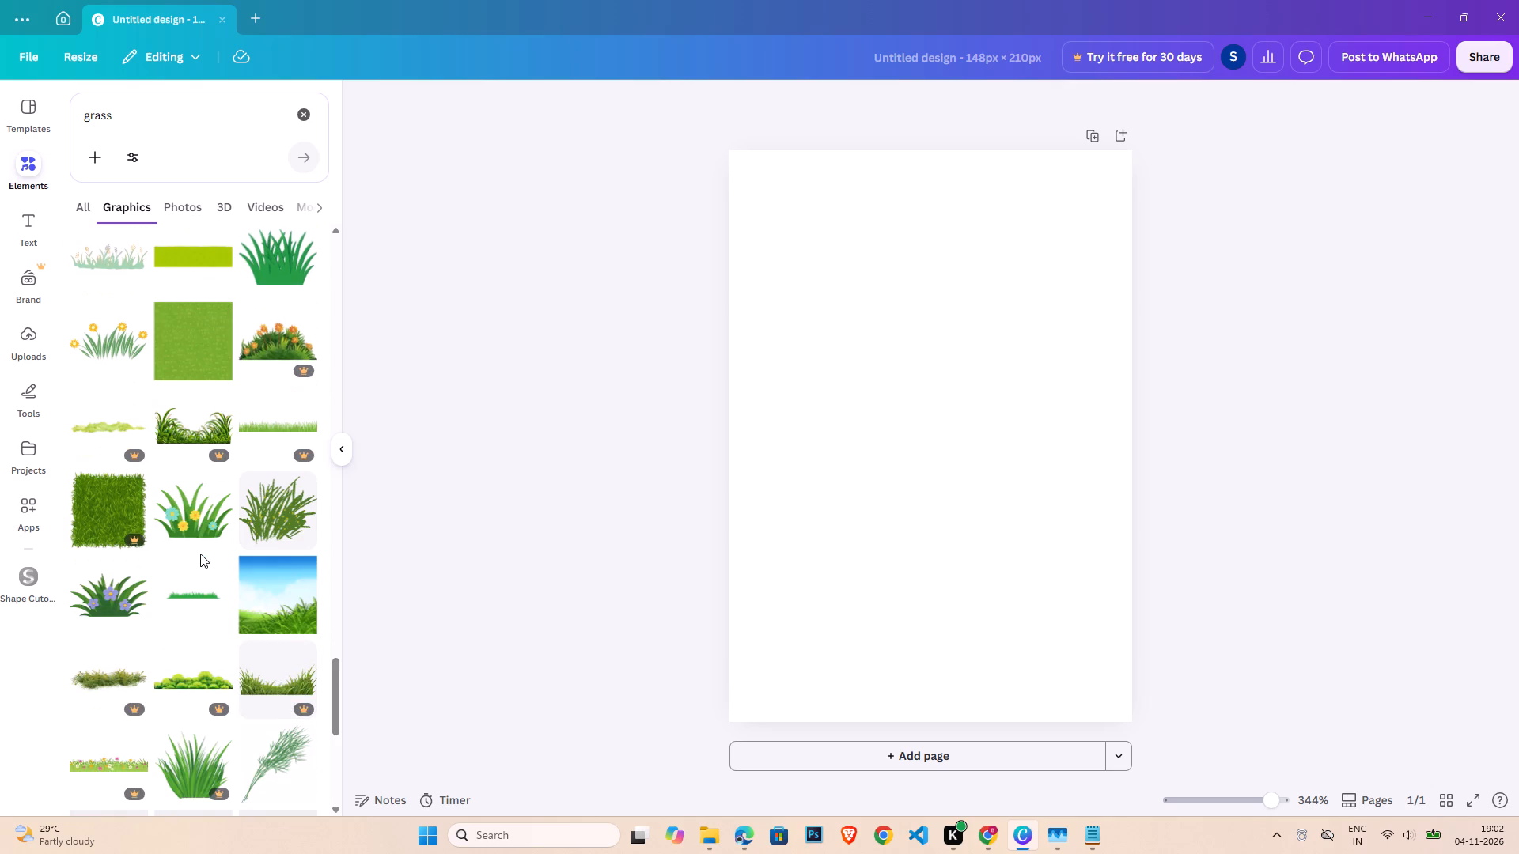
{"action": "scroll", "coordinate": [200, 554], "scroll_direction": "down", "scroll_amount": 4}
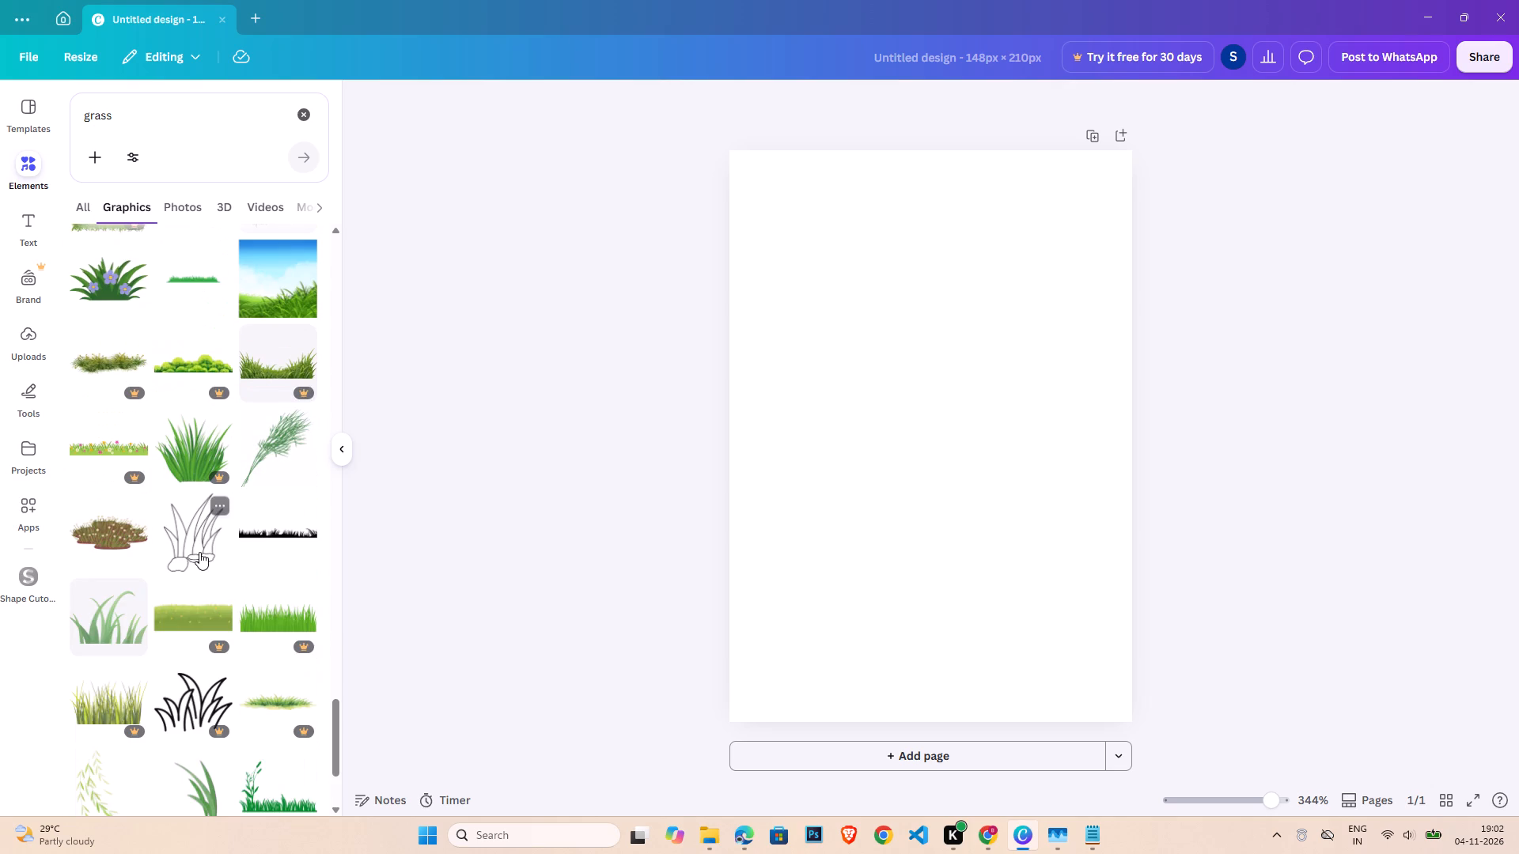
{"action": "scroll", "coordinate": [199, 552], "scroll_direction": "down", "scroll_amount": 4}
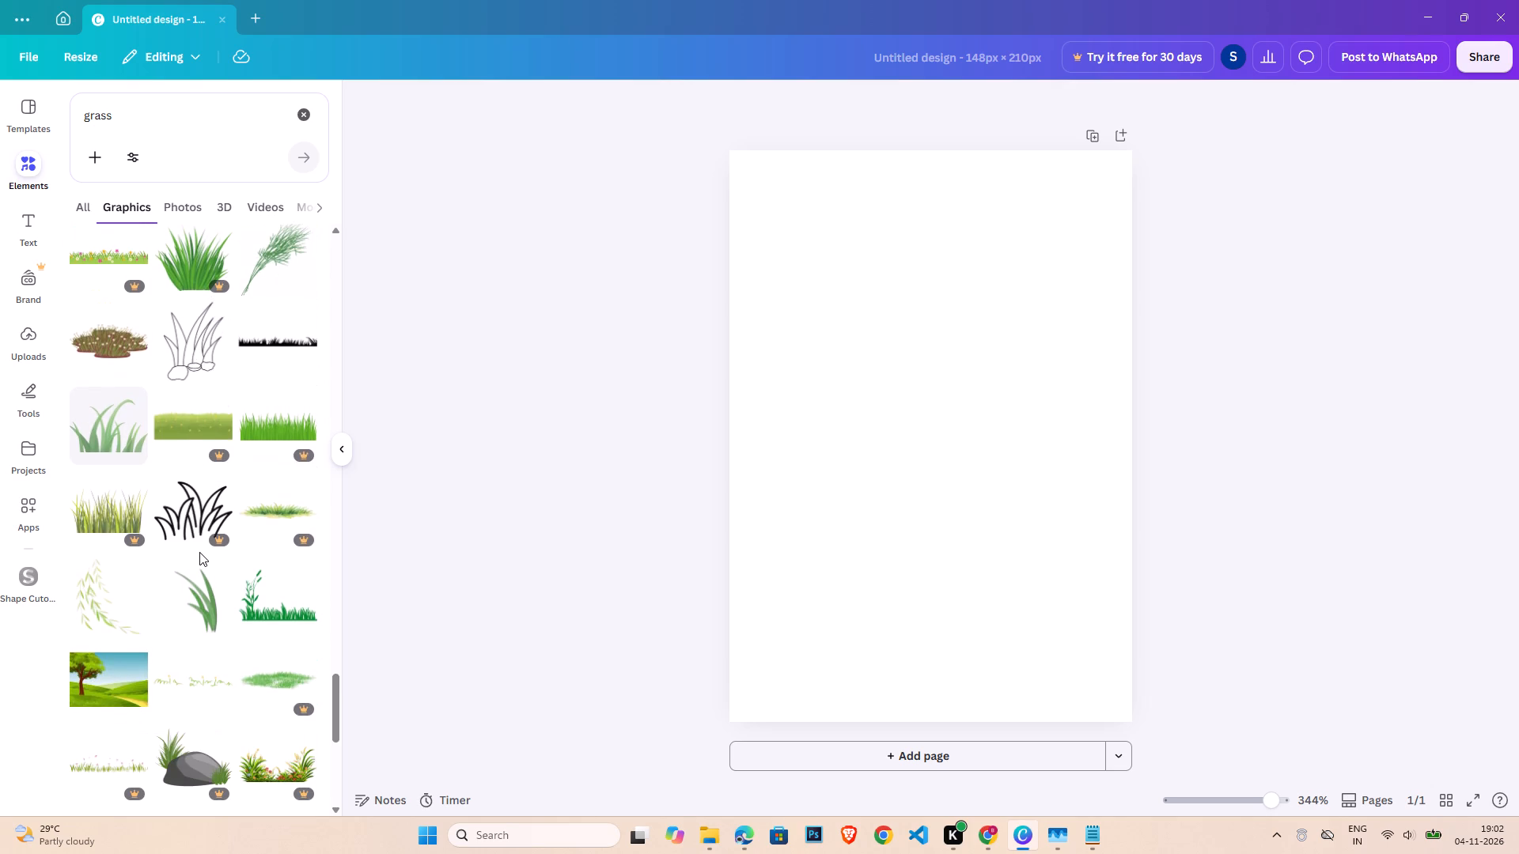
{"action": "scroll", "coordinate": [199, 552], "scroll_direction": "down", "scroll_amount": 5}
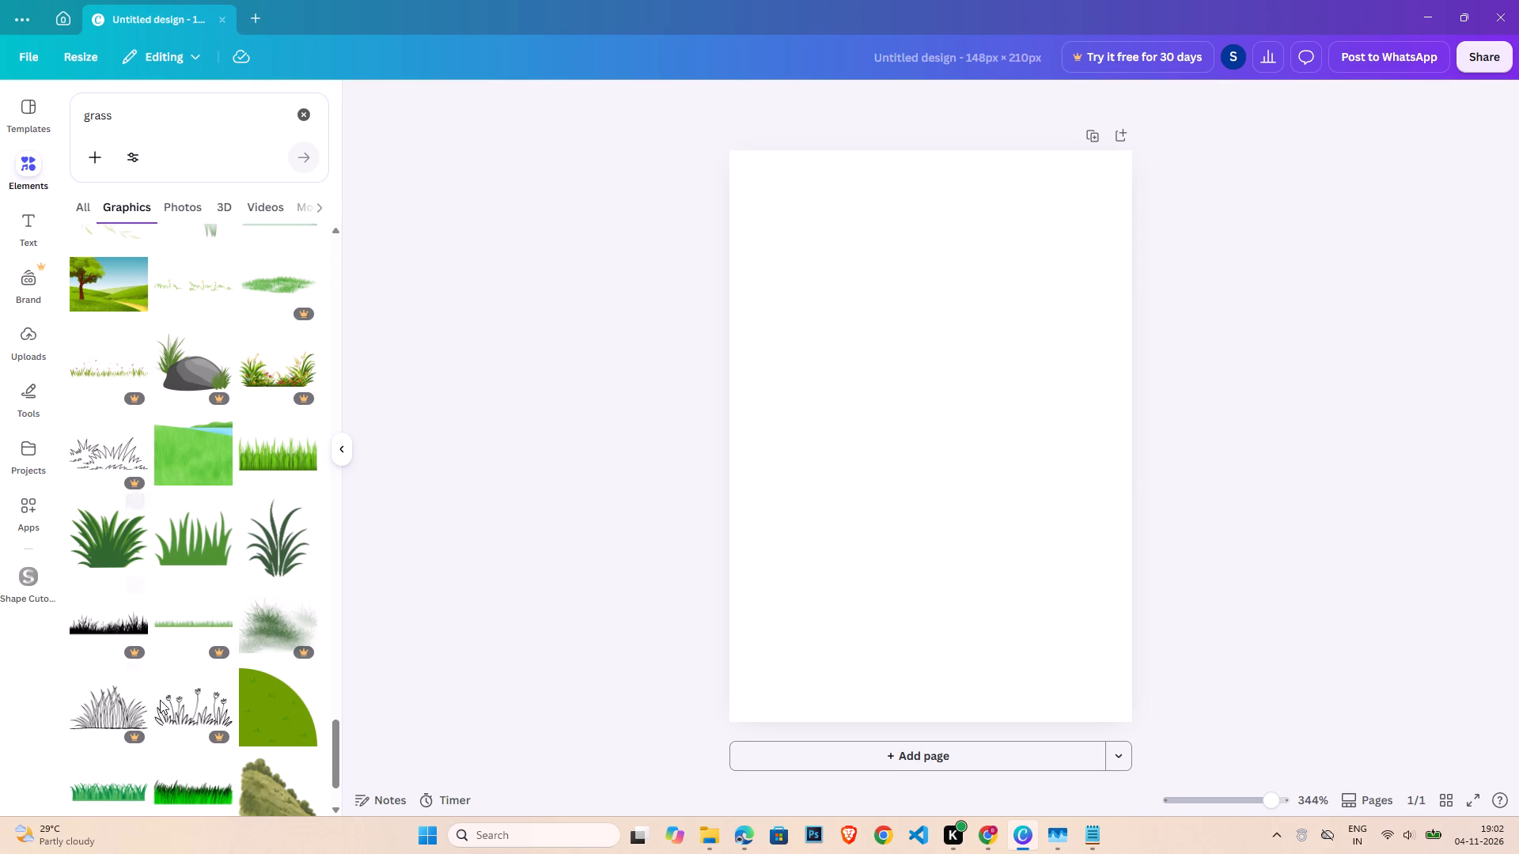
{"action": "left_click", "coordinate": [267, 727]}
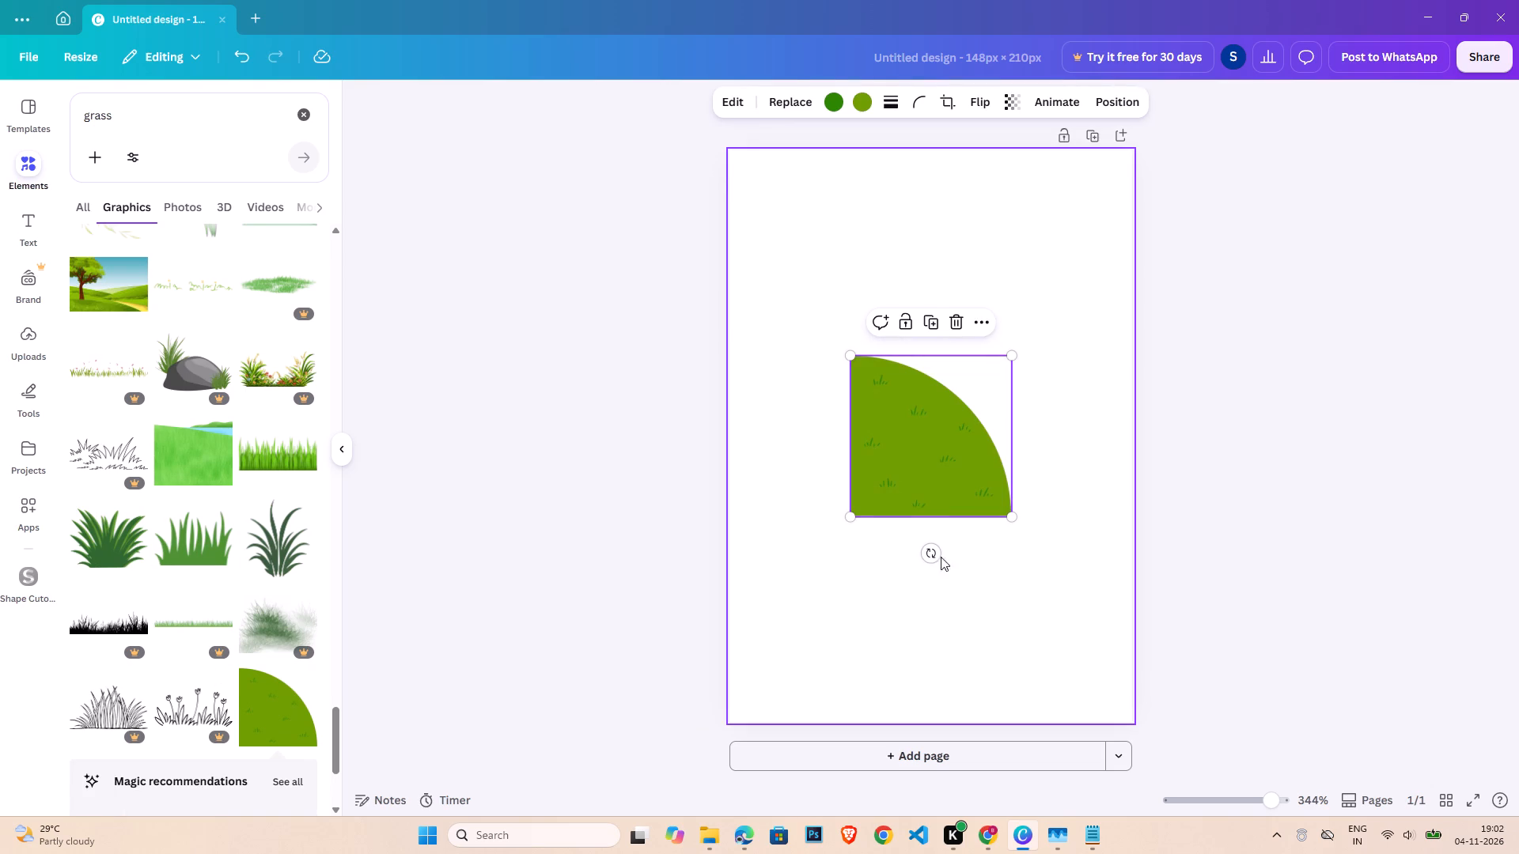
Rotate the grass hill to about -53° and enlarge it to about 190 × 190, filling the page's lower part with its curve.
{"action": "left_click_drag", "start_coordinate": [936, 555], "coordinate": [1005, 484]}
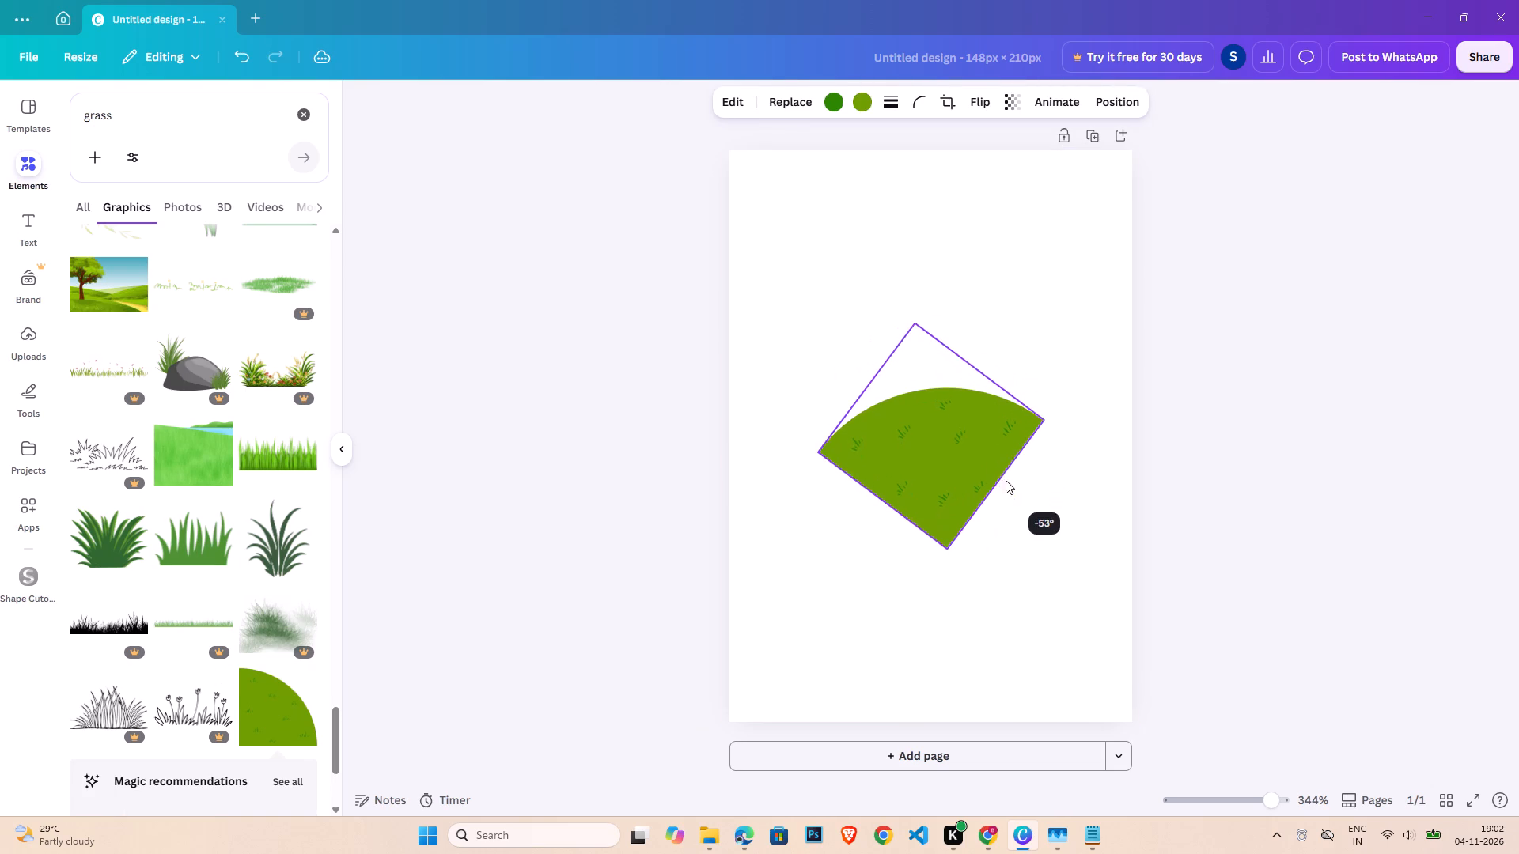
{"action": "left_click_drag", "start_coordinate": [984, 457], "coordinate": [828, 686]}
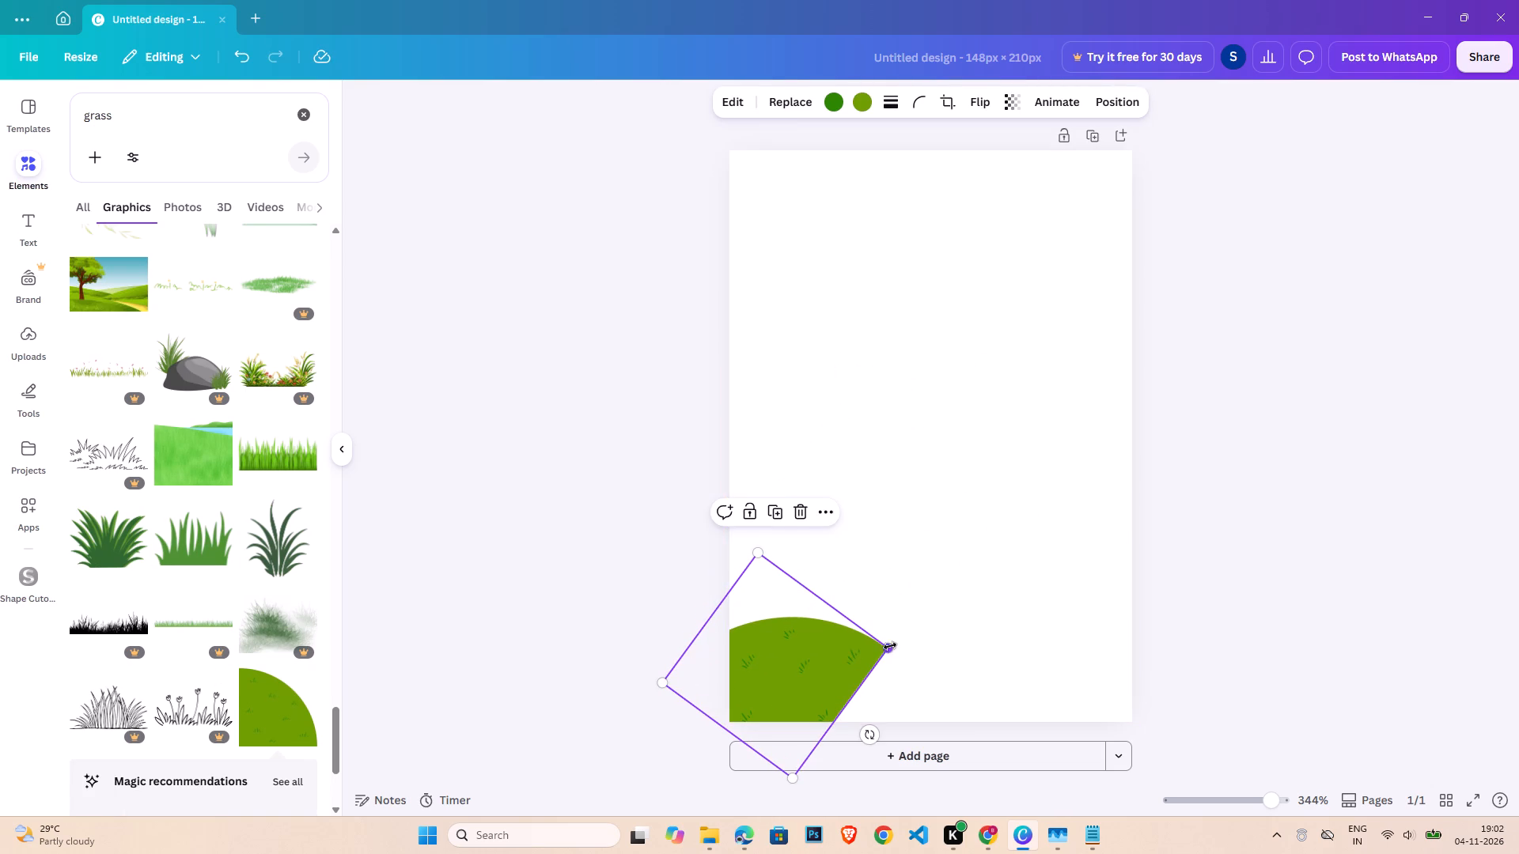
{"action": "left_click_drag", "start_coordinate": [890, 646], "coordinate": [1331, 629]}
{"action": "left_click_drag", "start_coordinate": [945, 301], "coordinate": [920, 245]}
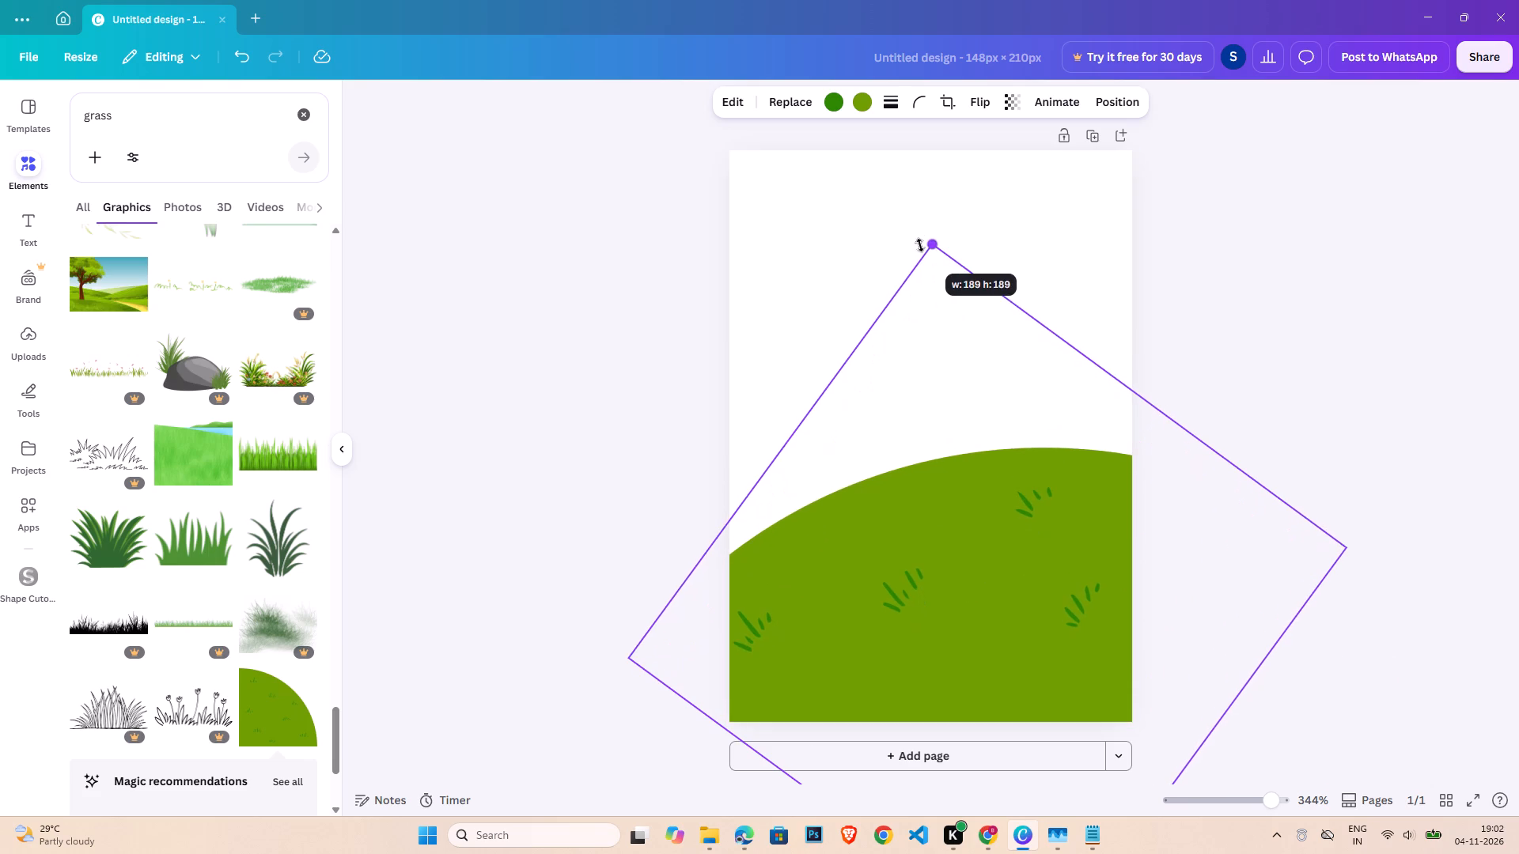
{"action": "left_click_drag", "start_coordinate": [920, 245], "coordinate": [921, 241]}
{"action": "double_click", "coordinate": [1350, 418]}
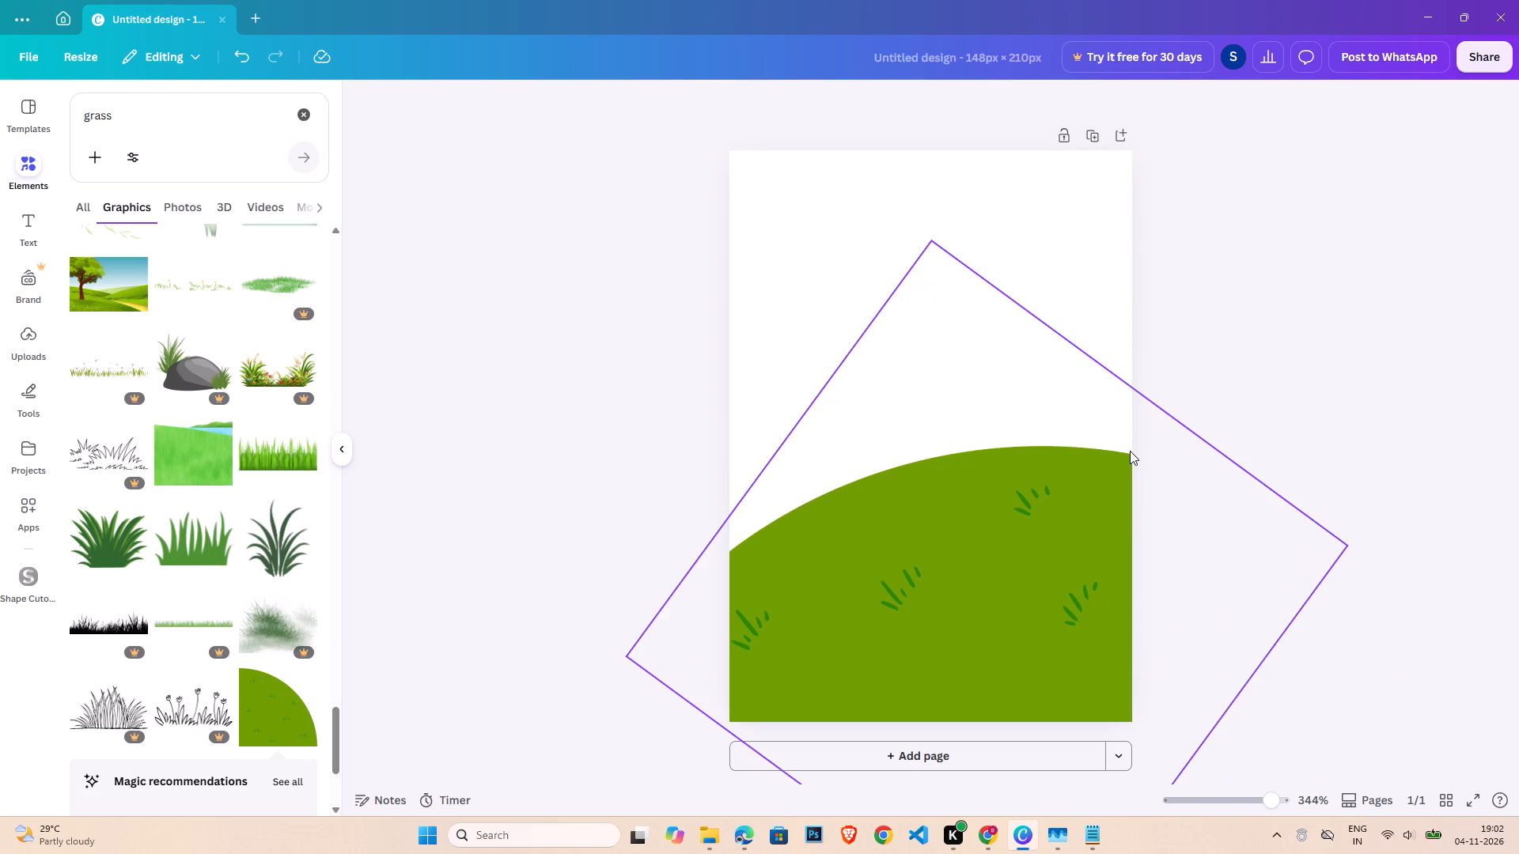
{"action": "left_click", "coordinate": [1276, 421]}
Replace the grass search with a search of the element graphics for "sand".
{"action": "double_click", "coordinate": [112, 127]}
{"action": "double_click", "coordinate": [123, 119]}
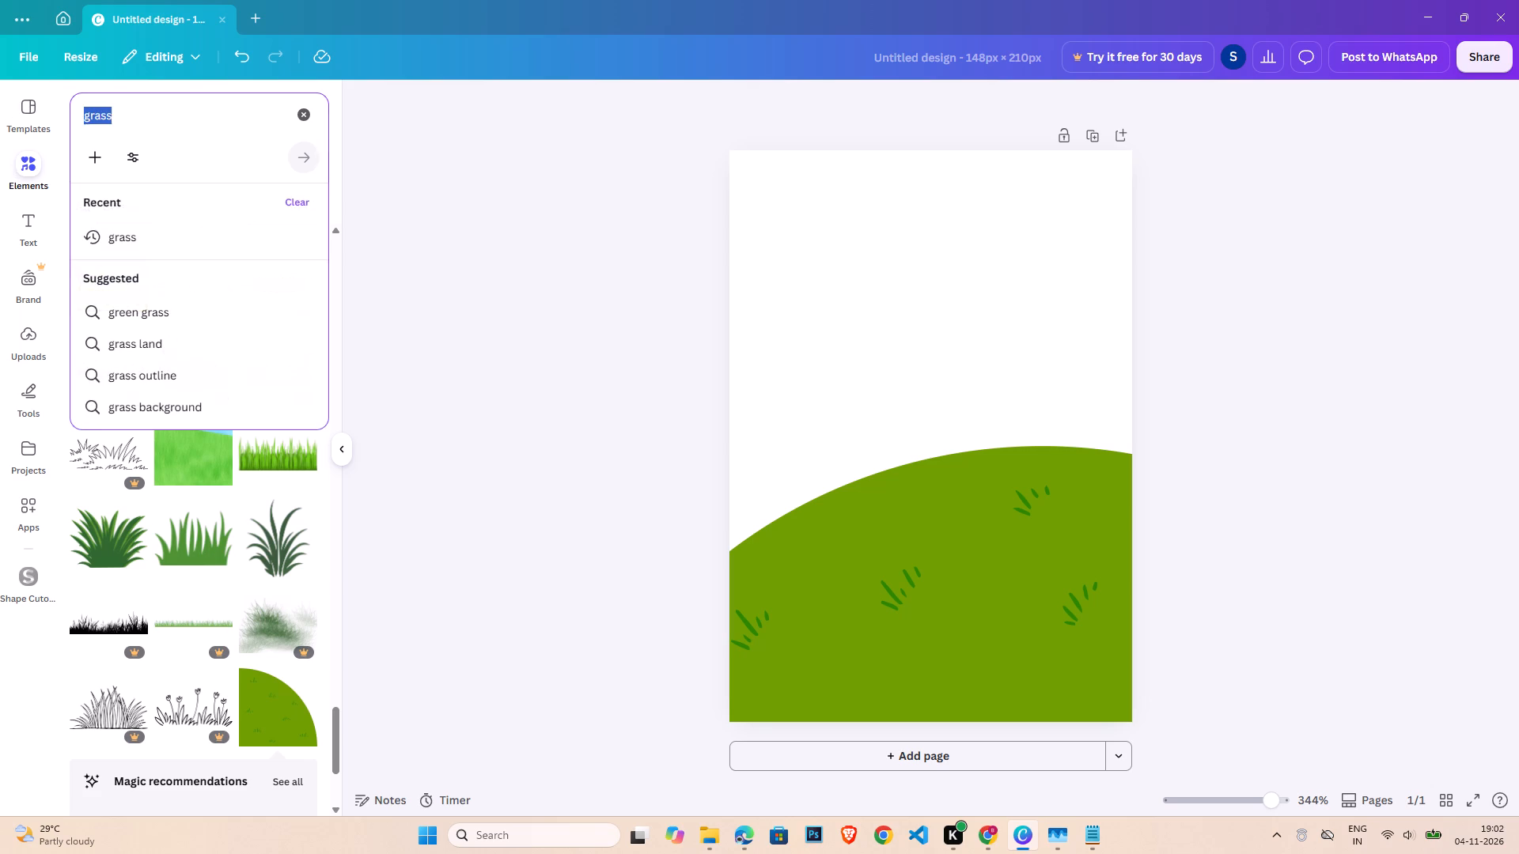
{"action": "type", "text": "sand"}
{"action": "key", "text": "Return"}
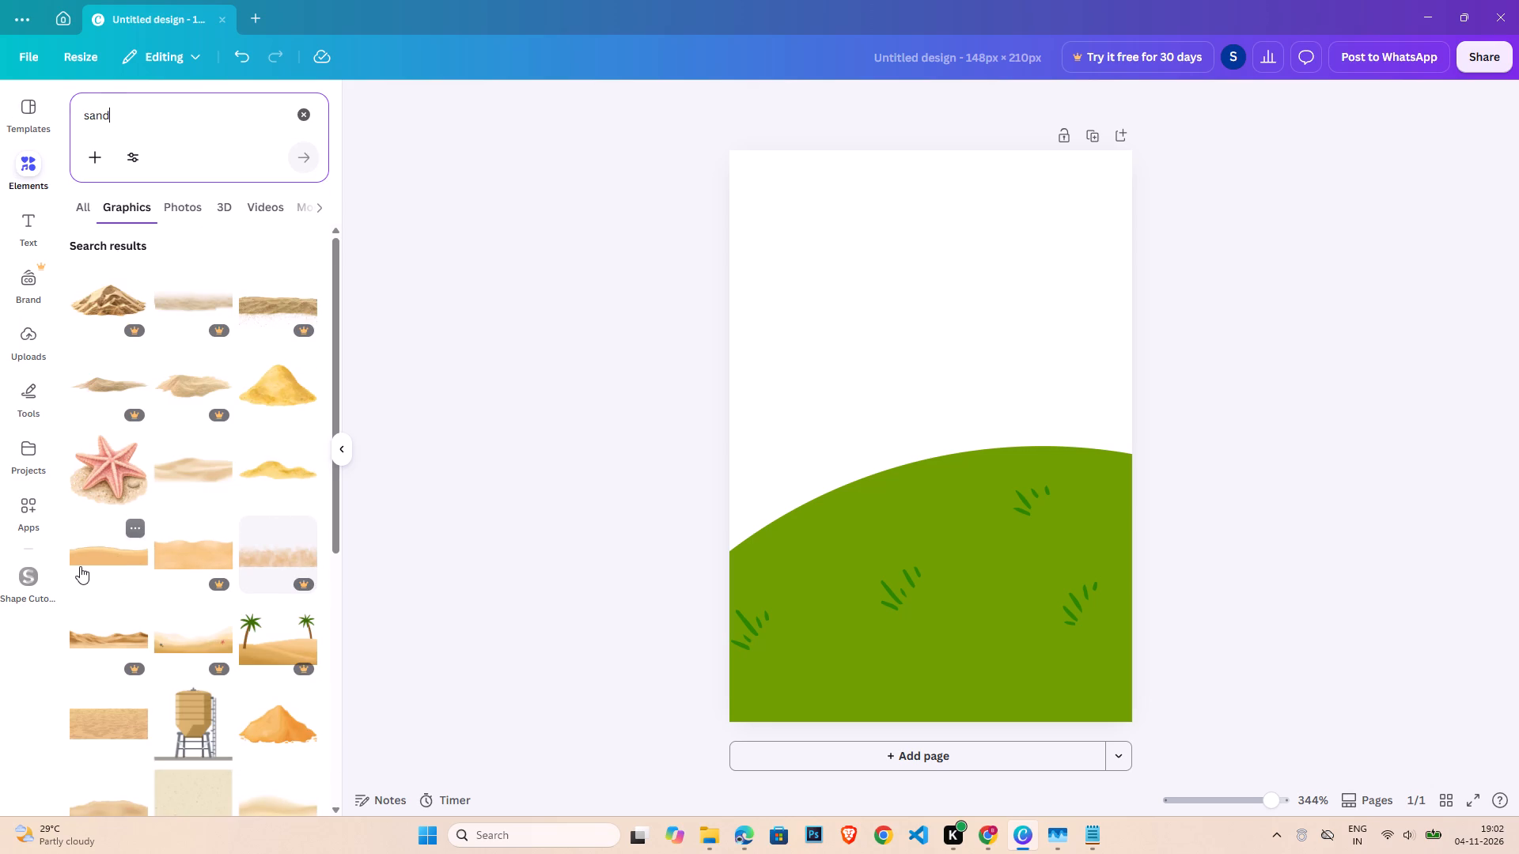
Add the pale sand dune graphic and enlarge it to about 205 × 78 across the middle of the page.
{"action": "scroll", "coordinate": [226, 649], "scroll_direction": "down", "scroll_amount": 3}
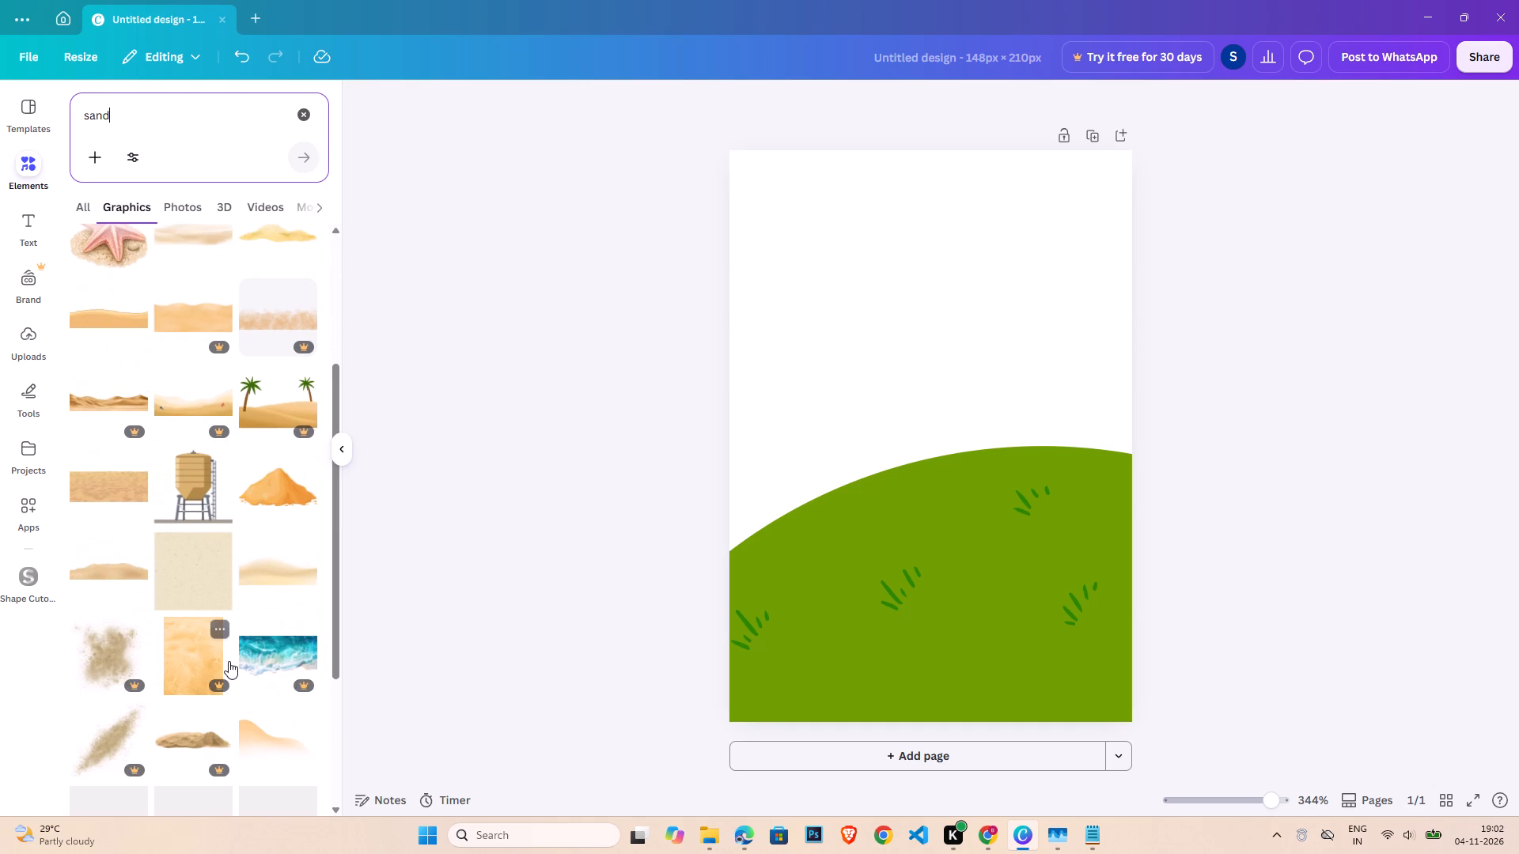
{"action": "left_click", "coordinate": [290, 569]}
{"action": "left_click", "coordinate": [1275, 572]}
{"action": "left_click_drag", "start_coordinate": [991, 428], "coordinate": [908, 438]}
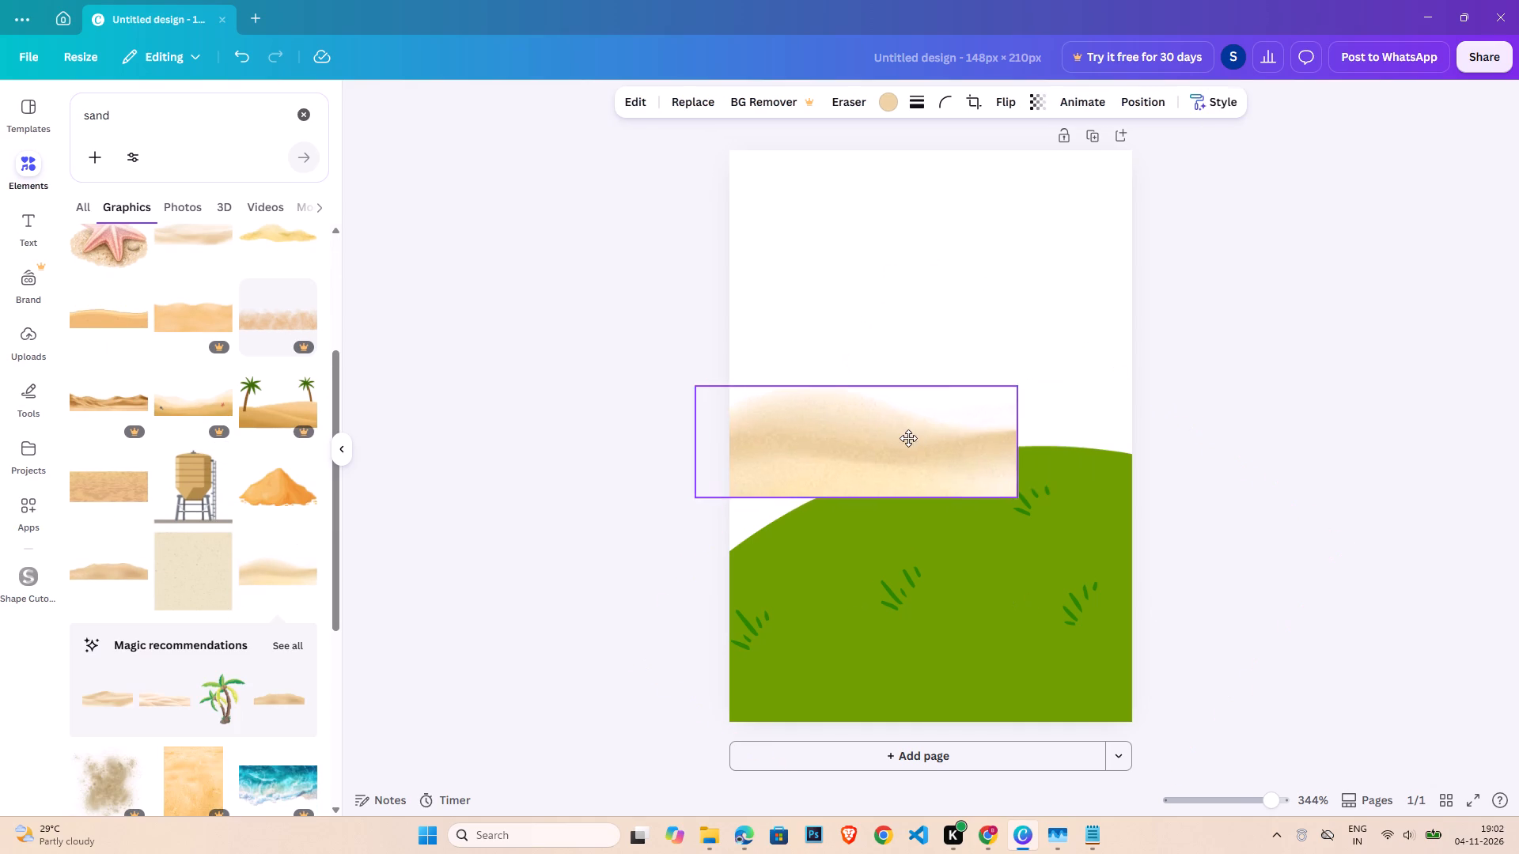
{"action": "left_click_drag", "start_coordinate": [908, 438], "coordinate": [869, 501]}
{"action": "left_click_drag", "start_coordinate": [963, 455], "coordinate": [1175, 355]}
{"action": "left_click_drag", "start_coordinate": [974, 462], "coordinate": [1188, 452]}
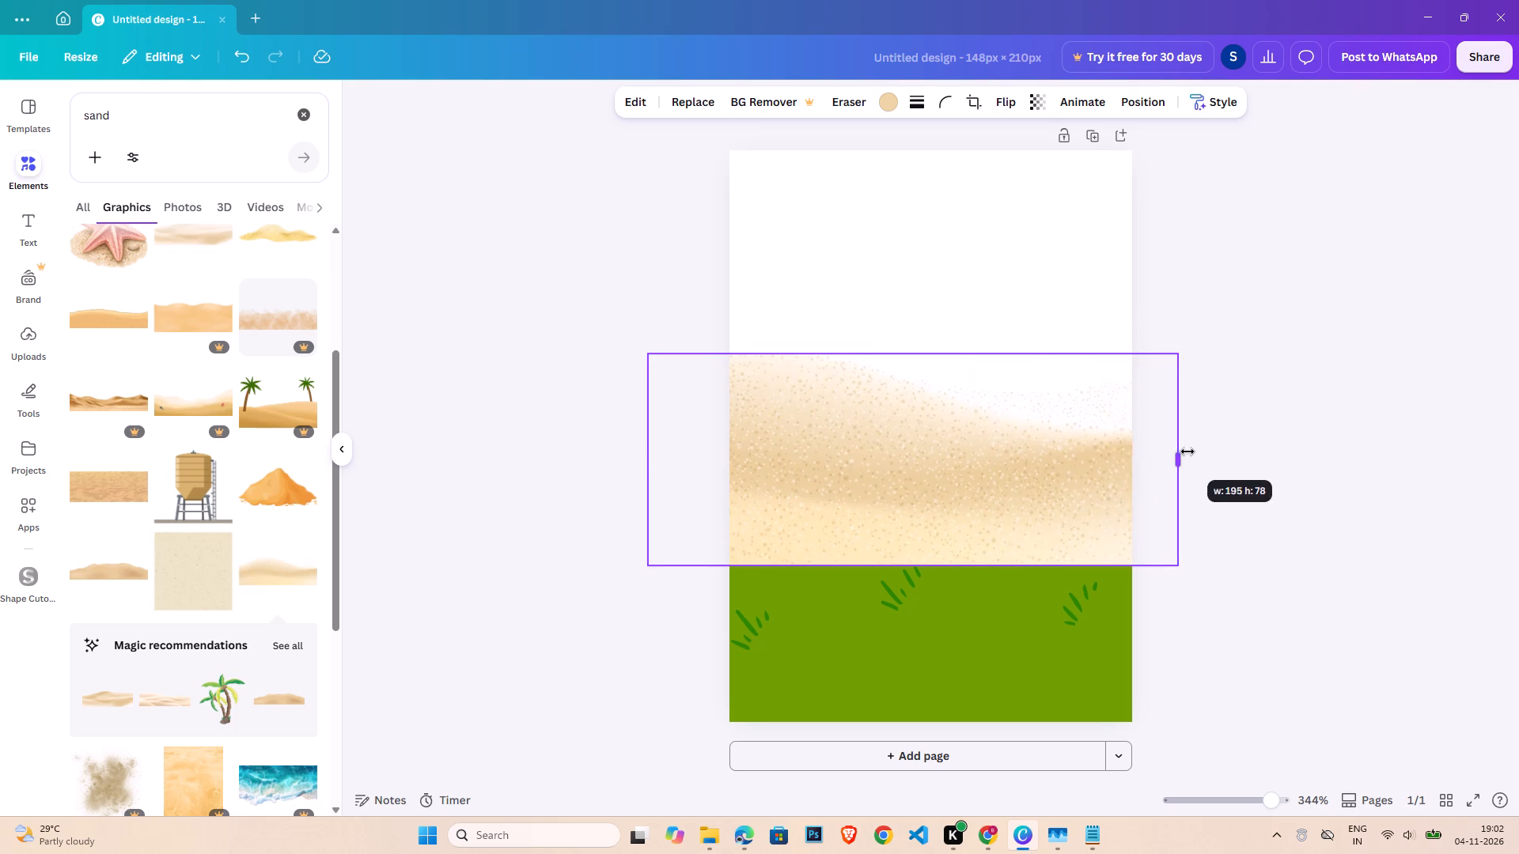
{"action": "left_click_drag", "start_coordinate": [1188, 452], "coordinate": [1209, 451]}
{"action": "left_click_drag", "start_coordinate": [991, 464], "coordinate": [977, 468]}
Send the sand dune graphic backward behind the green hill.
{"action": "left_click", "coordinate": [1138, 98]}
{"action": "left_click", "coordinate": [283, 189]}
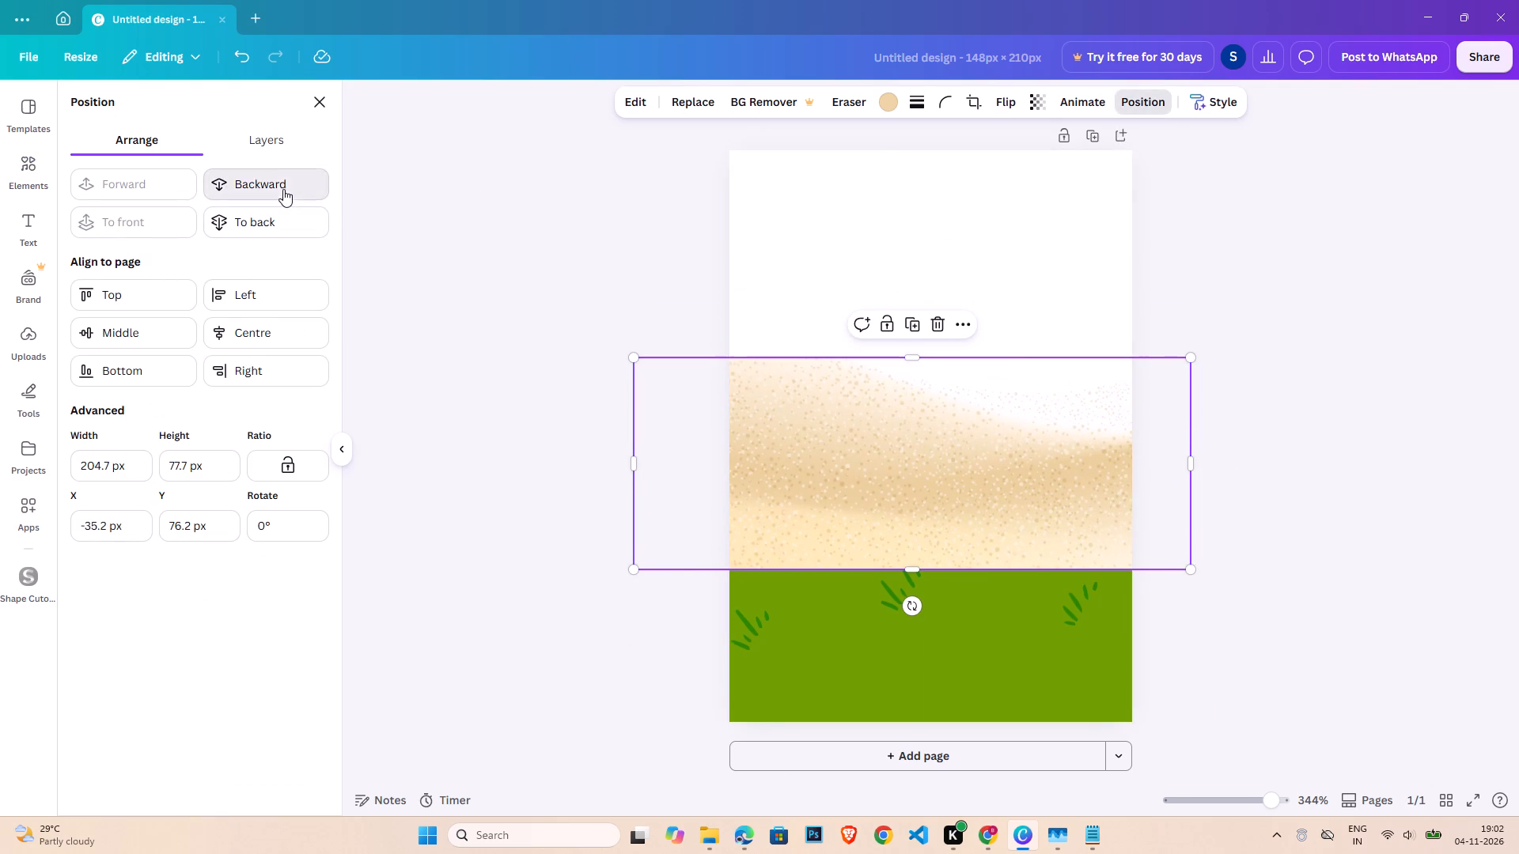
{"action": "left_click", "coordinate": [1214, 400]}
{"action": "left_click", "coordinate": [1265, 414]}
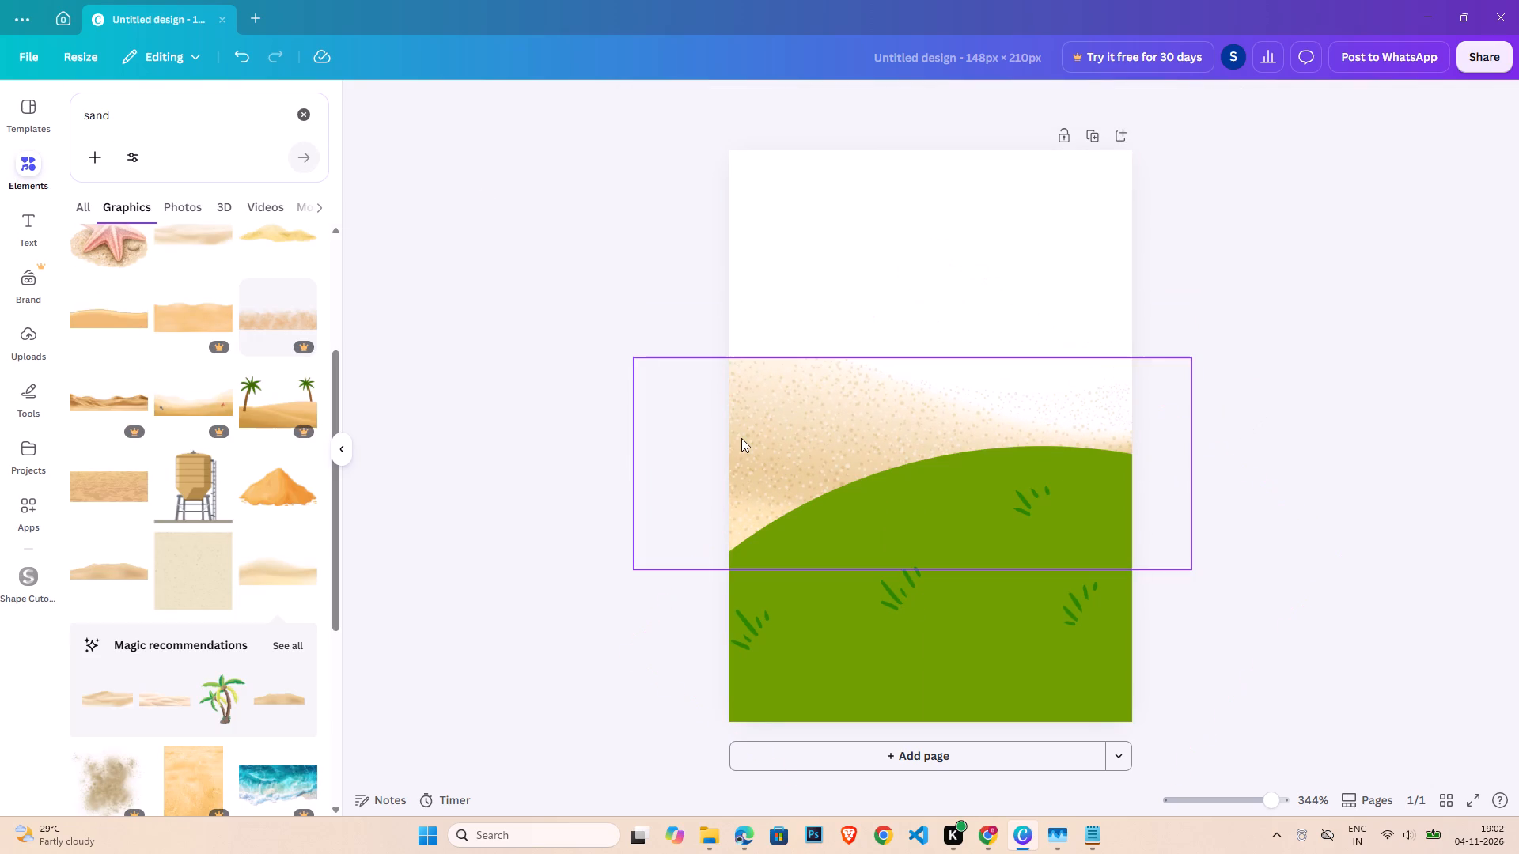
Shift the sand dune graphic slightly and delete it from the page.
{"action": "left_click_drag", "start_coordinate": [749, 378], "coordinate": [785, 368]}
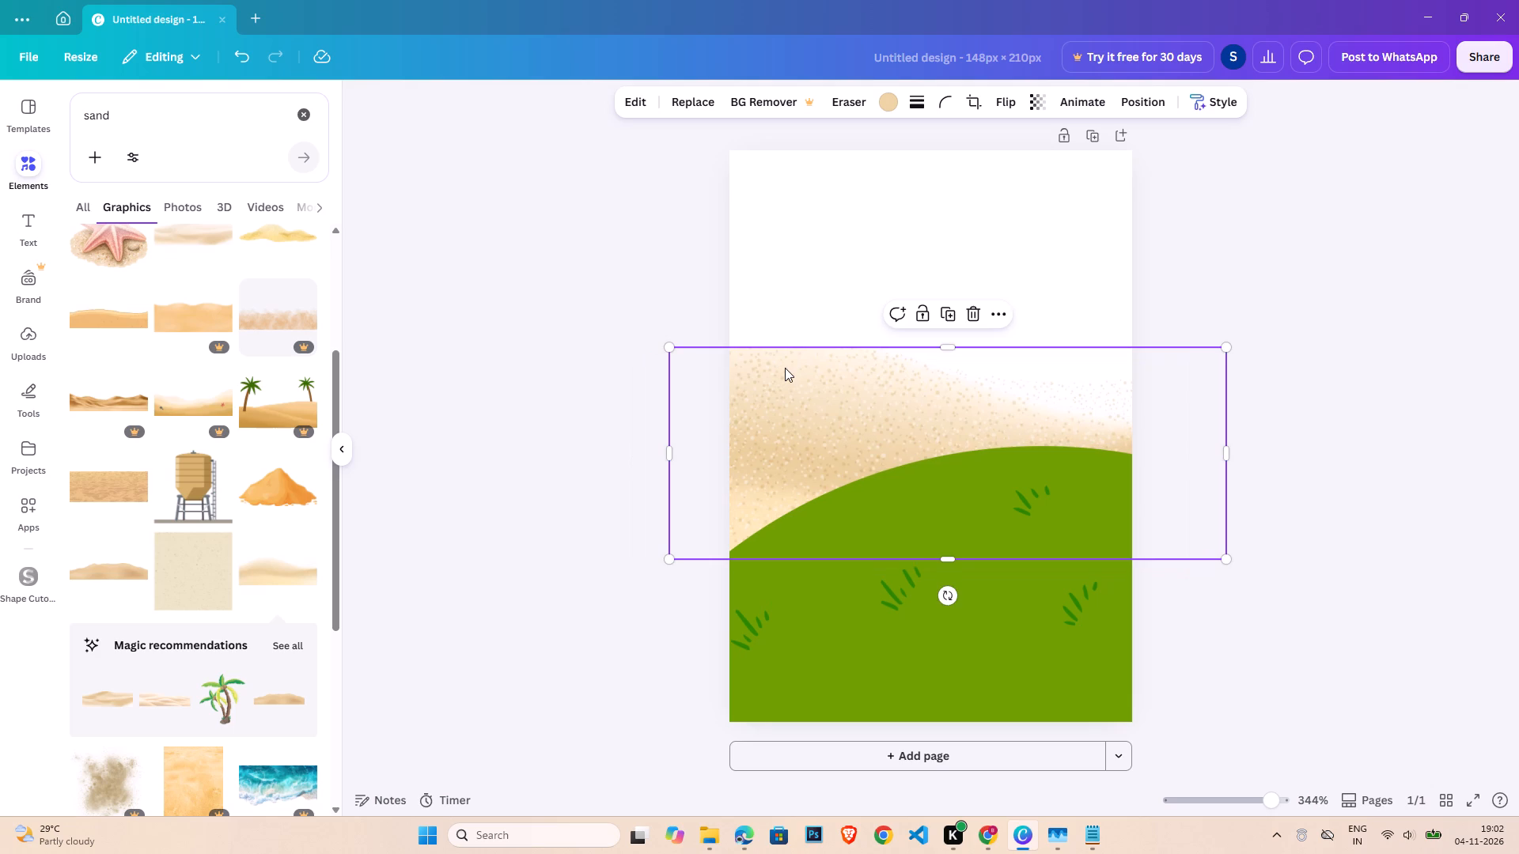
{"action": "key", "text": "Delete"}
Add the beach graphic with blue sea and sand, enlarging it to about 202 × 176 over the page's upper part.
{"action": "scroll", "coordinate": [169, 606], "scroll_direction": "down", "scroll_amount": 5}
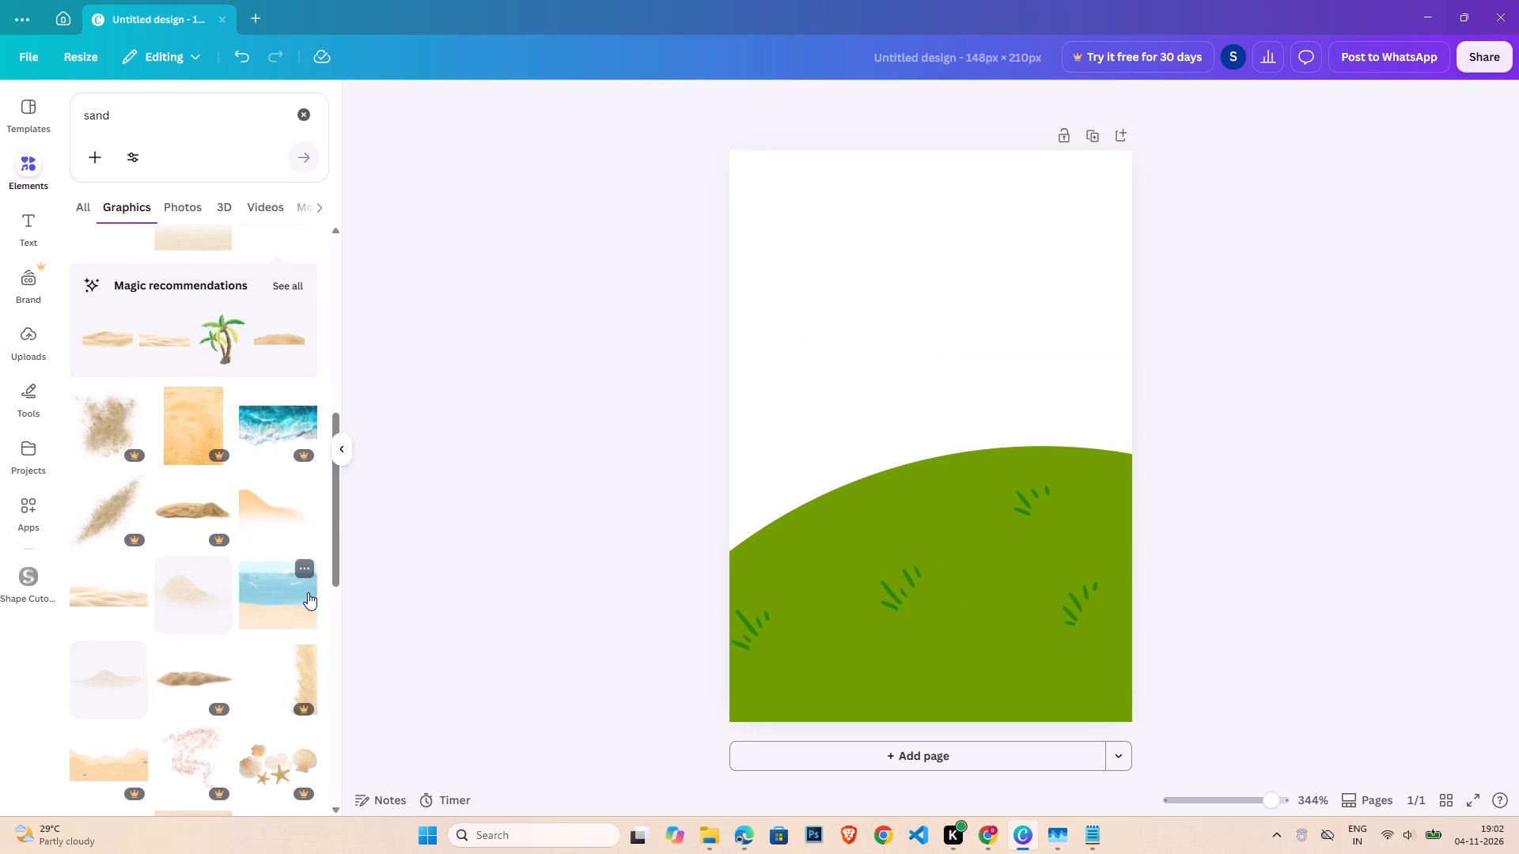
{"action": "left_click", "coordinate": [308, 593]}
{"action": "double_click", "coordinate": [1270, 482]}
{"action": "left_click_drag", "start_coordinate": [973, 459], "coordinate": [896, 321]}
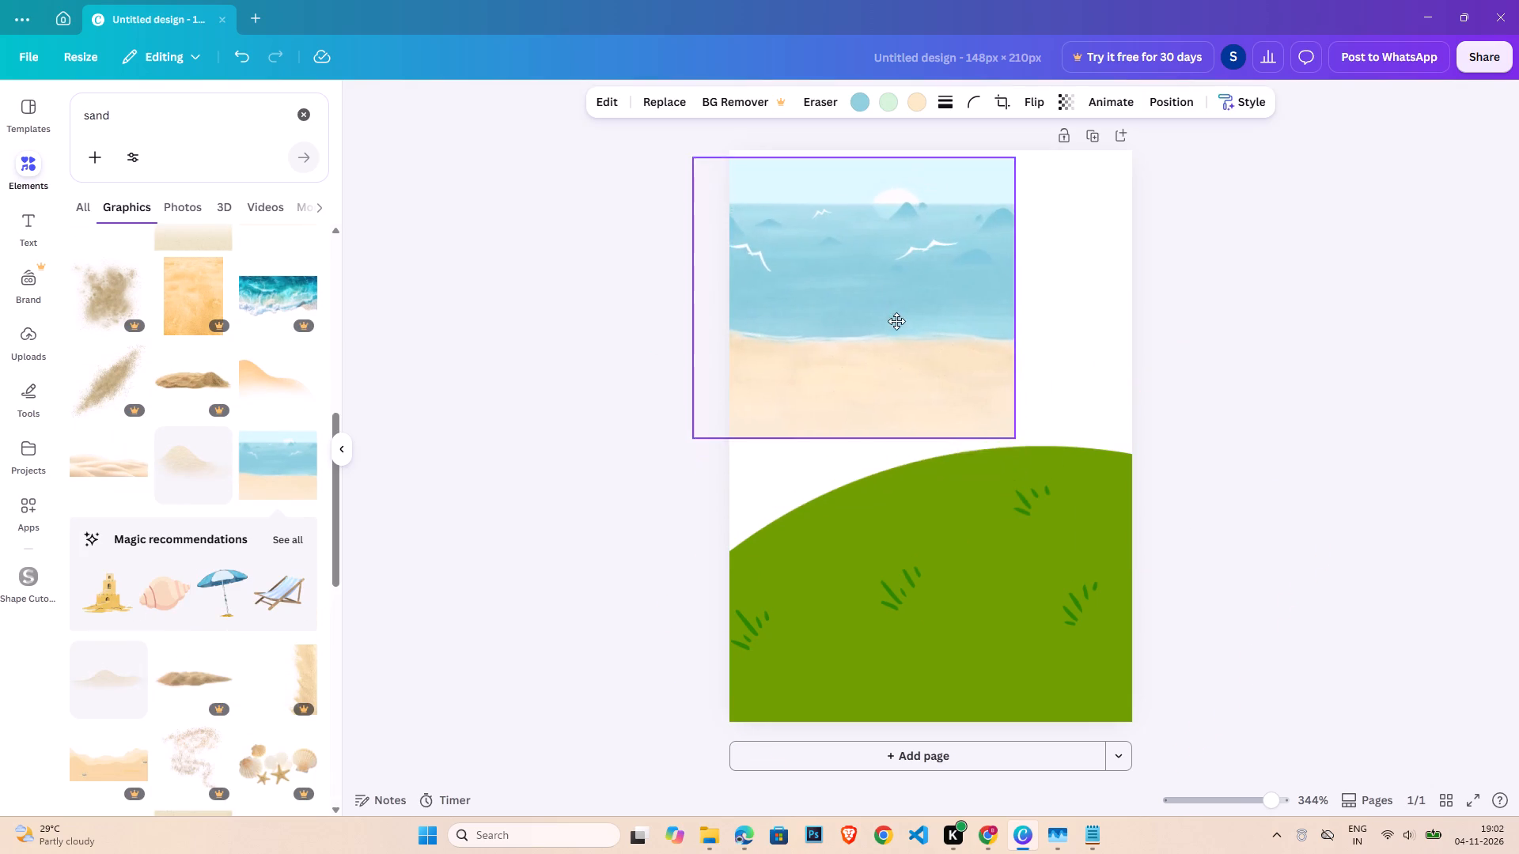
{"action": "left_click_drag", "start_coordinate": [896, 321], "coordinate": [853, 442]}
{"action": "left_click_drag", "start_coordinate": [972, 278], "coordinate": [1146, 259]}
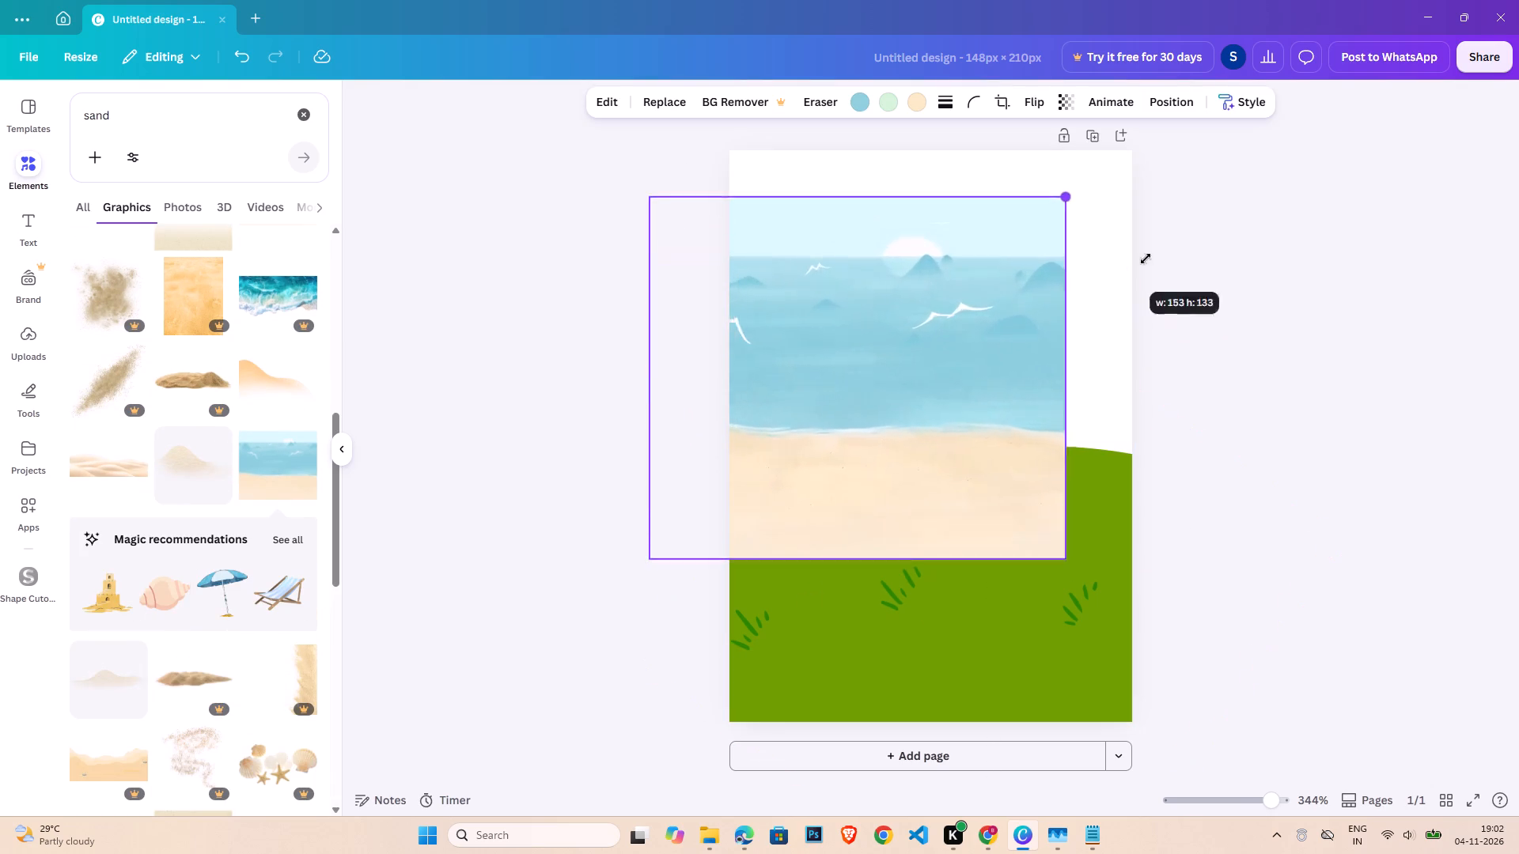
{"action": "left_click_drag", "start_coordinate": [1146, 259], "coordinate": [1281, 172]}
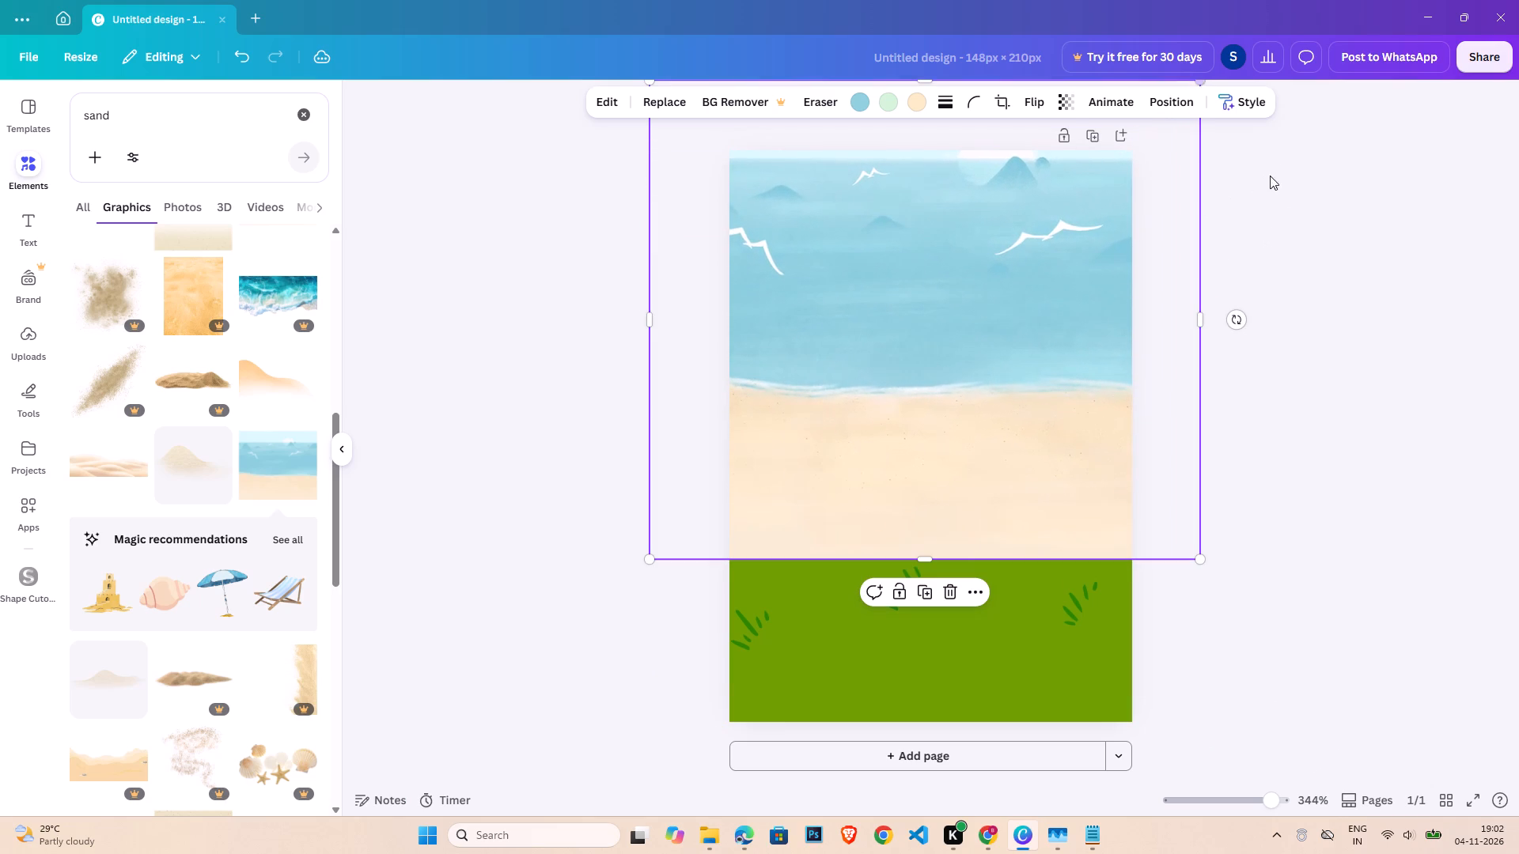
Send the beach graphic backward behind the green grass hill.
{"action": "left_click", "coordinate": [1185, 99]}
{"action": "left_click", "coordinate": [287, 192]}
{"action": "double_click", "coordinate": [1390, 505]}
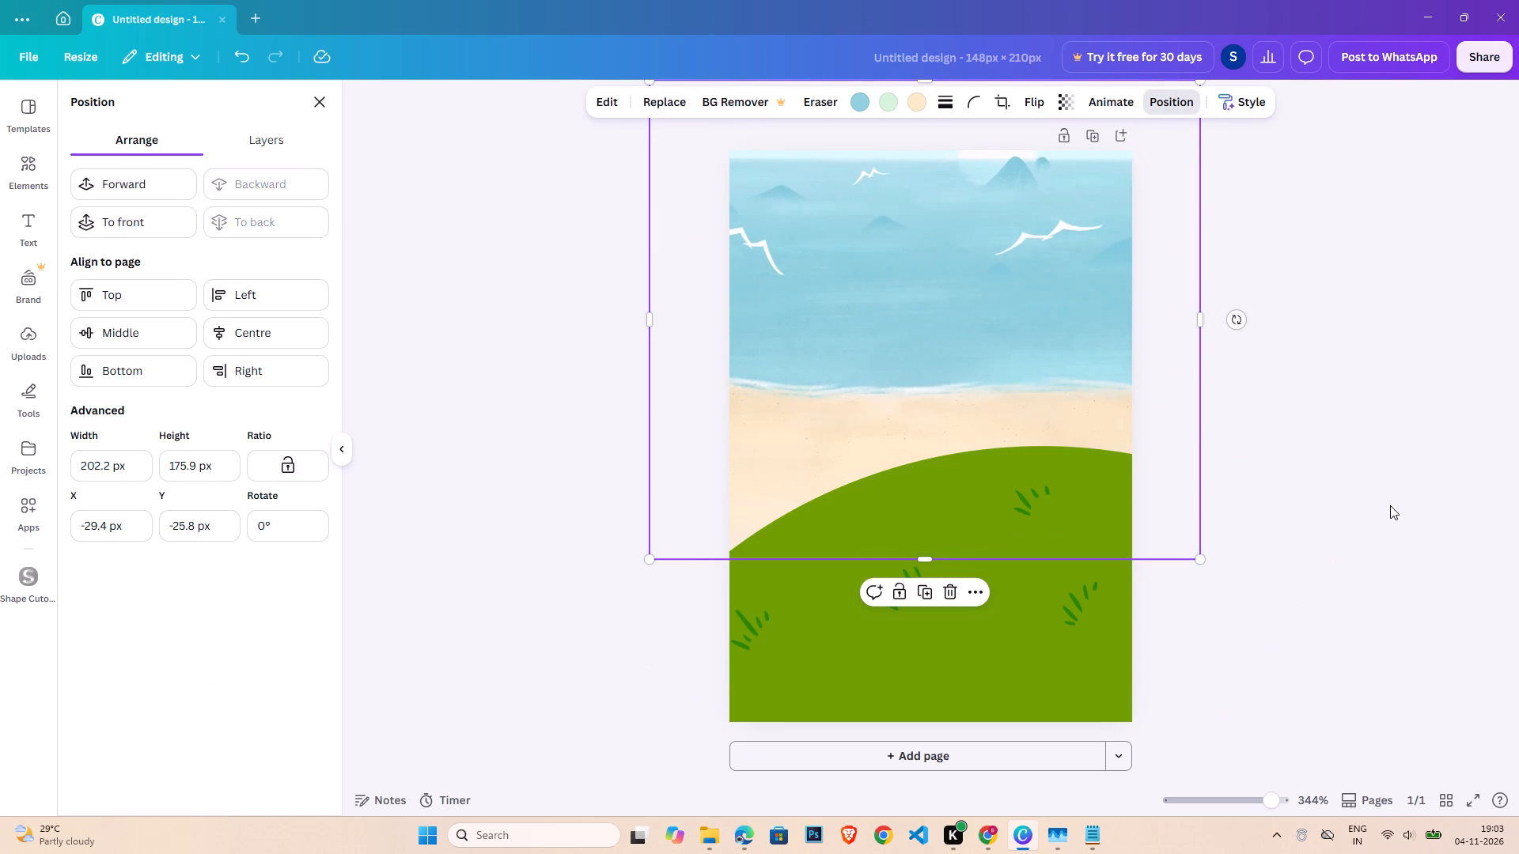
{"action": "left_click", "coordinate": [1243, 571]}
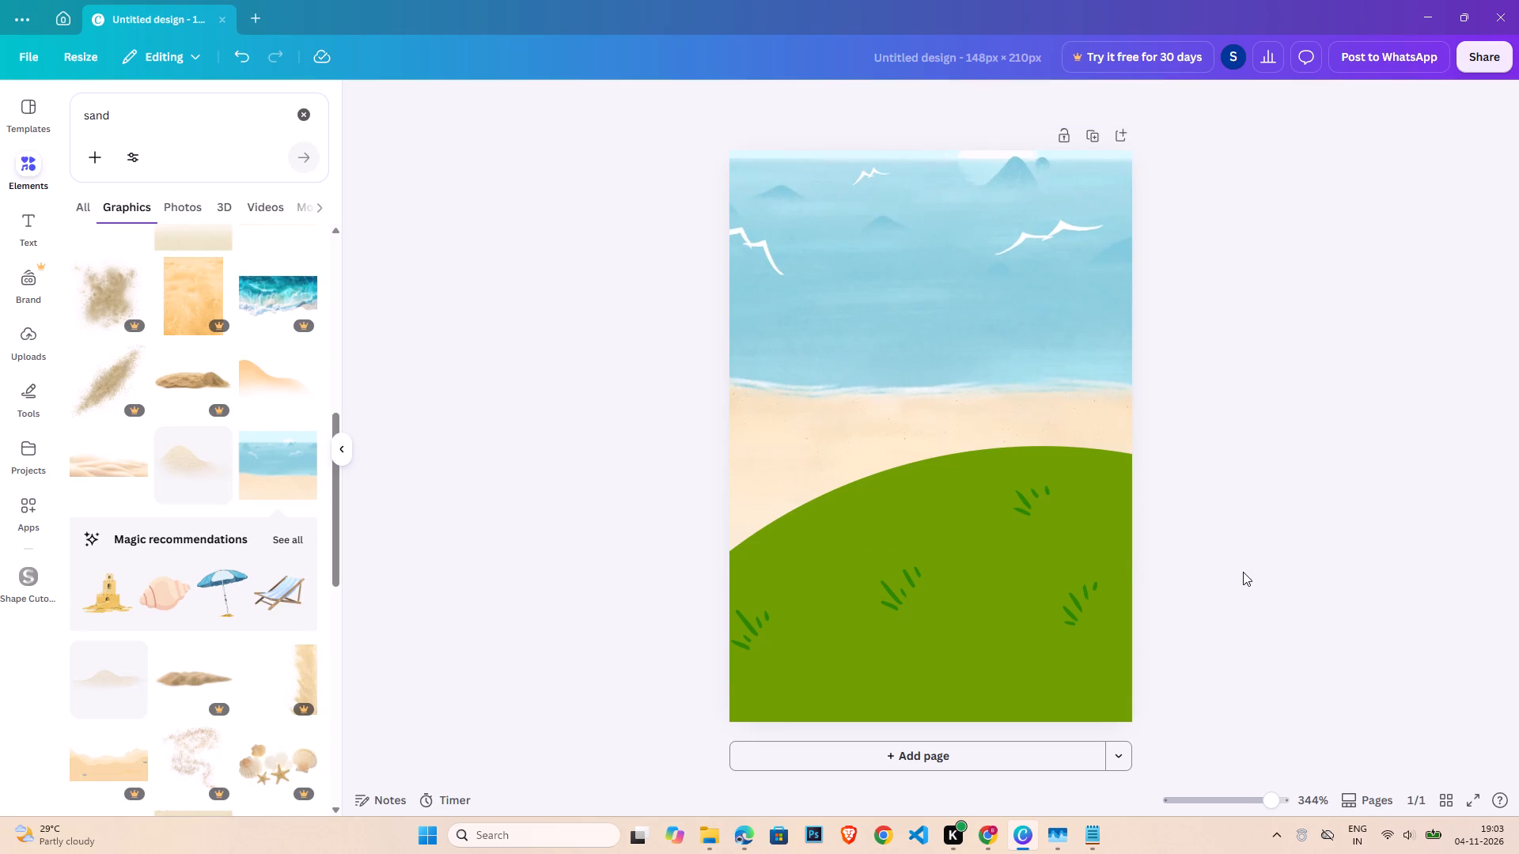
Add a heading to the page with the text "BUG SAFARI".
{"action": "left_click", "coordinate": [36, 219]}
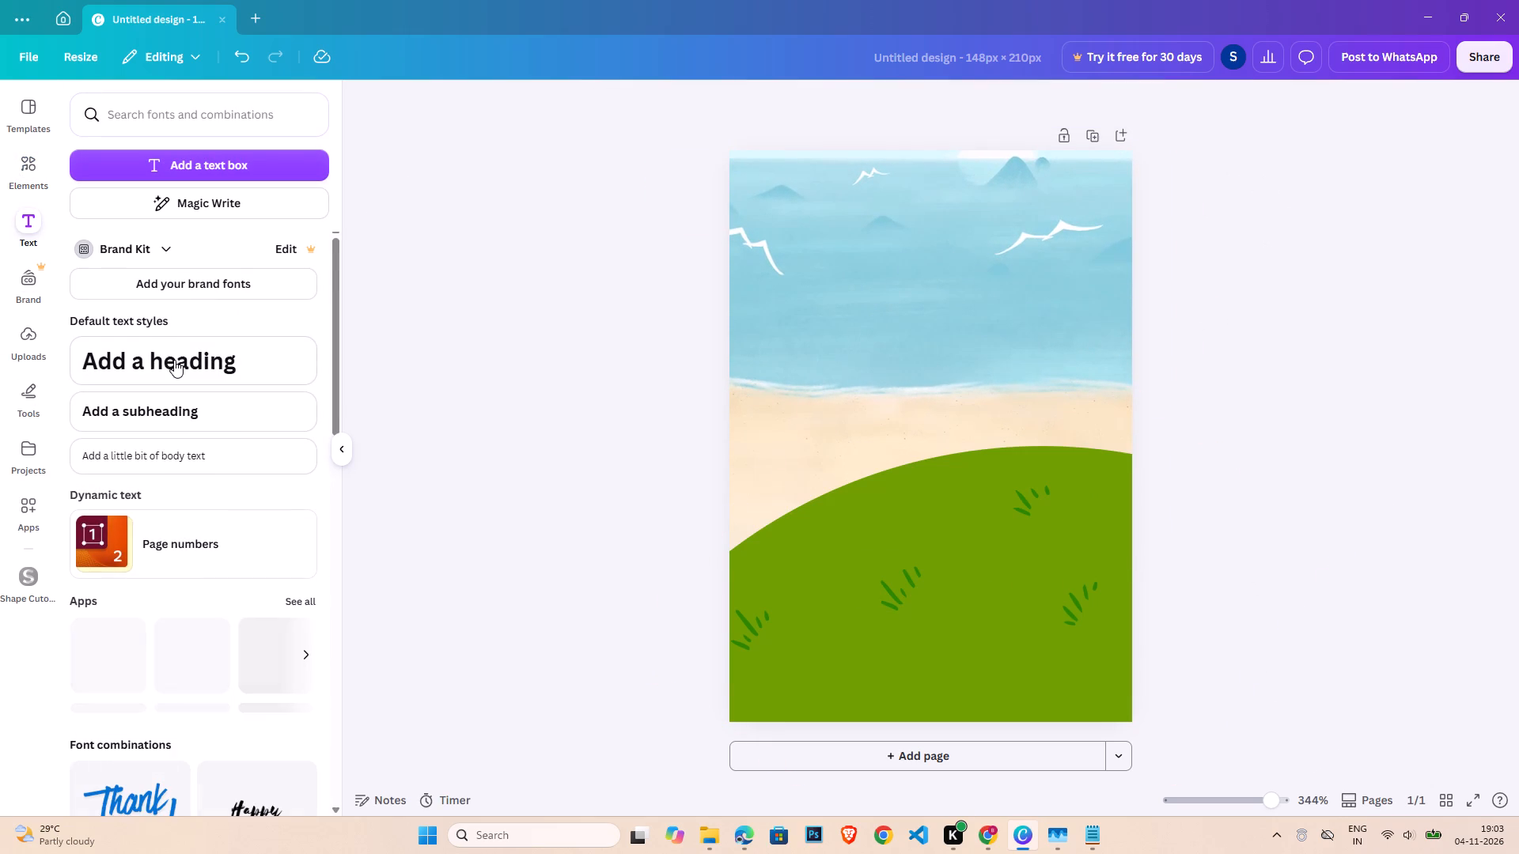
{"action": "left_click", "coordinate": [174, 360]}
{"action": "triple_click", "coordinate": [962, 442]}
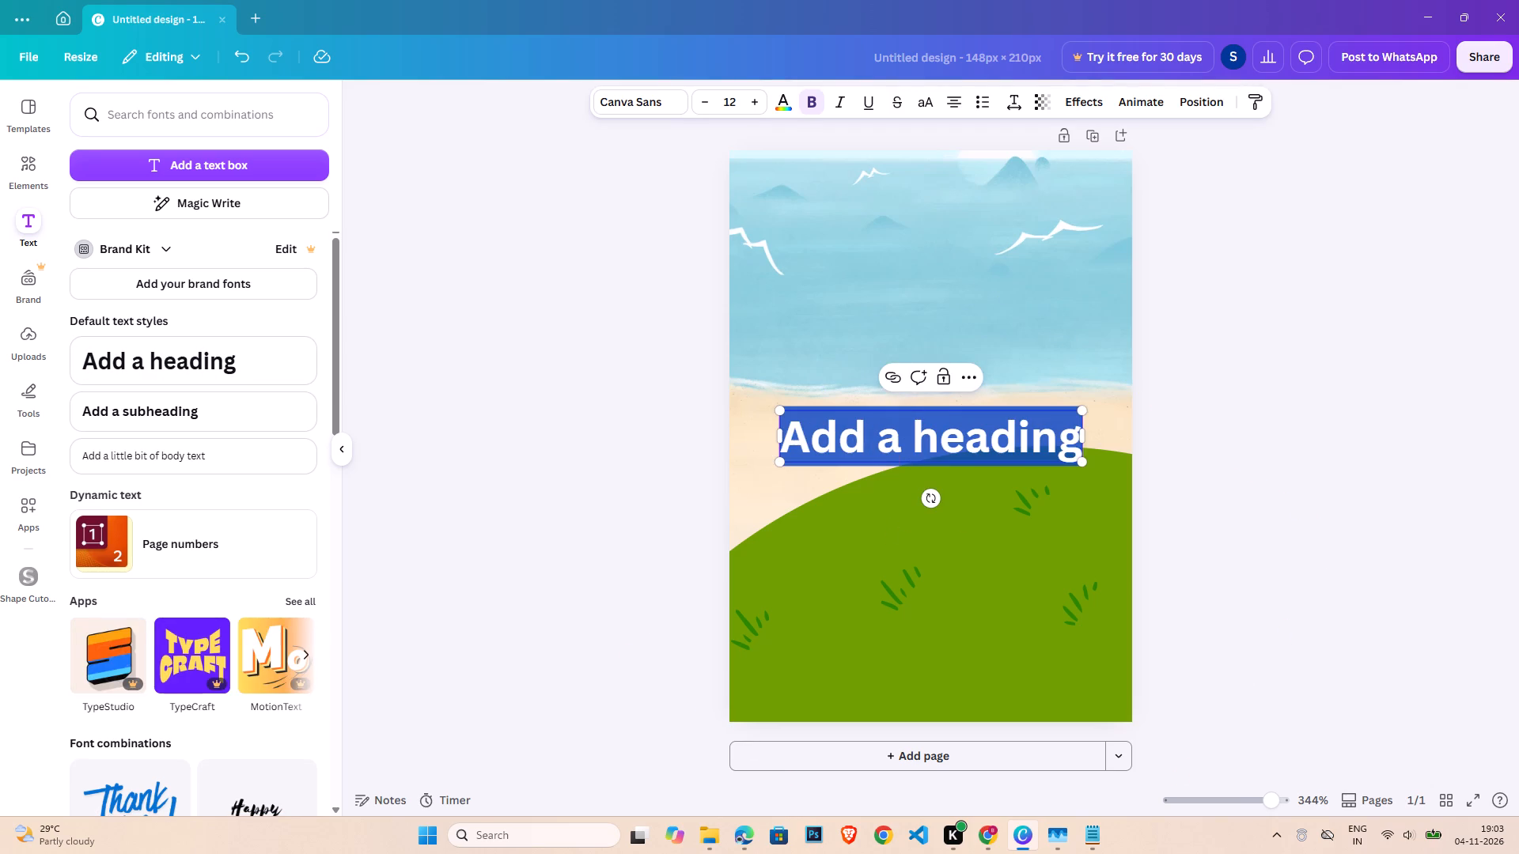
{"action": "type", "text": "BU"}
{"action": "key", "text": "shift+g"}
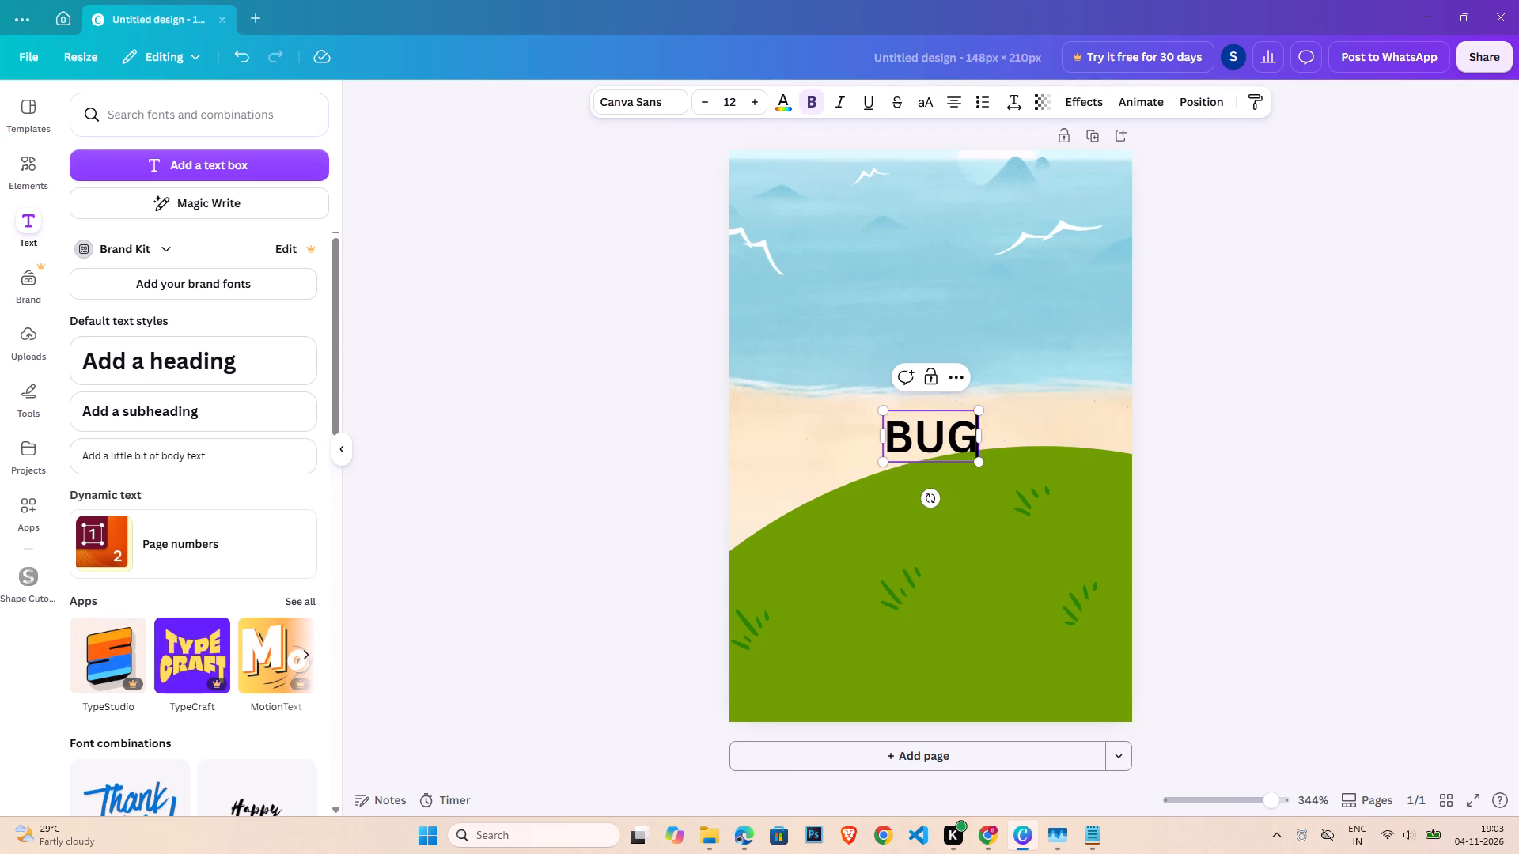
{"action": "key", "text": "shift+space"}
{"action": "key", "text": "shift+s"}
{"action": "type", "text": "AFARI"}
{"action": "key", "text": "ctrl+a"}
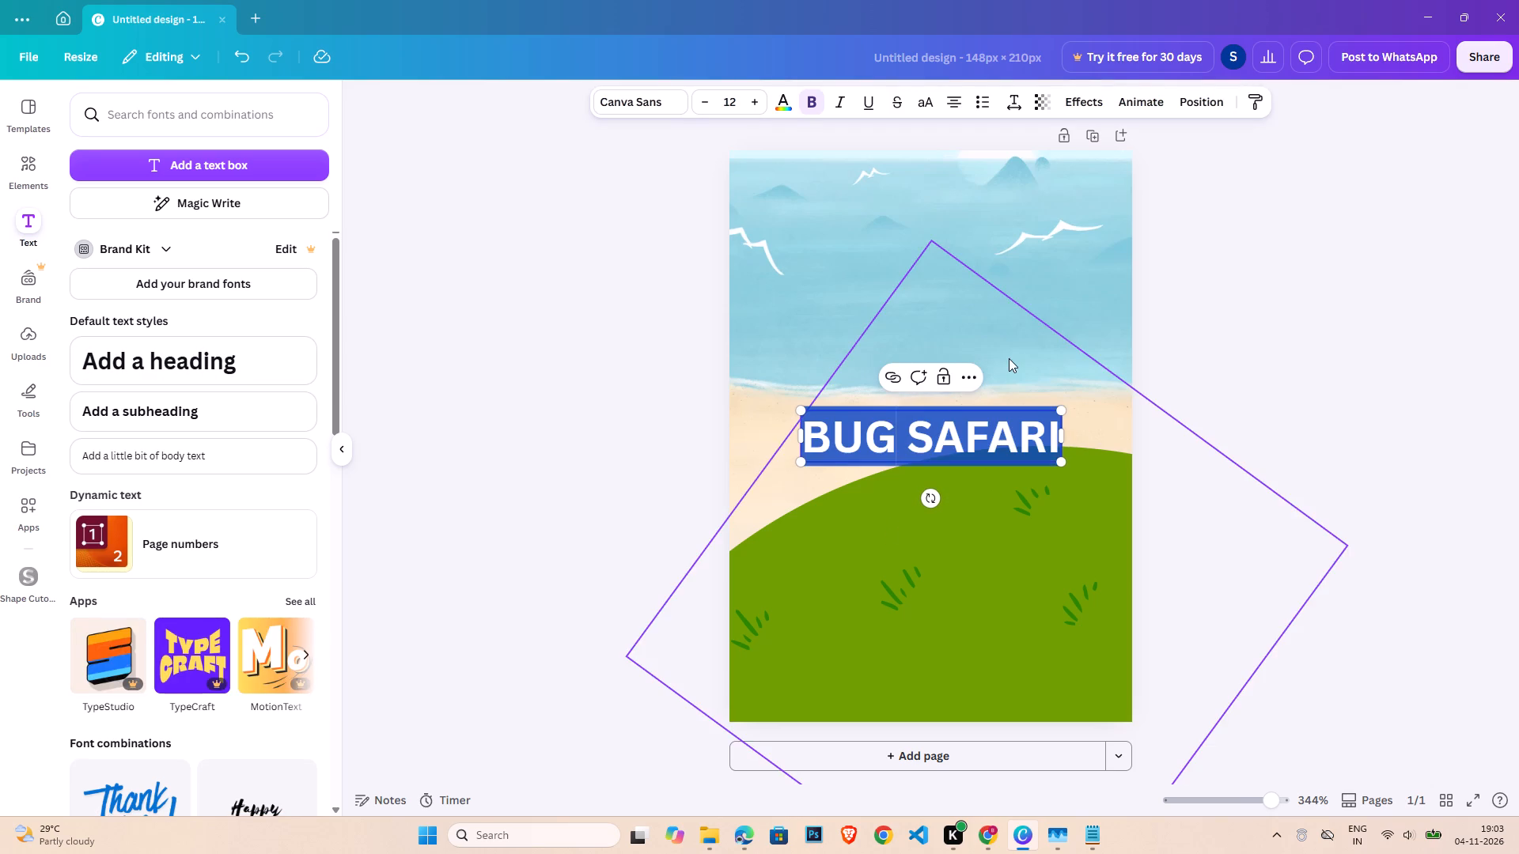
{"action": "left_click", "coordinate": [1219, 470]}
Check the title font in the Notepad notes and set the BUG SAFARI heading's font to Chewy.
{"action": "left_click", "coordinate": [1093, 827]}
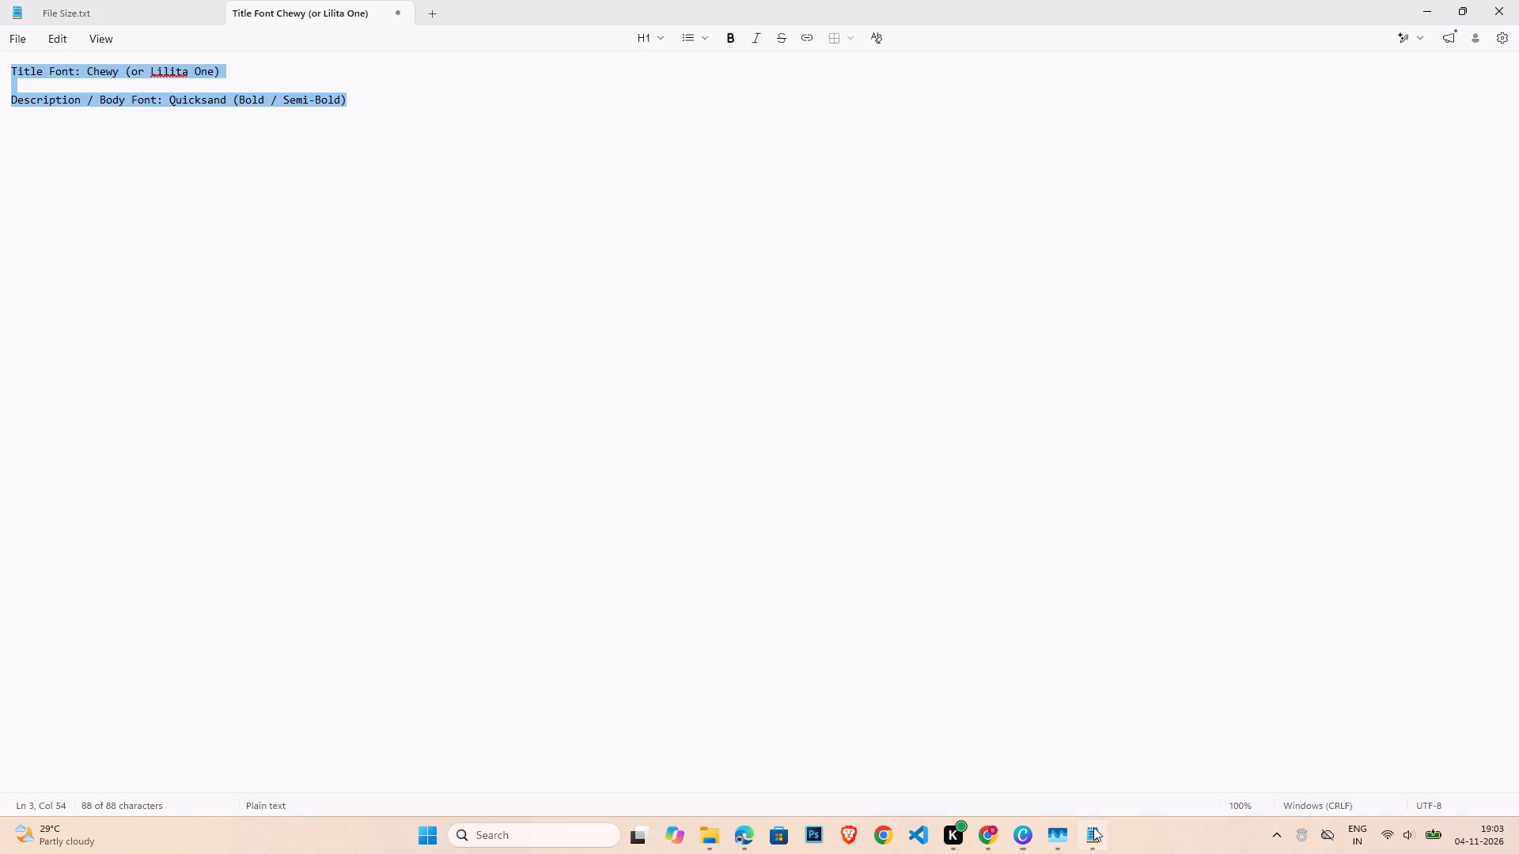
{"action": "left_click", "coordinate": [1093, 827]}
{"action": "triple_click", "coordinate": [998, 425]}
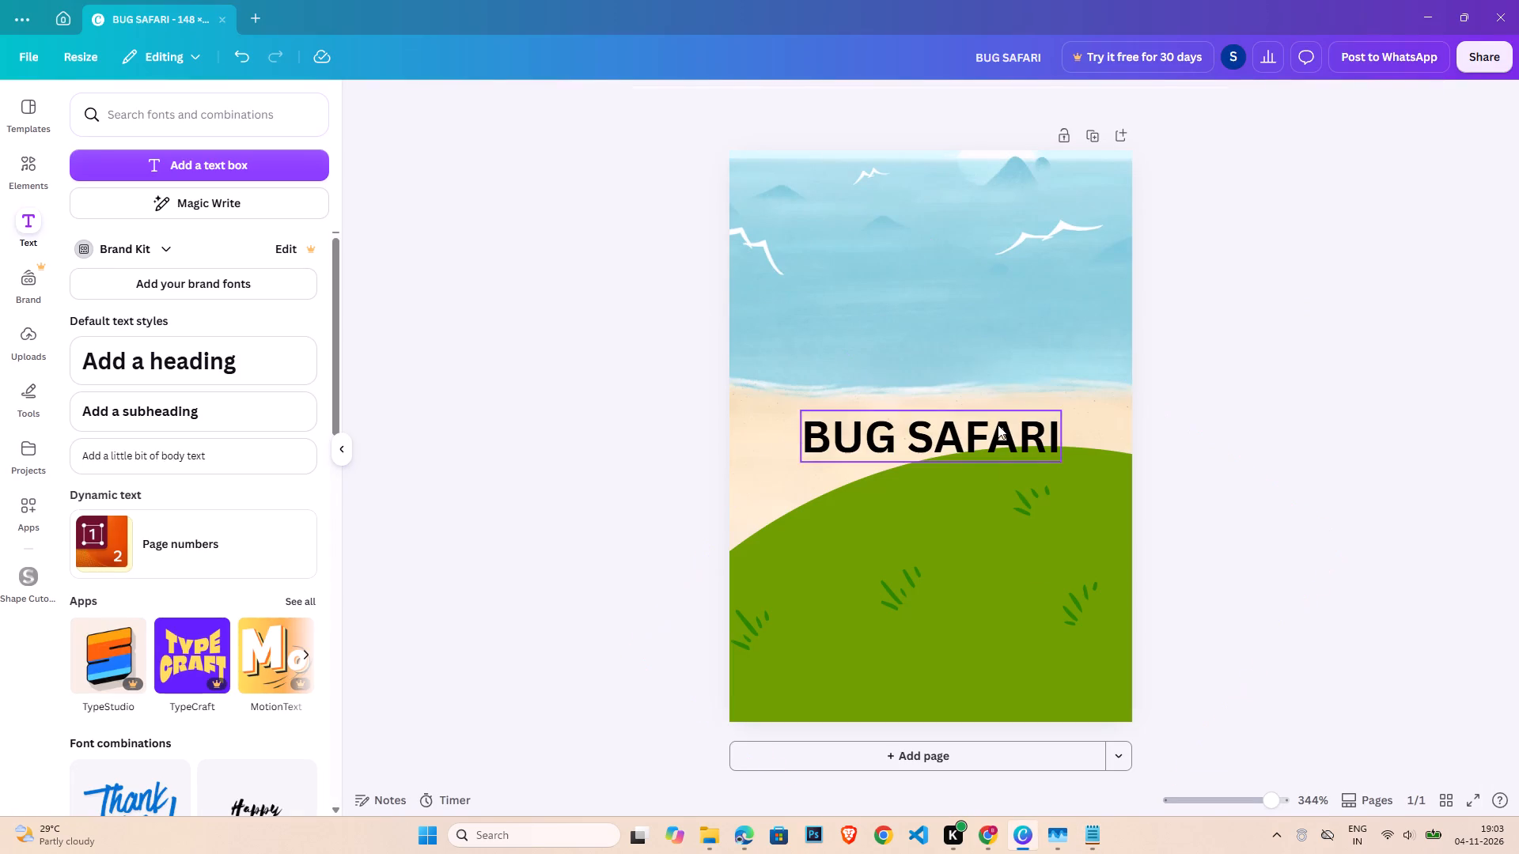
{"action": "left_click", "coordinate": [649, 105]}
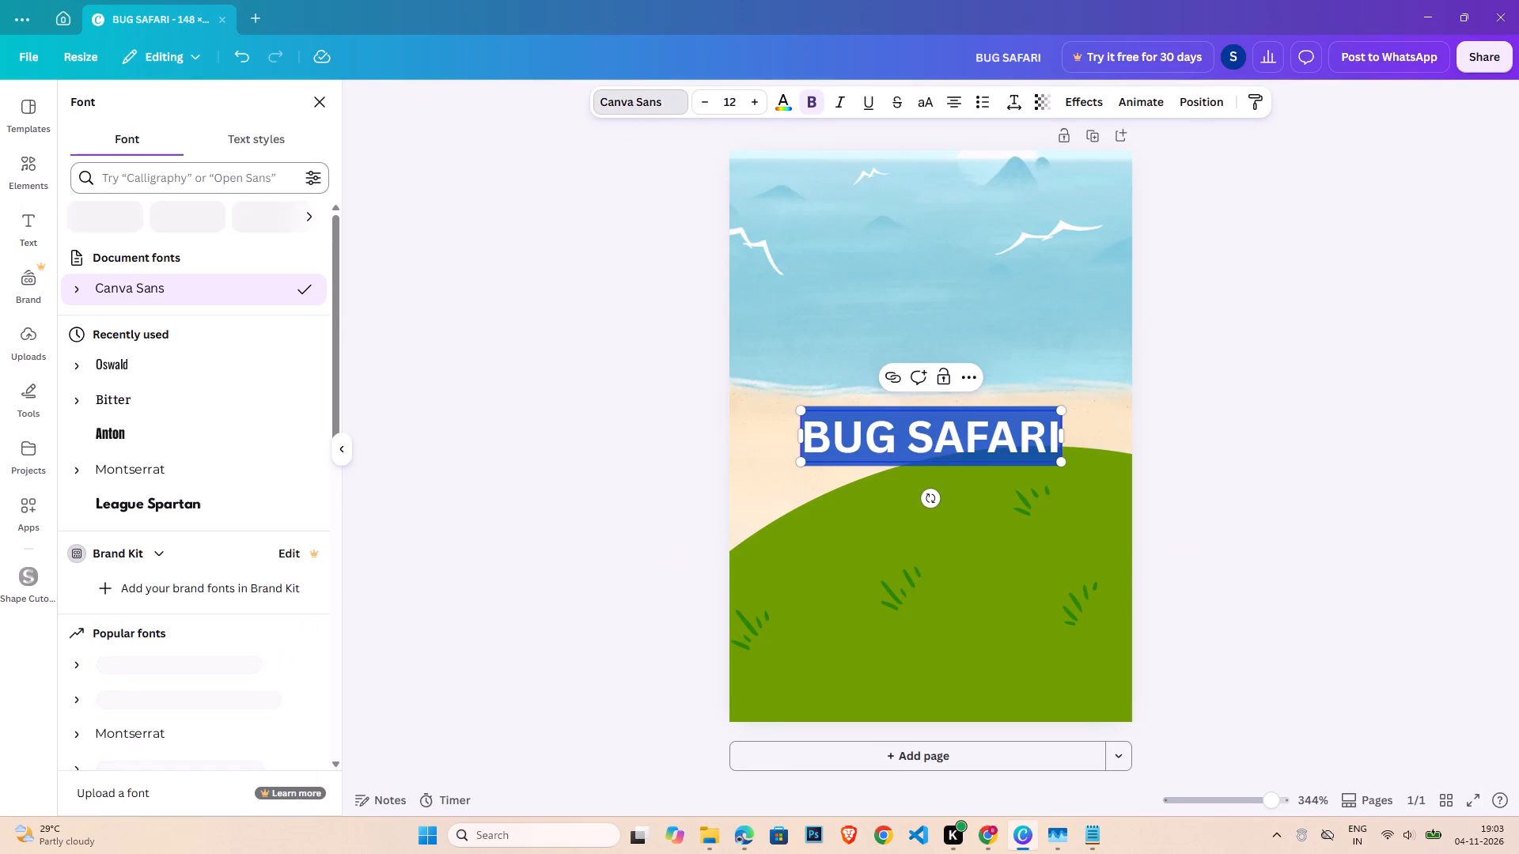
{"action": "left_click", "coordinate": [183, 187]}
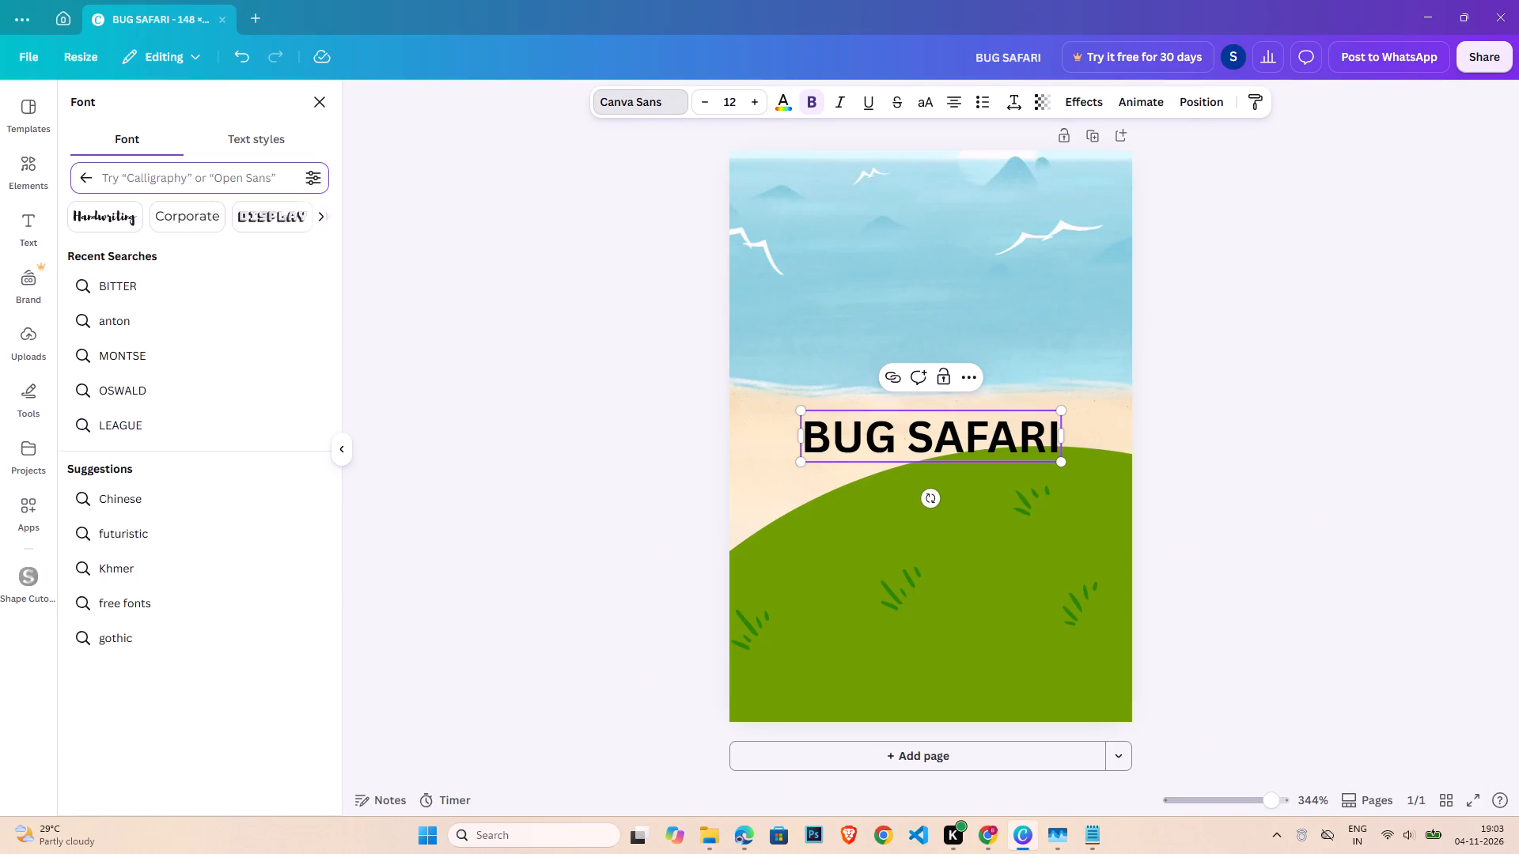
{"action": "type", "text": "chwe"}
{"action": "key", "text": "BackSpace"}
{"action": "key", "text": "BackSpace"}
{"action": "type", "text": "ewy"}
{"action": "key", "text": "Return"}
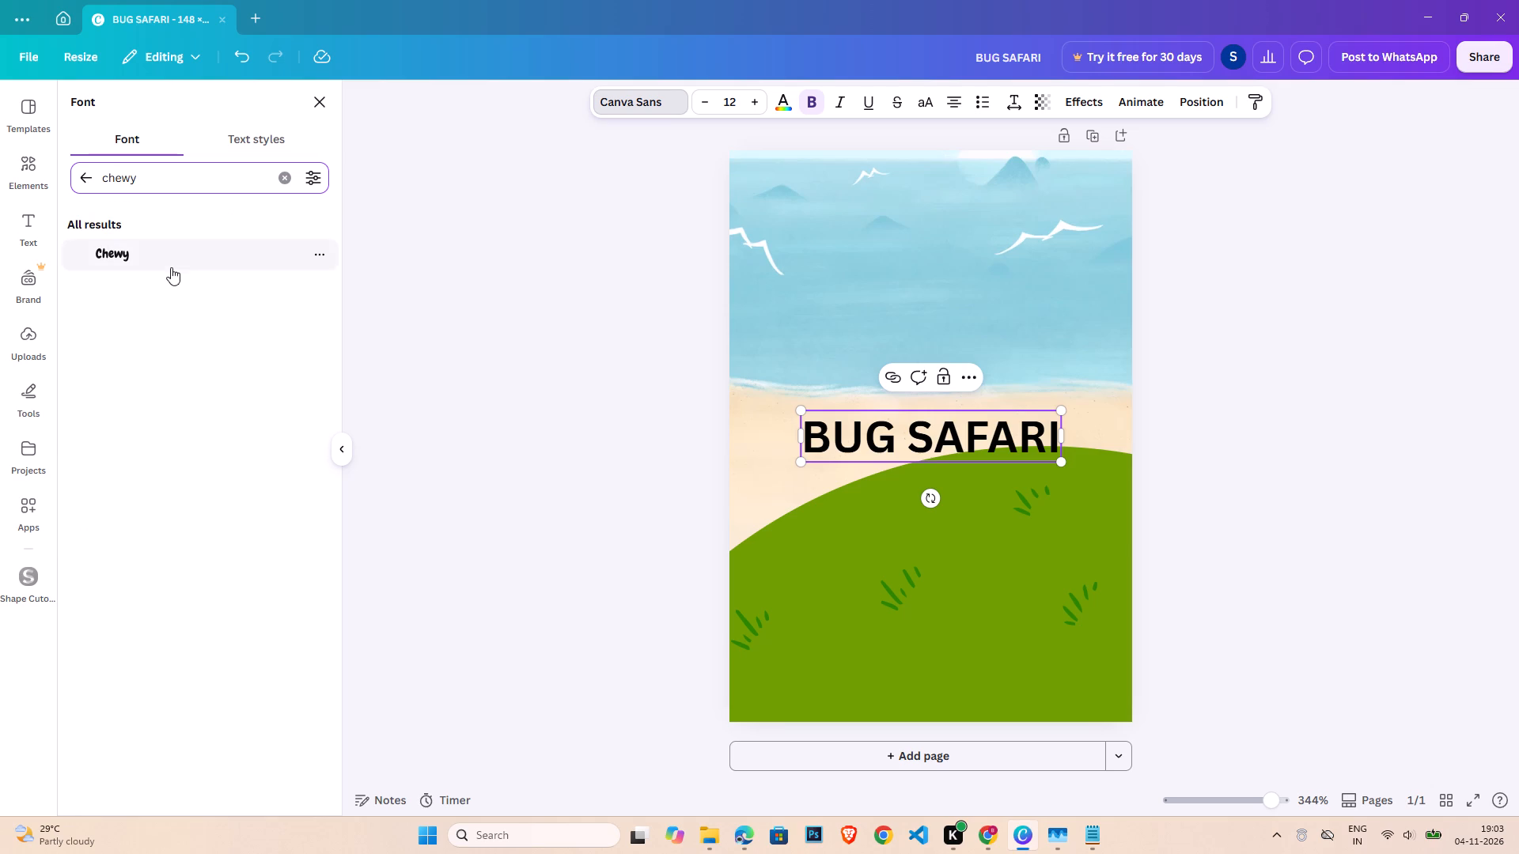
{"action": "left_click", "coordinate": [171, 248]}
{"action": "double_click", "coordinate": [1230, 499]}
Move the BUG SAFARI heading to the top of the page, enlarge it to about 131 × 34, and centre it horizontally.
{"action": "left_click_drag", "start_coordinate": [951, 429], "coordinate": [865, 195]}
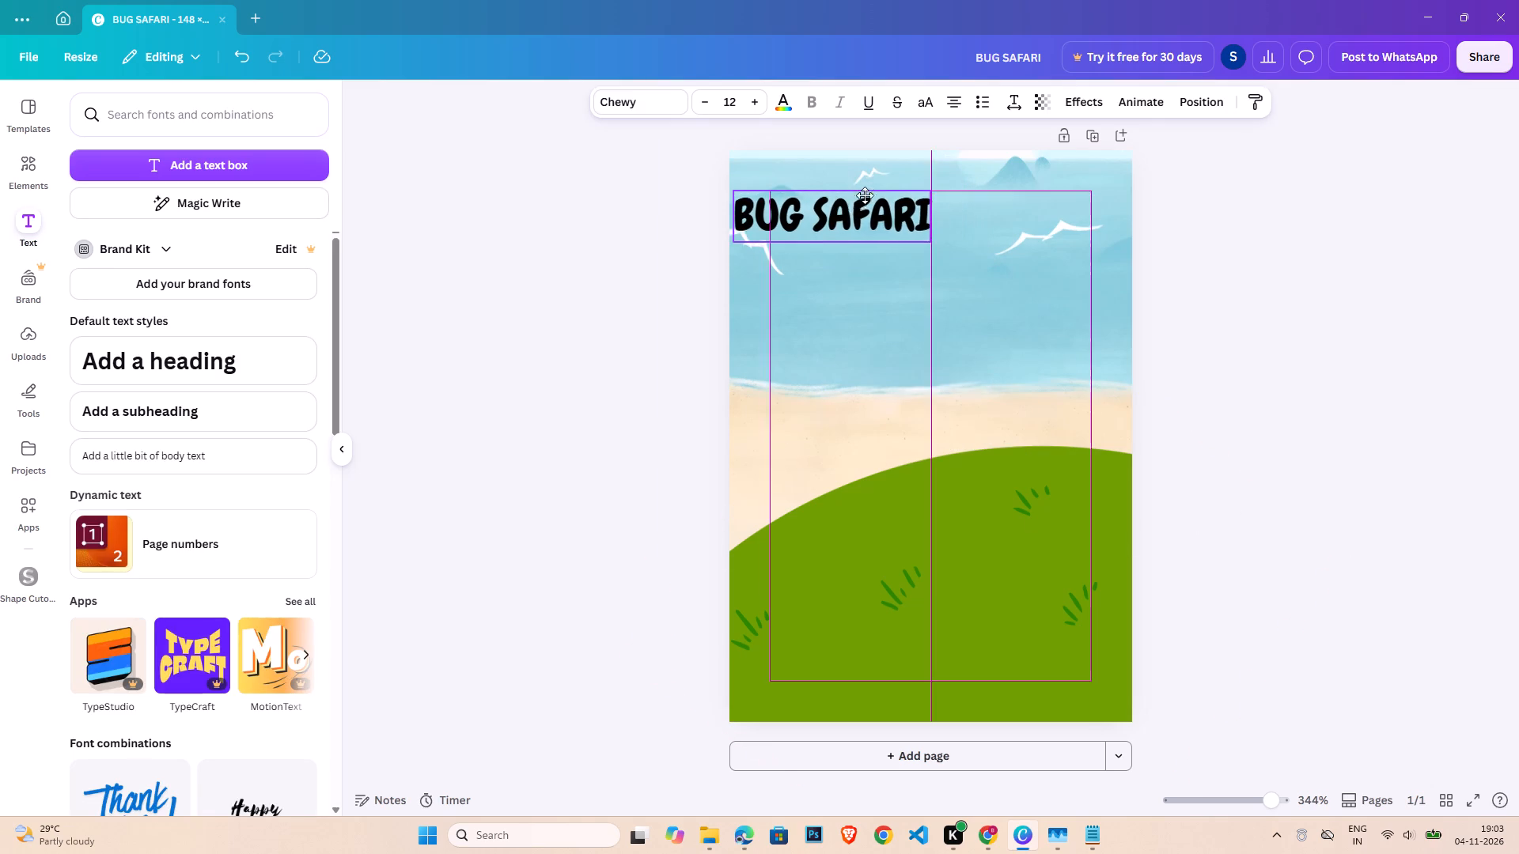
{"action": "left_click_drag", "start_coordinate": [865, 195], "coordinate": [867, 195]}
{"action": "left_click_drag", "start_coordinate": [945, 227], "coordinate": [1116, 226]}
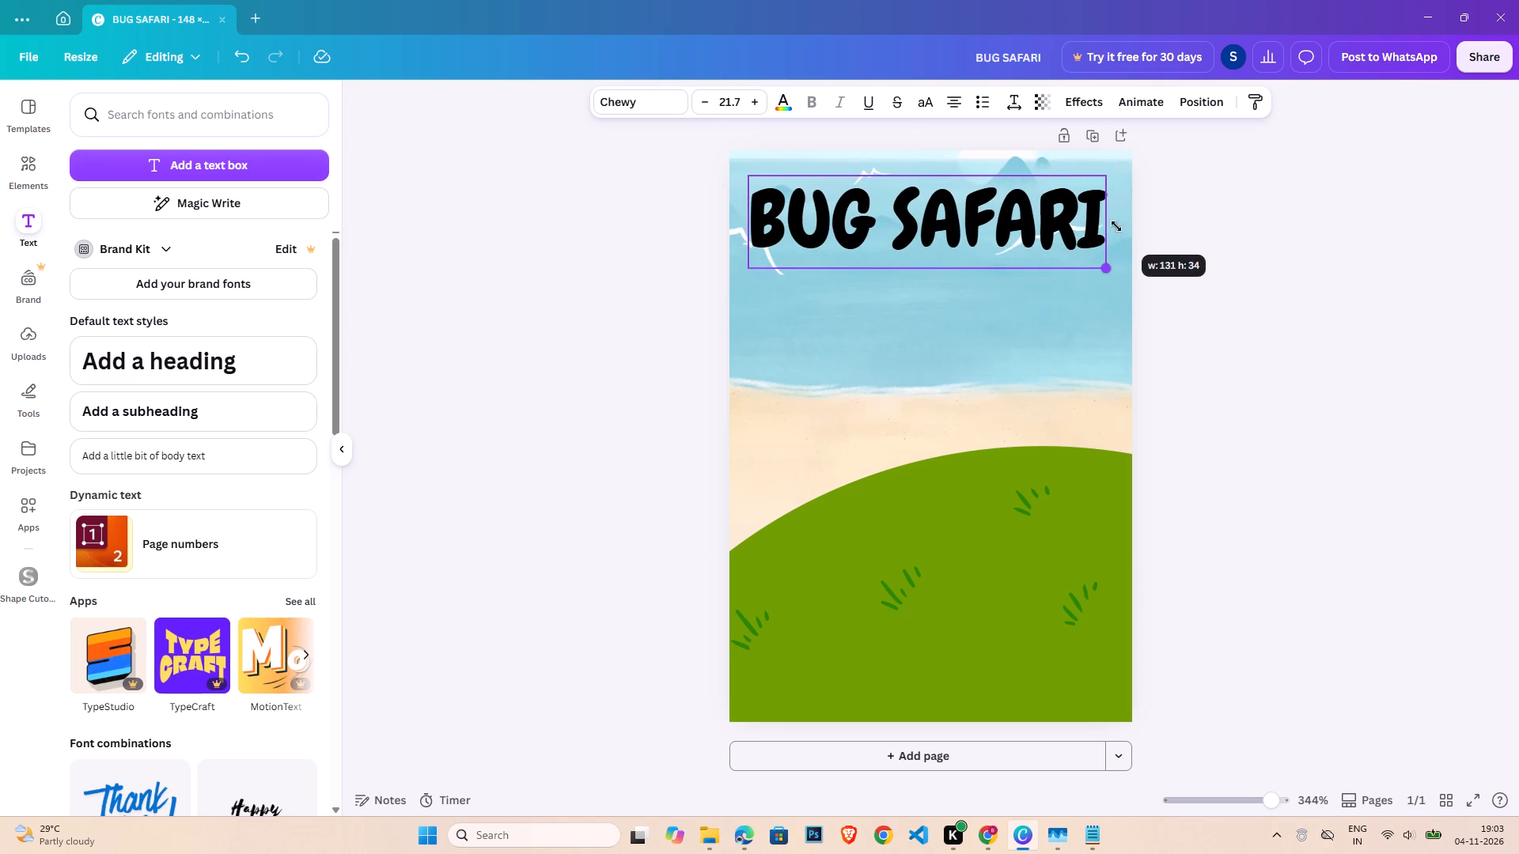
{"action": "left_click_drag", "start_coordinate": [1116, 226], "coordinate": [1116, 225]}
{"action": "left_click", "coordinate": [1146, 225]}
{"action": "left_click_drag", "start_coordinate": [875, 238], "coordinate": [881, 231]}
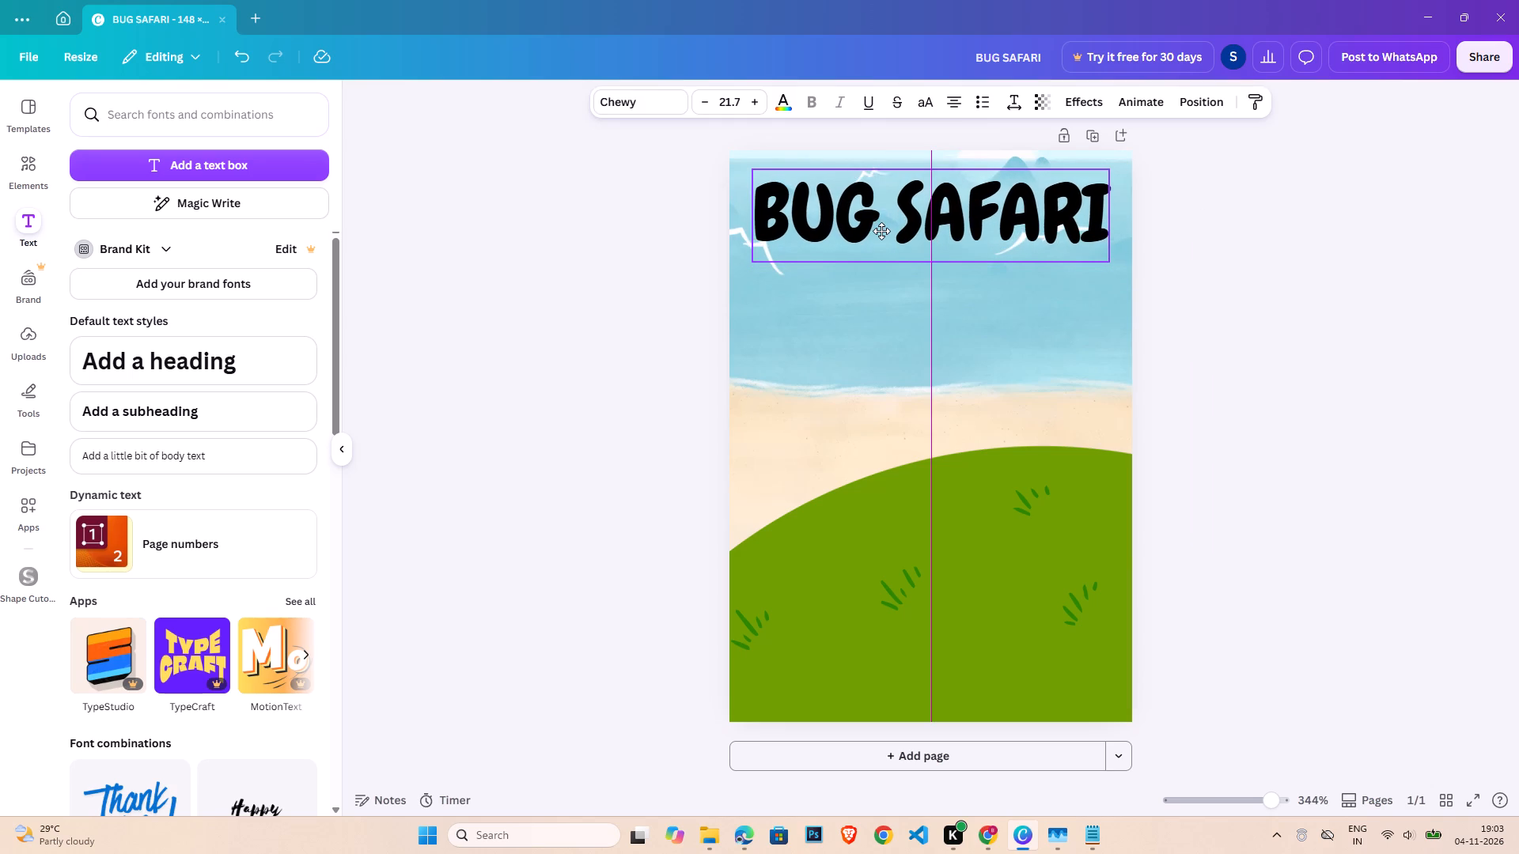
{"action": "left_click_drag", "start_coordinate": [881, 231], "coordinate": [881, 229]}
{"action": "left_click", "coordinate": [1096, 267]}
Colour the letters of BUG individually: B red, U the design's dark green, and G light orange.
{"action": "left_click", "coordinate": [813, 232]}
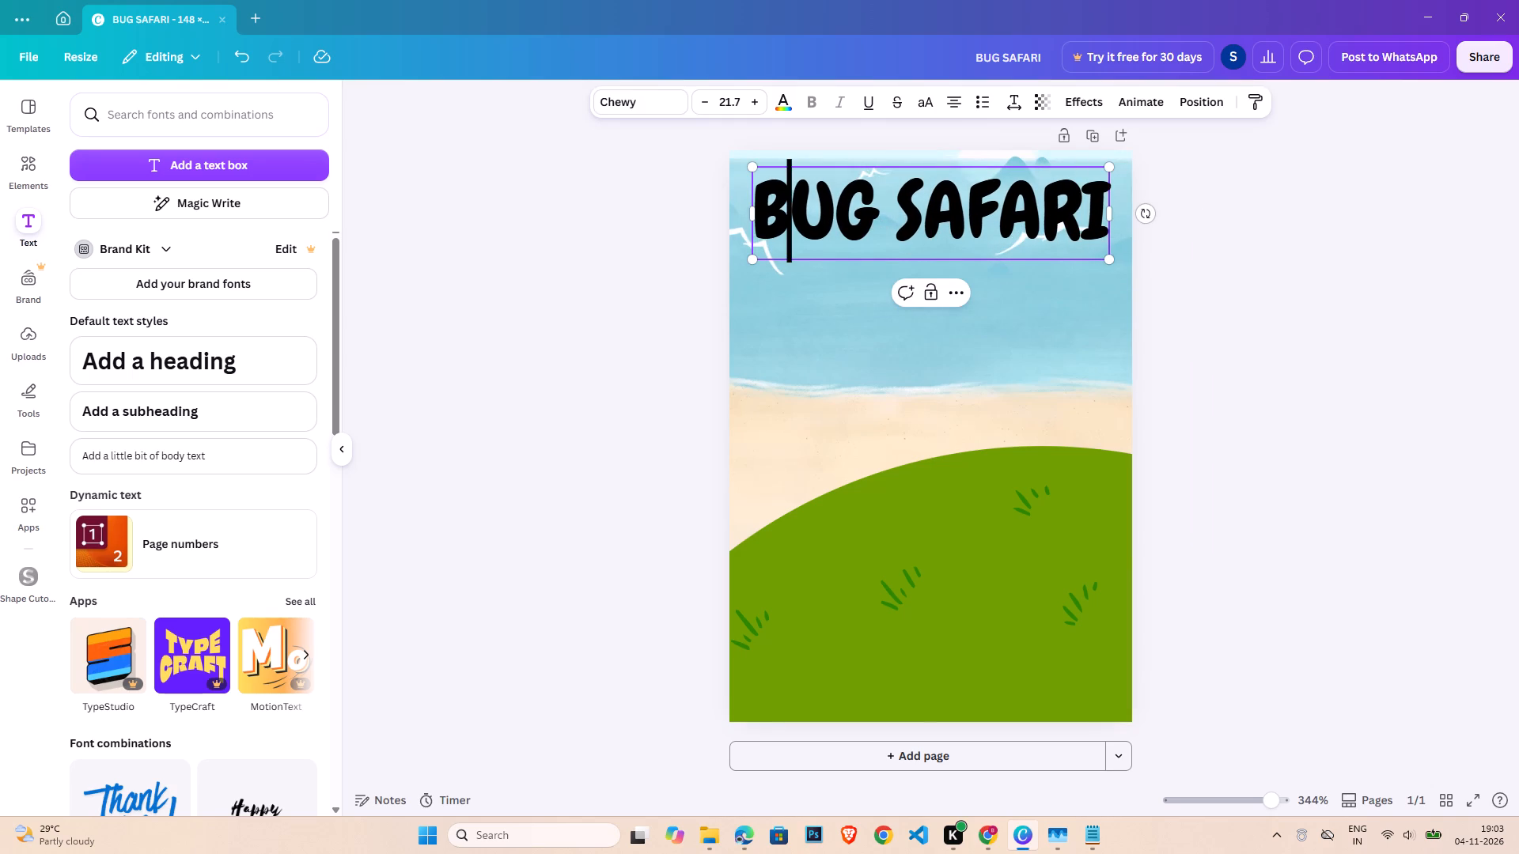
{"action": "left_click_drag", "start_coordinate": [797, 229], "coordinate": [765, 232]}
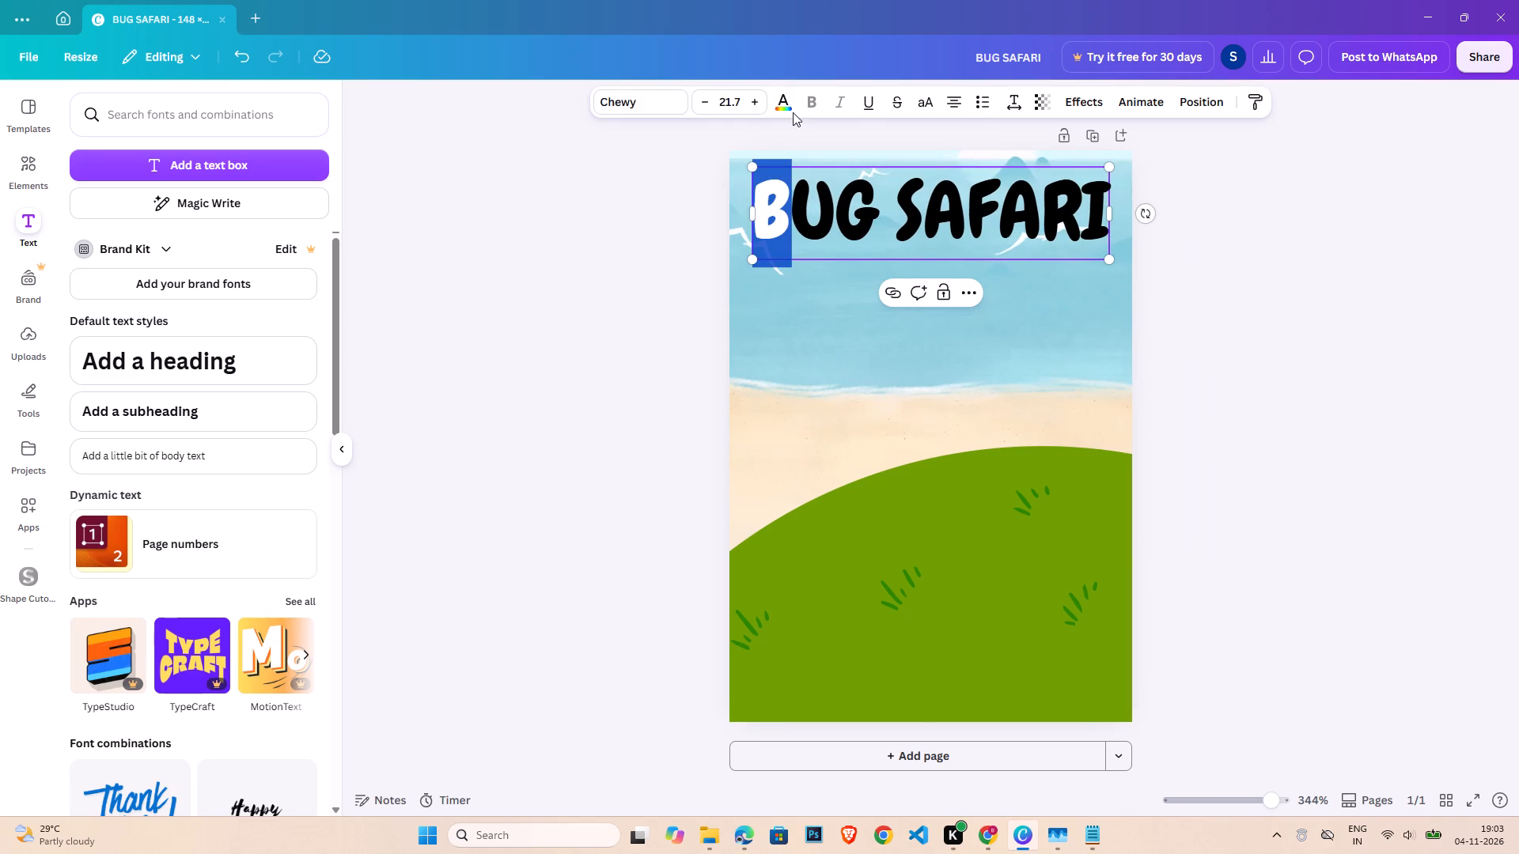
{"action": "left_click", "coordinate": [782, 96]}
{"action": "left_click", "coordinate": [81, 550]}
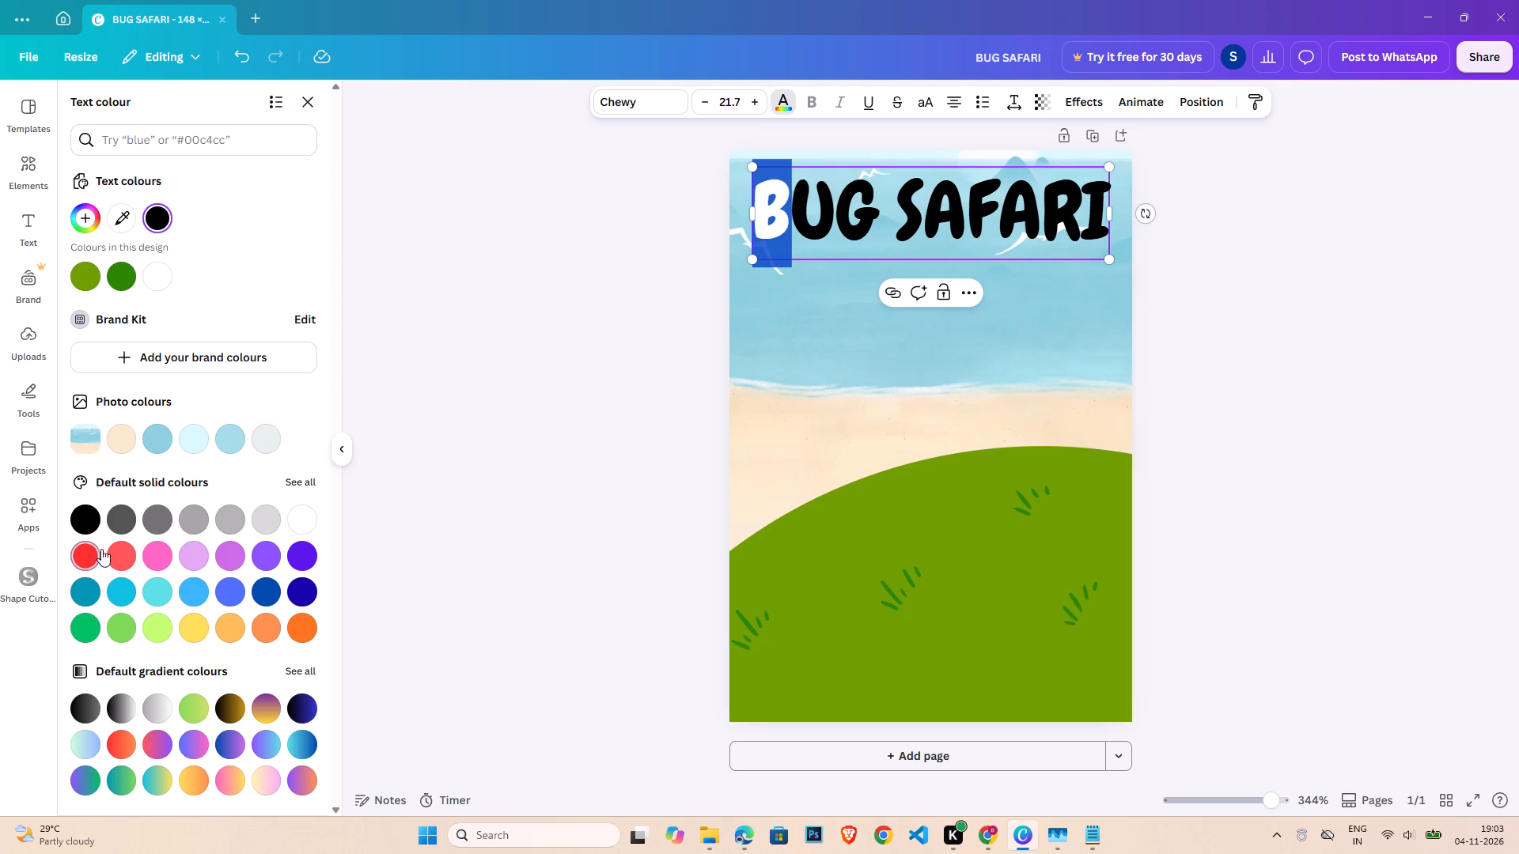
{"action": "left_click", "coordinate": [835, 226]}
{"action": "left_click_drag", "start_coordinate": [836, 218], "coordinate": [808, 221]}
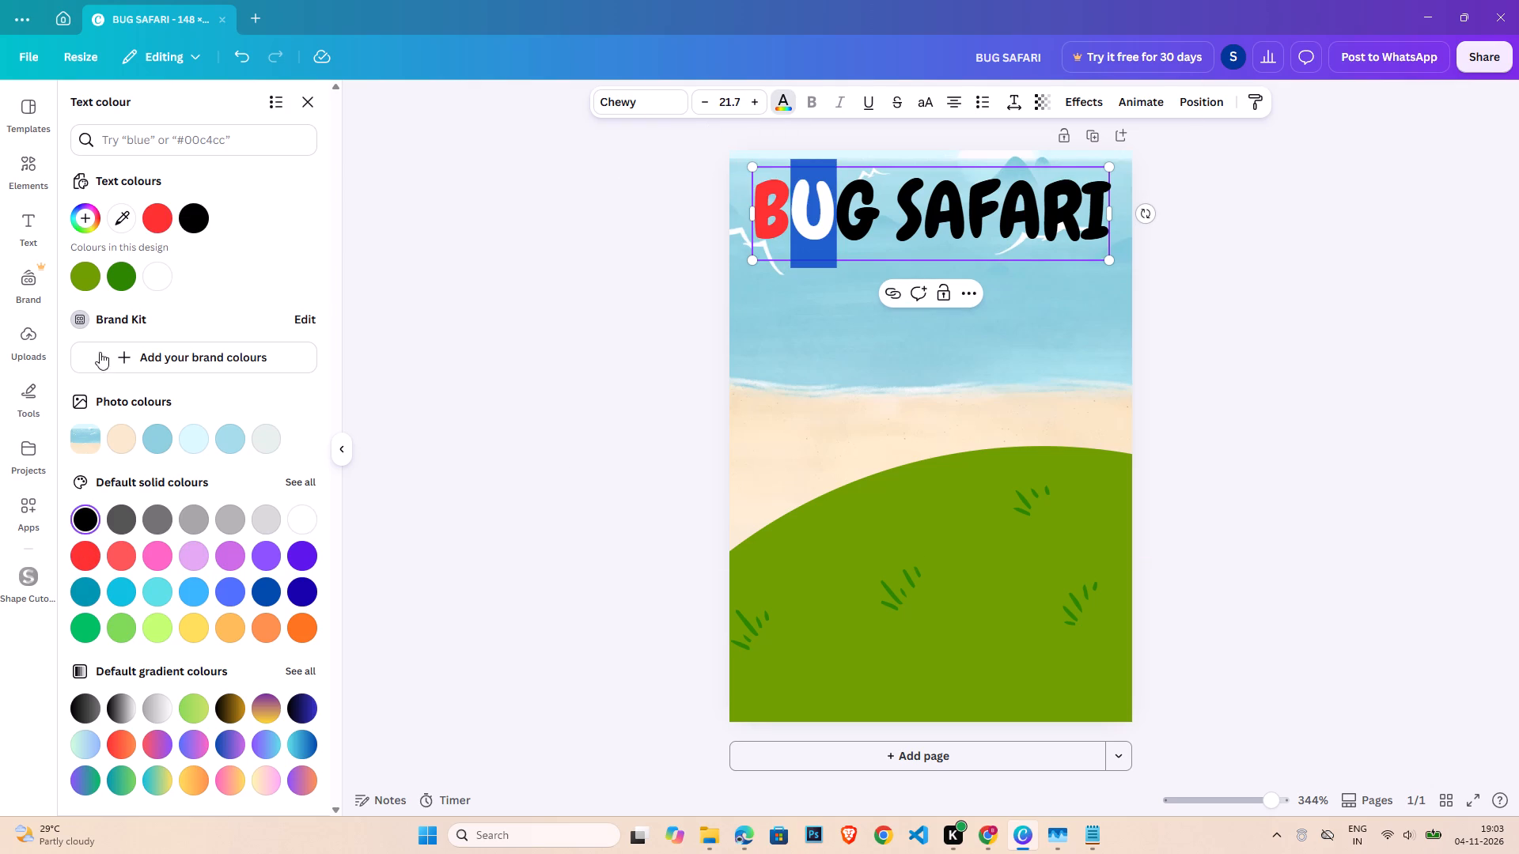
{"action": "left_click", "coordinate": [119, 281]}
{"action": "left_click", "coordinate": [835, 237]}
{"action": "left_click", "coordinate": [867, 218]}
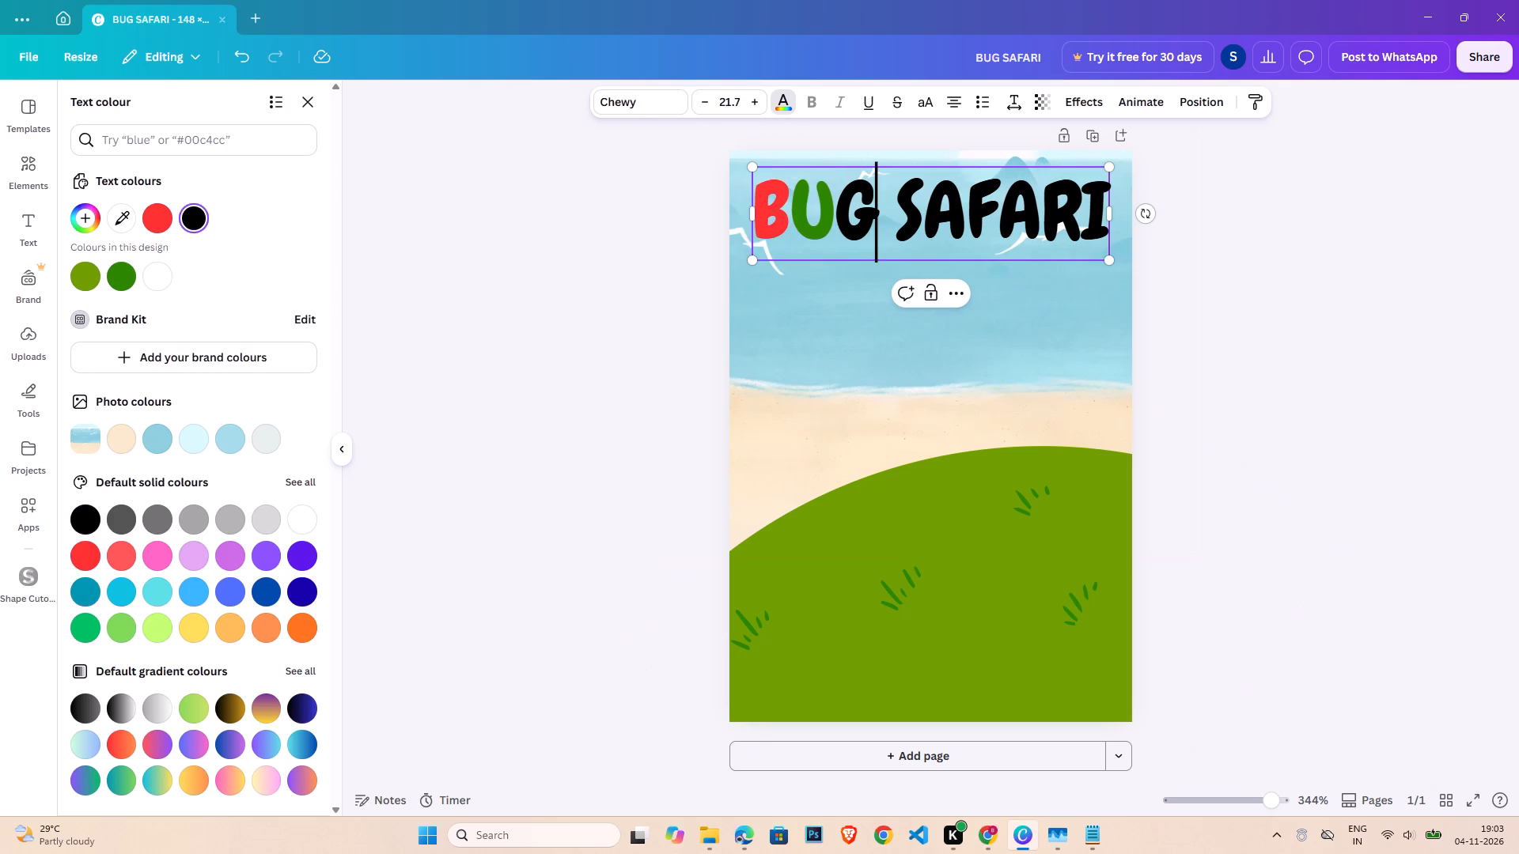
{"action": "left_click_drag", "start_coordinate": [875, 217], "coordinate": [847, 221]}
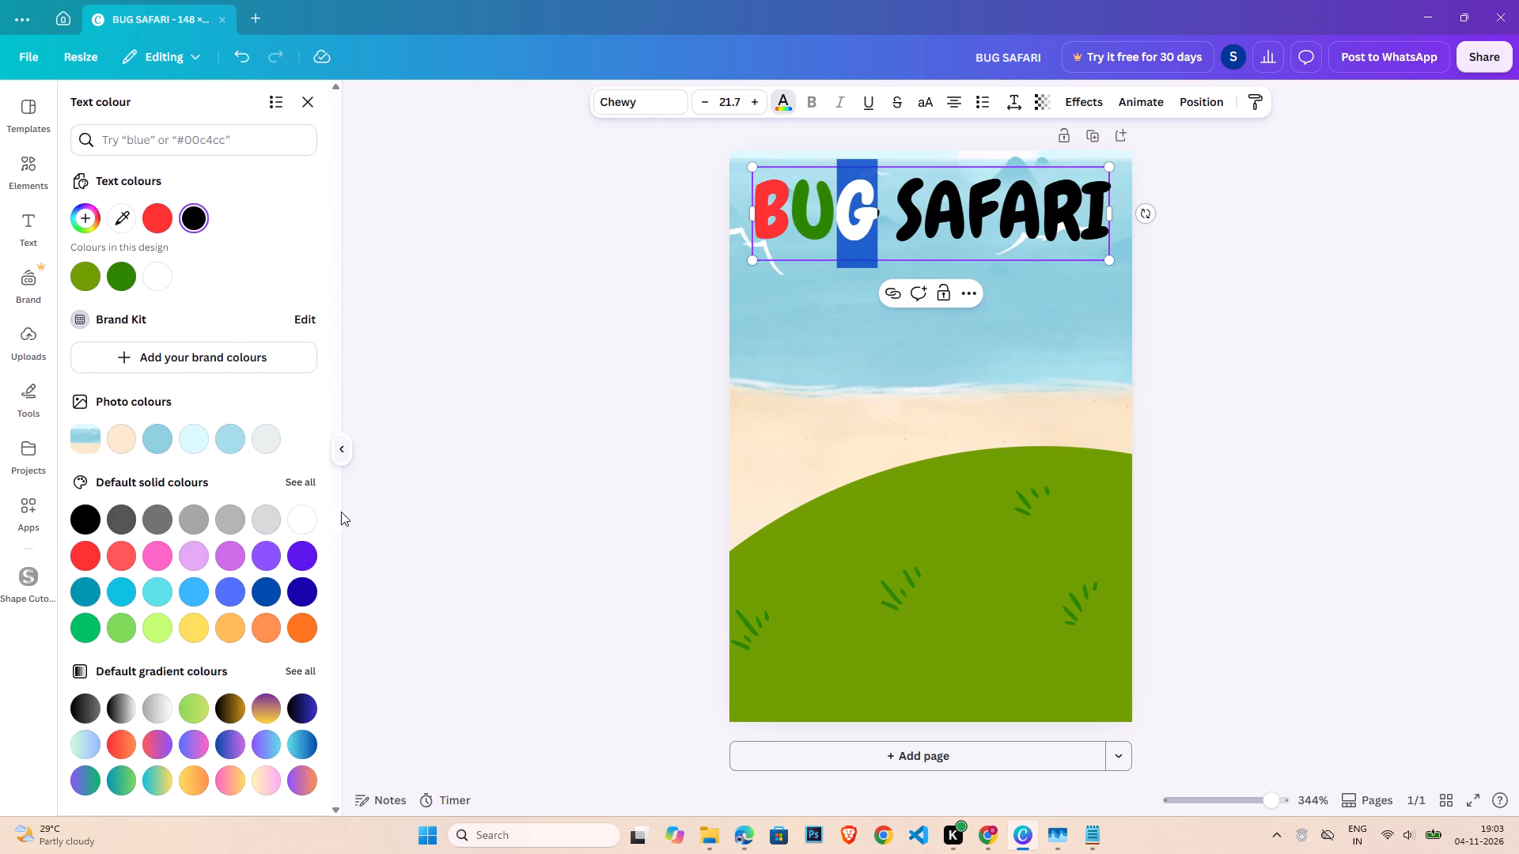
{"action": "left_click", "coordinate": [263, 626]}
Colour the first three letters of SAFARI individually: S yellow, A green, and F teal.
{"action": "left_click_drag", "start_coordinate": [917, 211], "coordinate": [909, 211]}
{"action": "left_click", "coordinate": [203, 624]}
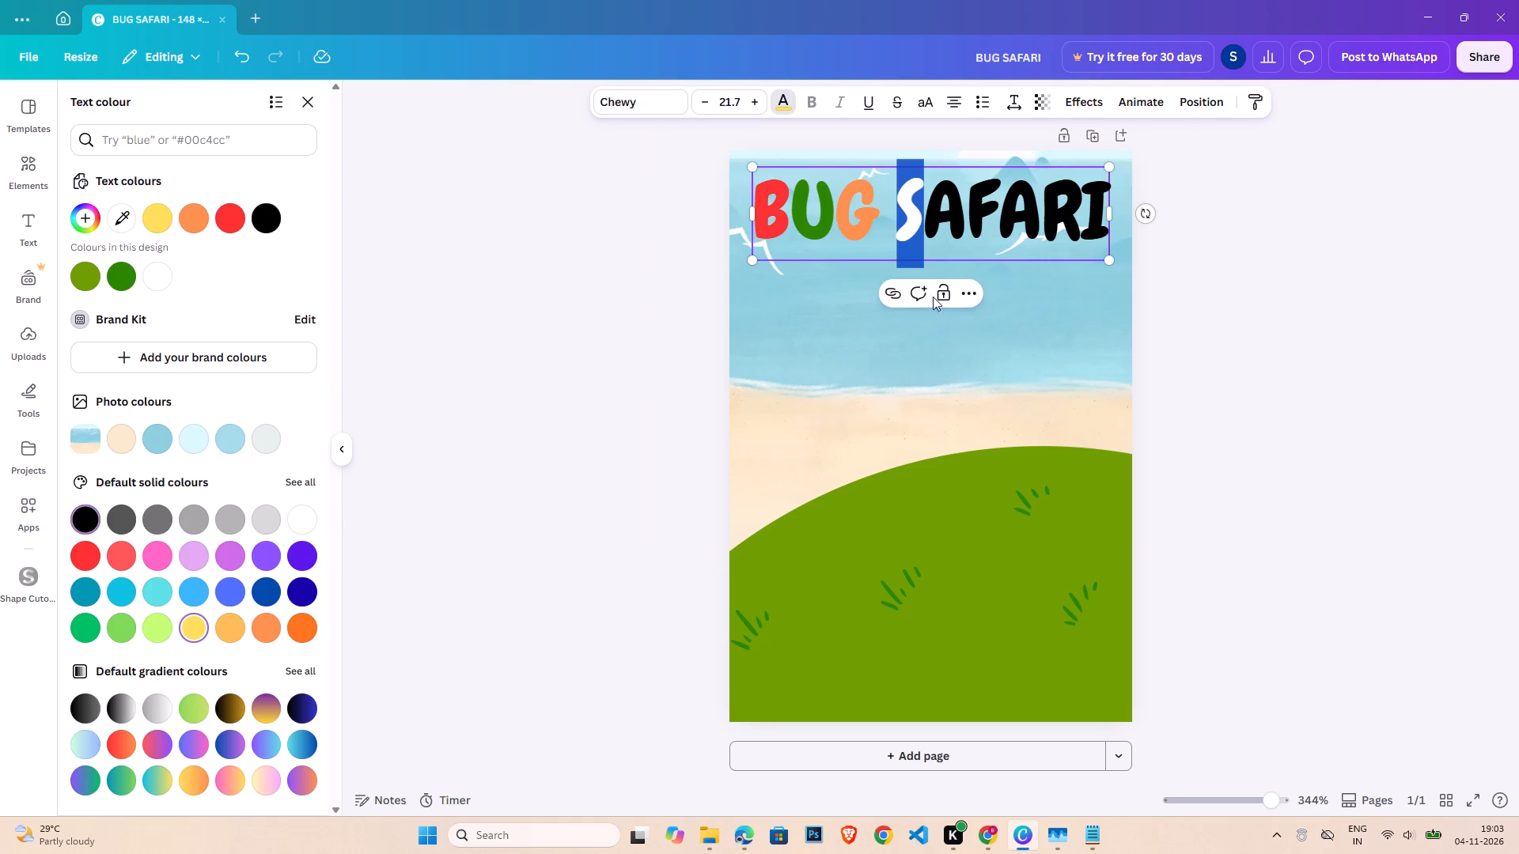
{"action": "left_click", "coordinate": [943, 227]}
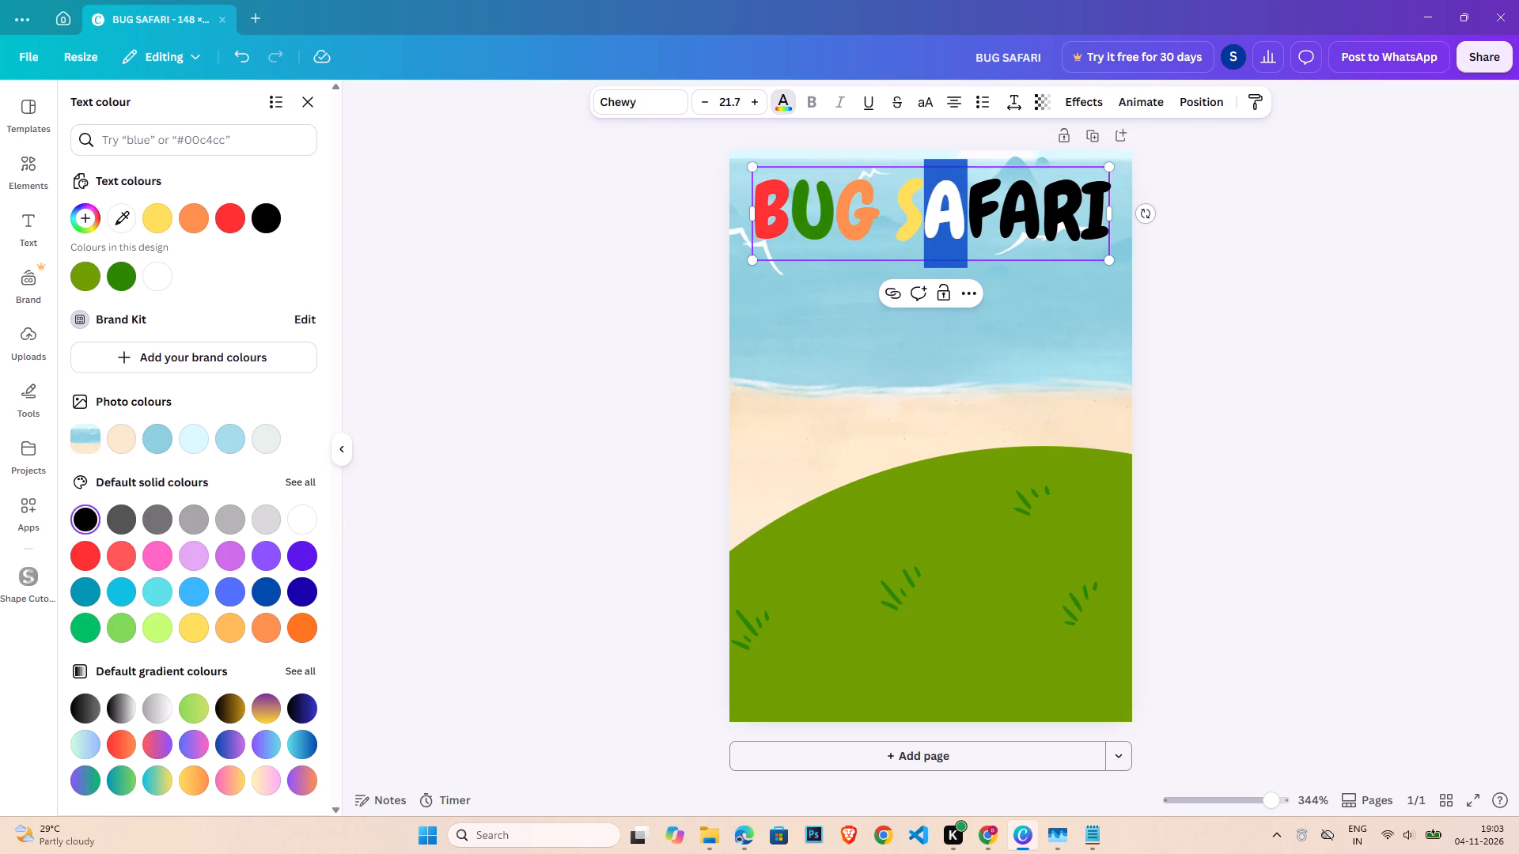
{"action": "left_click", "coordinate": [89, 629]}
{"action": "left_click_drag", "start_coordinate": [1000, 199], "coordinate": [990, 201]}
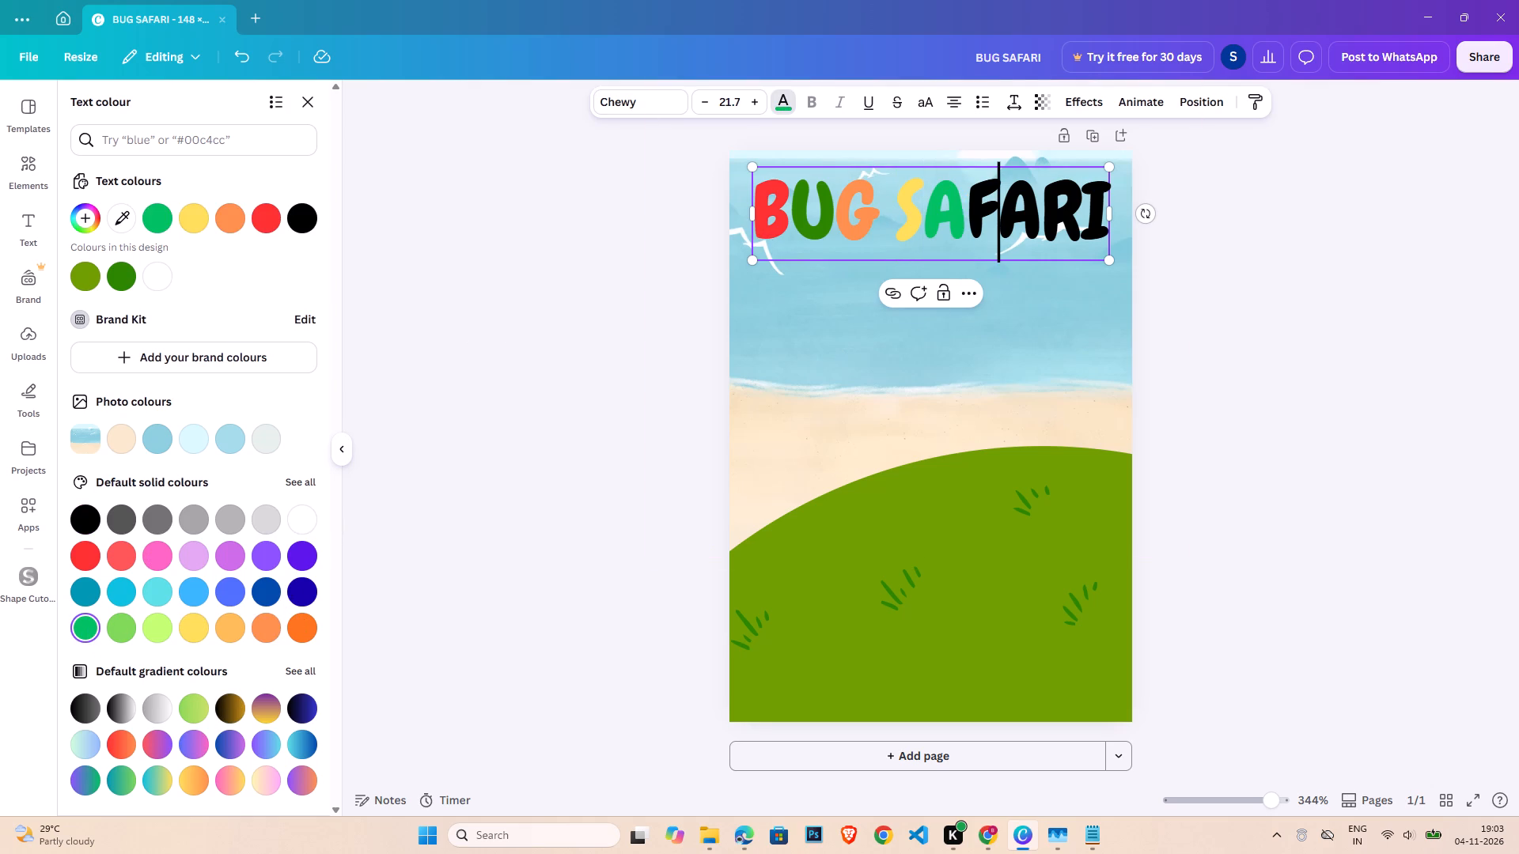
{"action": "left_click_drag", "start_coordinate": [990, 201], "coordinate": [979, 204]}
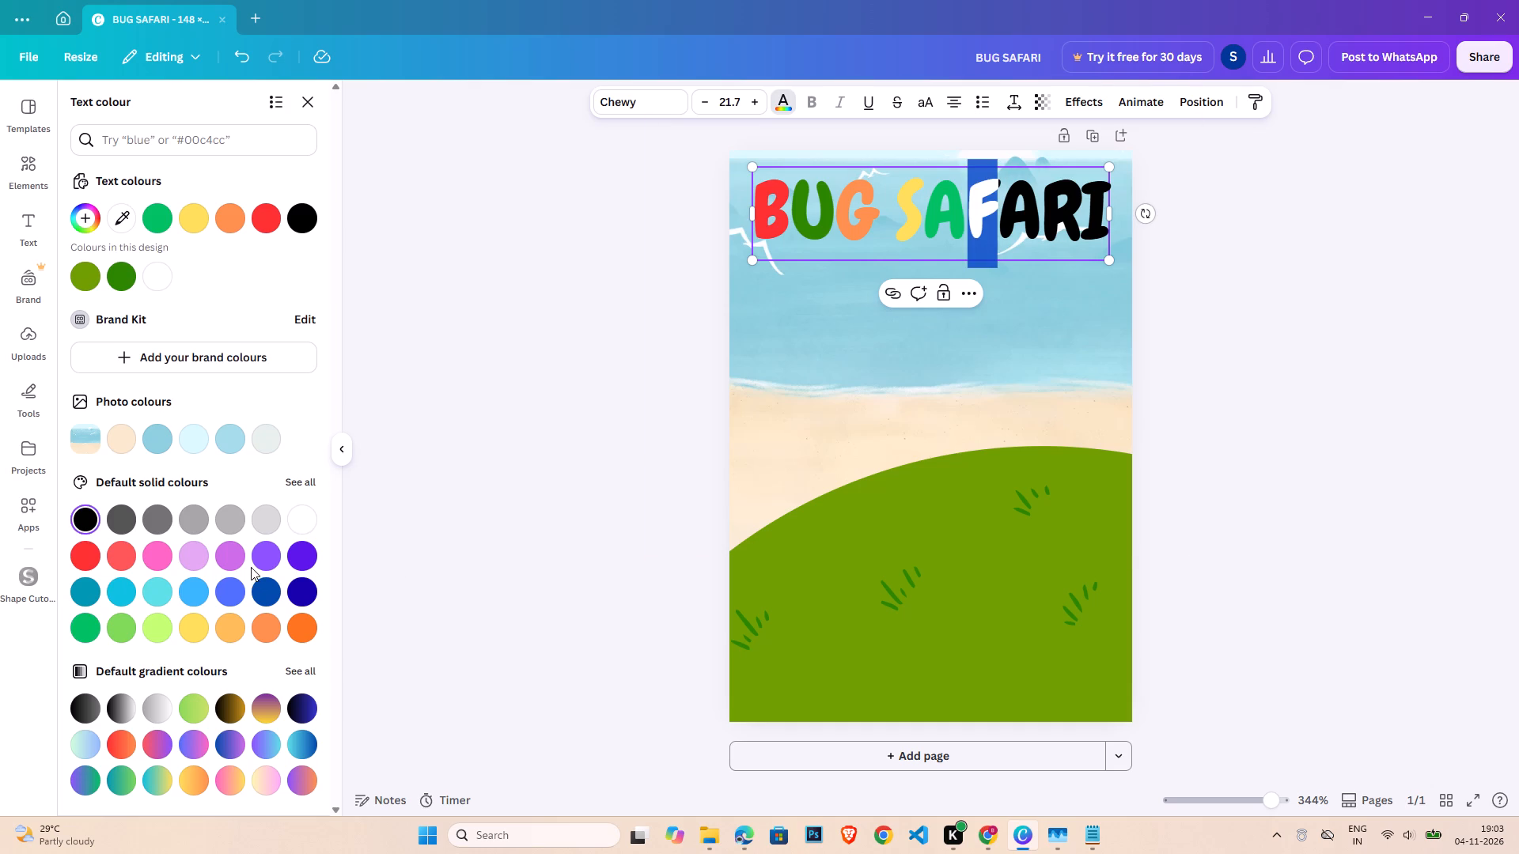
{"action": "left_click", "coordinate": [118, 632]}
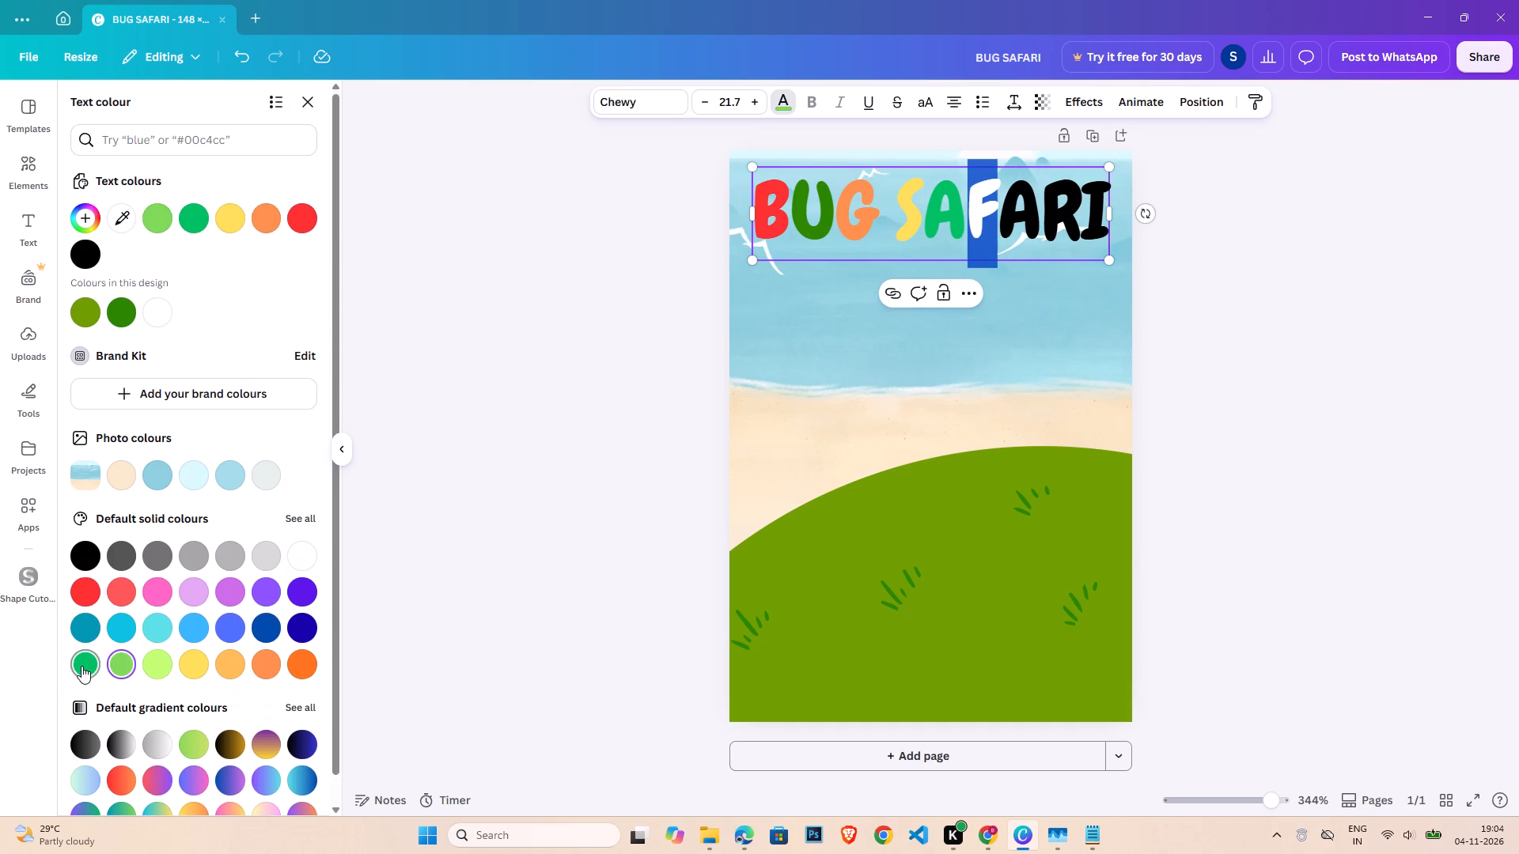
{"action": "left_click", "coordinate": [82, 666]}
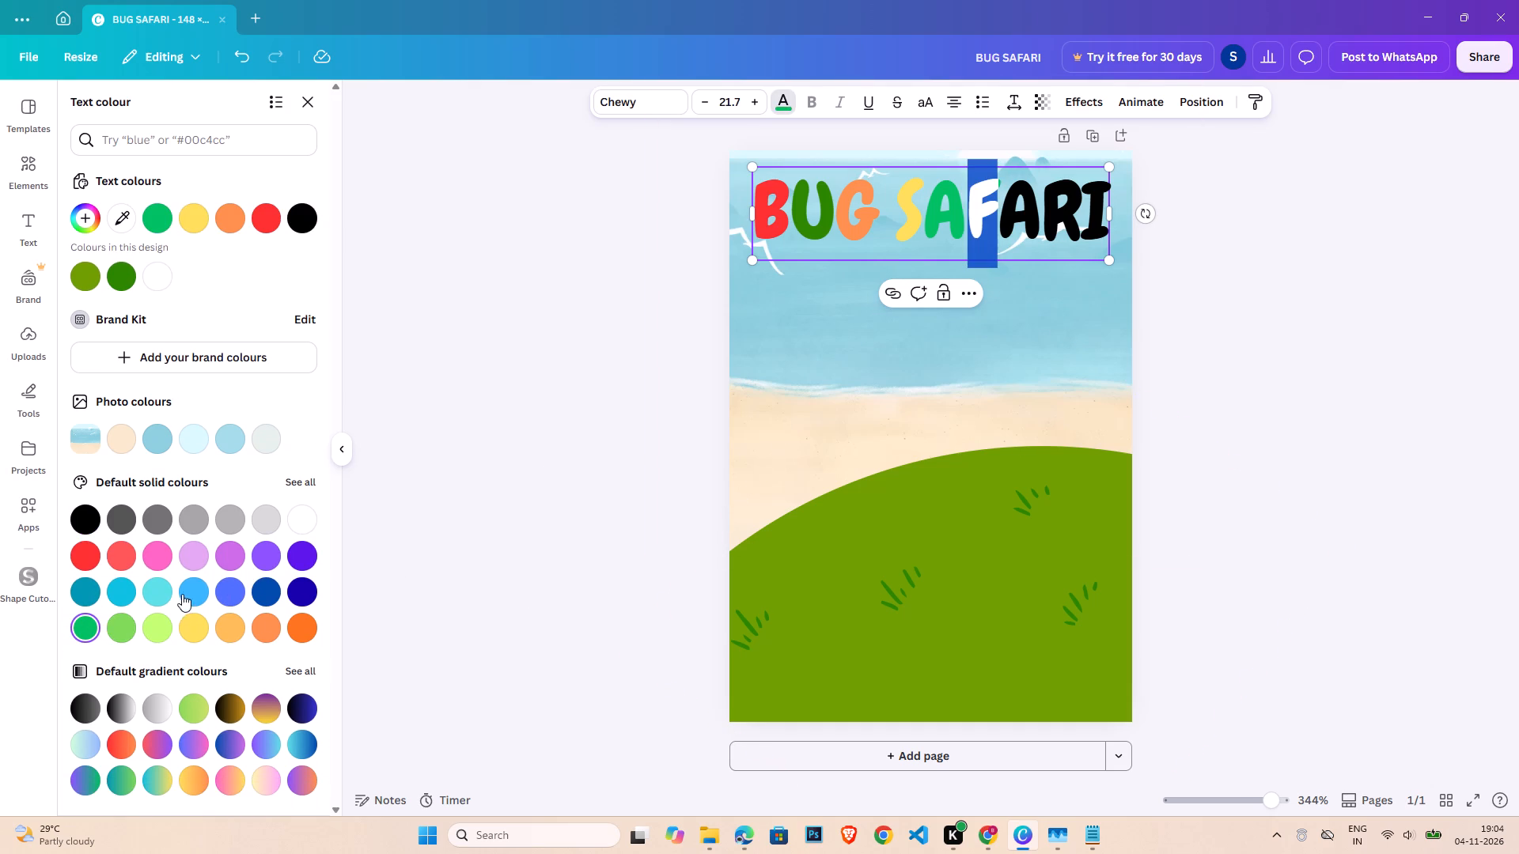
{"action": "left_click", "coordinate": [90, 592]}
Colour the last three letters of SAFARI individually: A bright orange, R yellow, and I coral red.
{"action": "left_click_drag", "start_coordinate": [1028, 226], "coordinate": [1012, 226]}
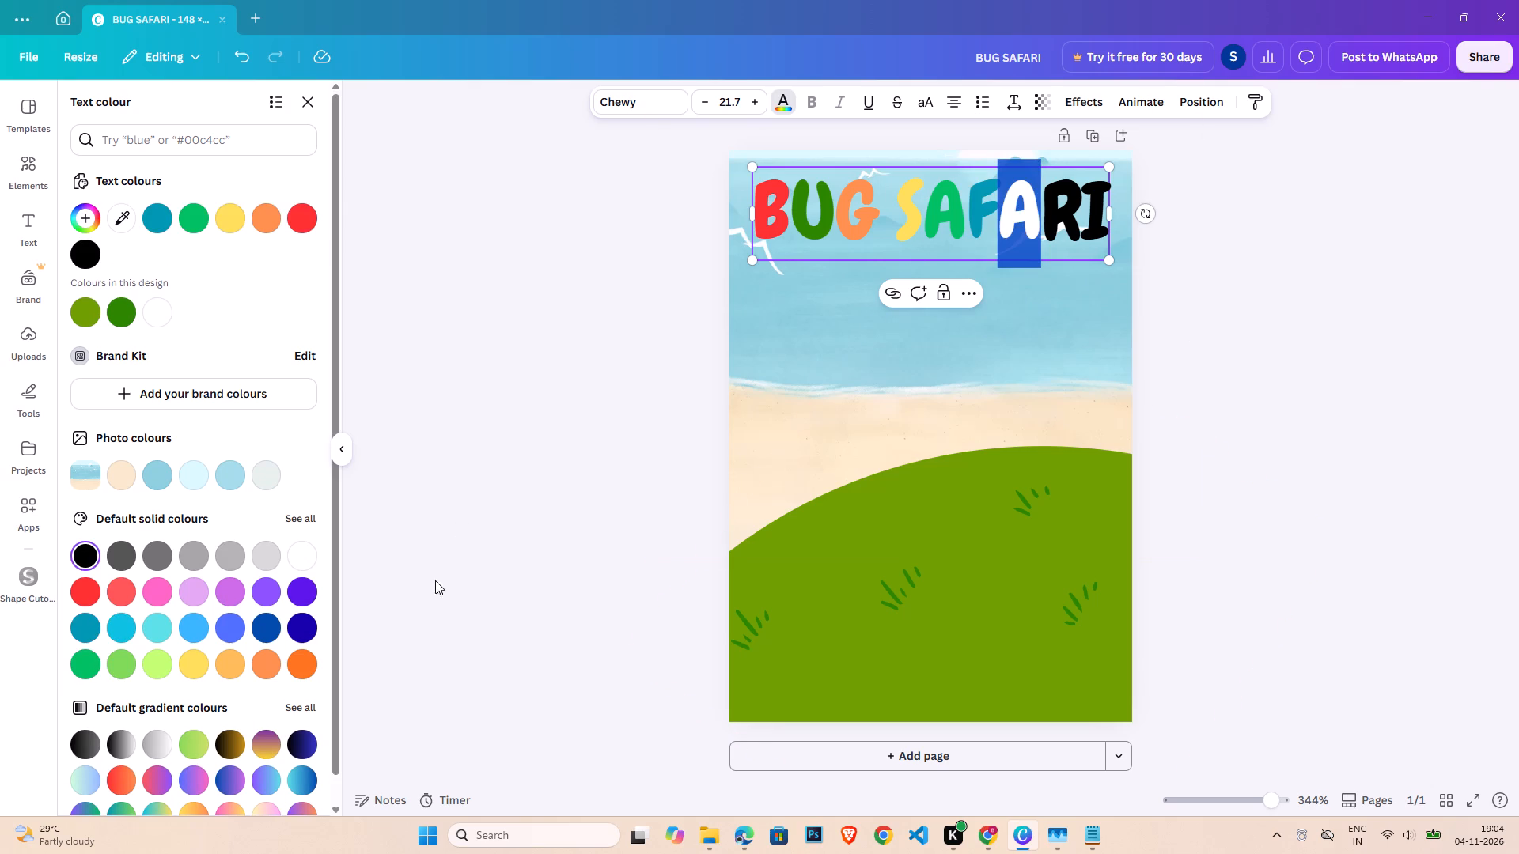
{"action": "left_click", "coordinate": [290, 663]}
{"action": "left_click_drag", "start_coordinate": [1053, 196], "coordinate": [1075, 195]}
{"action": "left_click", "coordinate": [175, 668]}
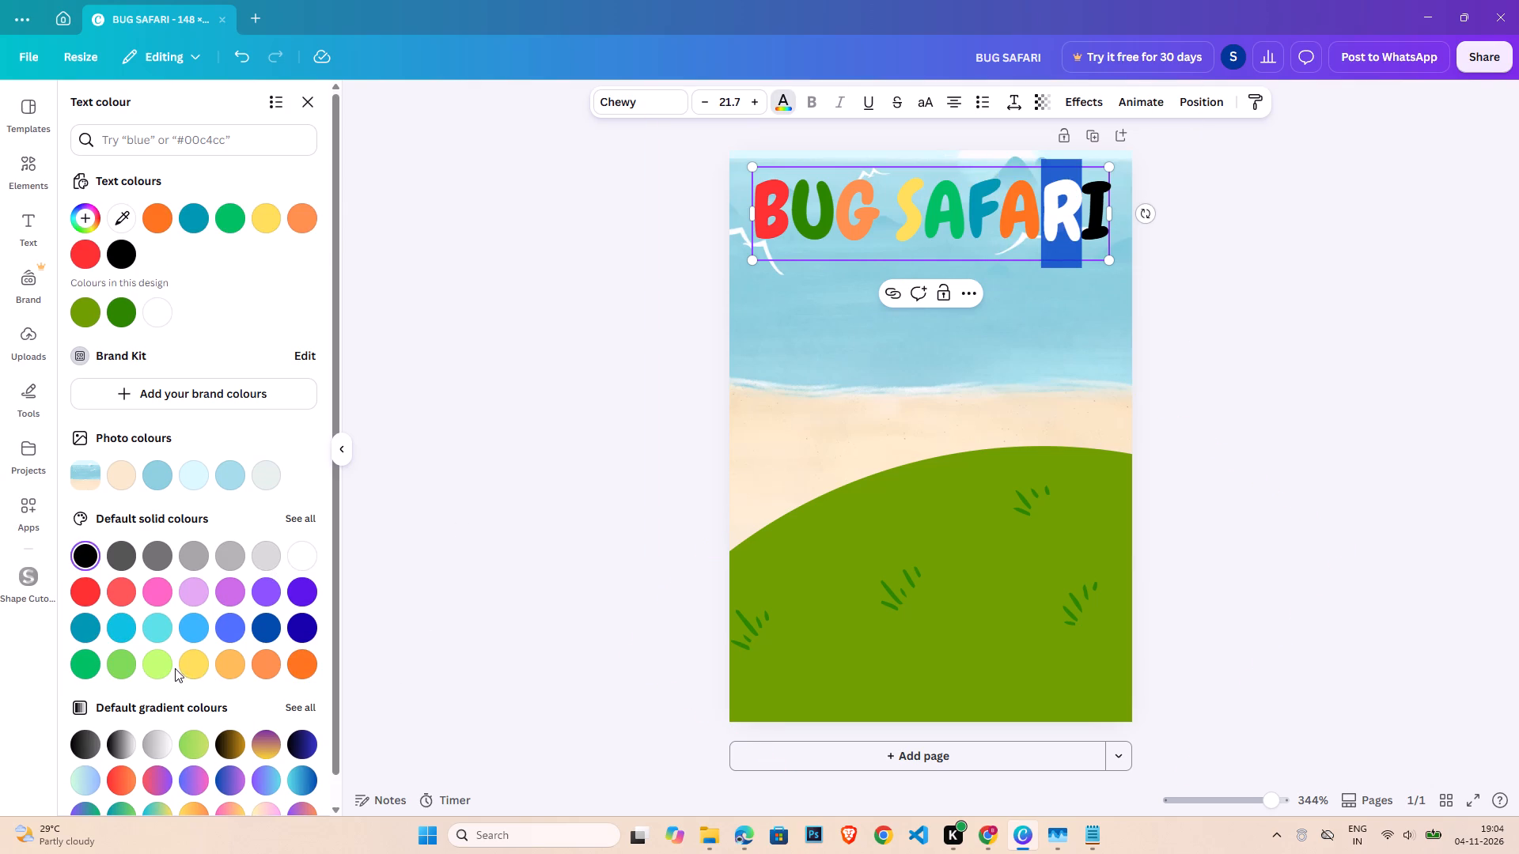
{"action": "left_click", "coordinate": [193, 663]}
{"action": "left_click_drag", "start_coordinate": [1104, 205], "coordinate": [1095, 208]}
{"action": "left_click", "coordinate": [112, 601]}
{"action": "double_click", "coordinate": [1400, 460]}
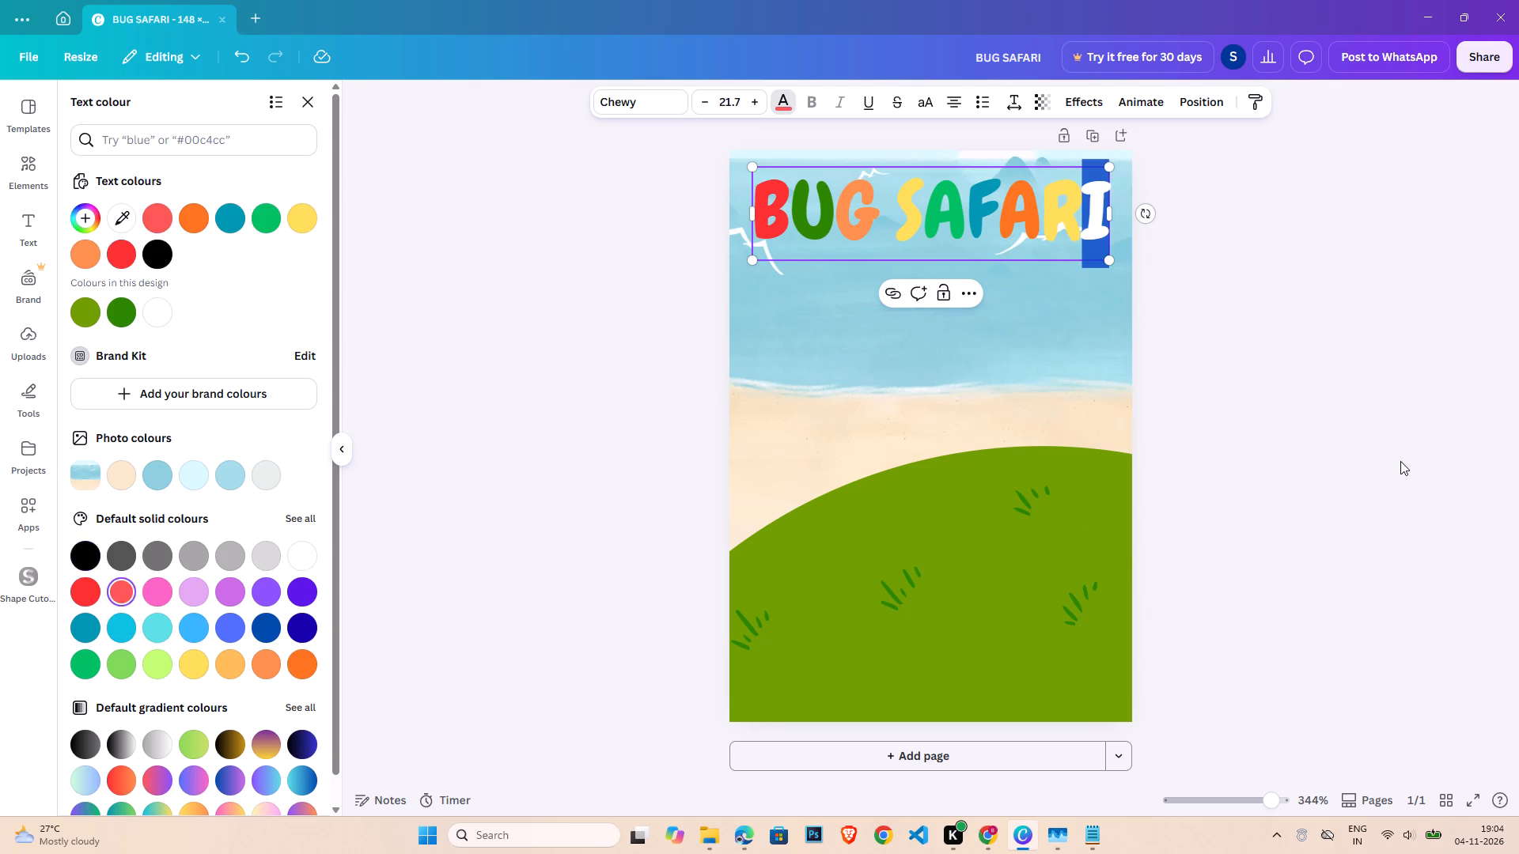
Apply the Outline effect to the whole BUG SAFARI title and set its outline colour to black.
{"action": "triple_click", "coordinate": [1053, 232]}
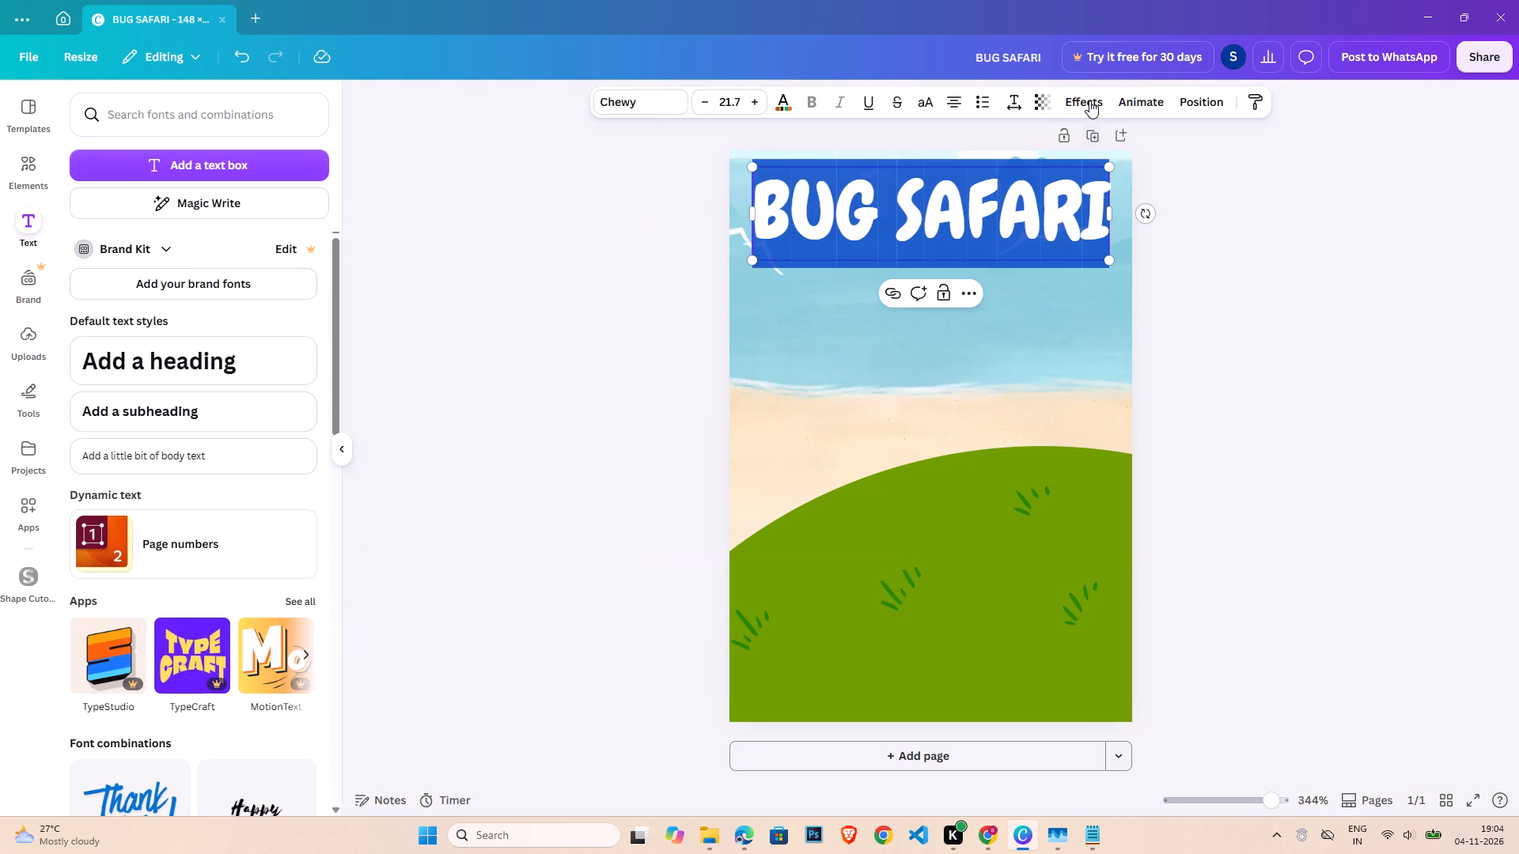
{"action": "left_click", "coordinate": [1089, 100]}
{"action": "left_click", "coordinate": [123, 277]}
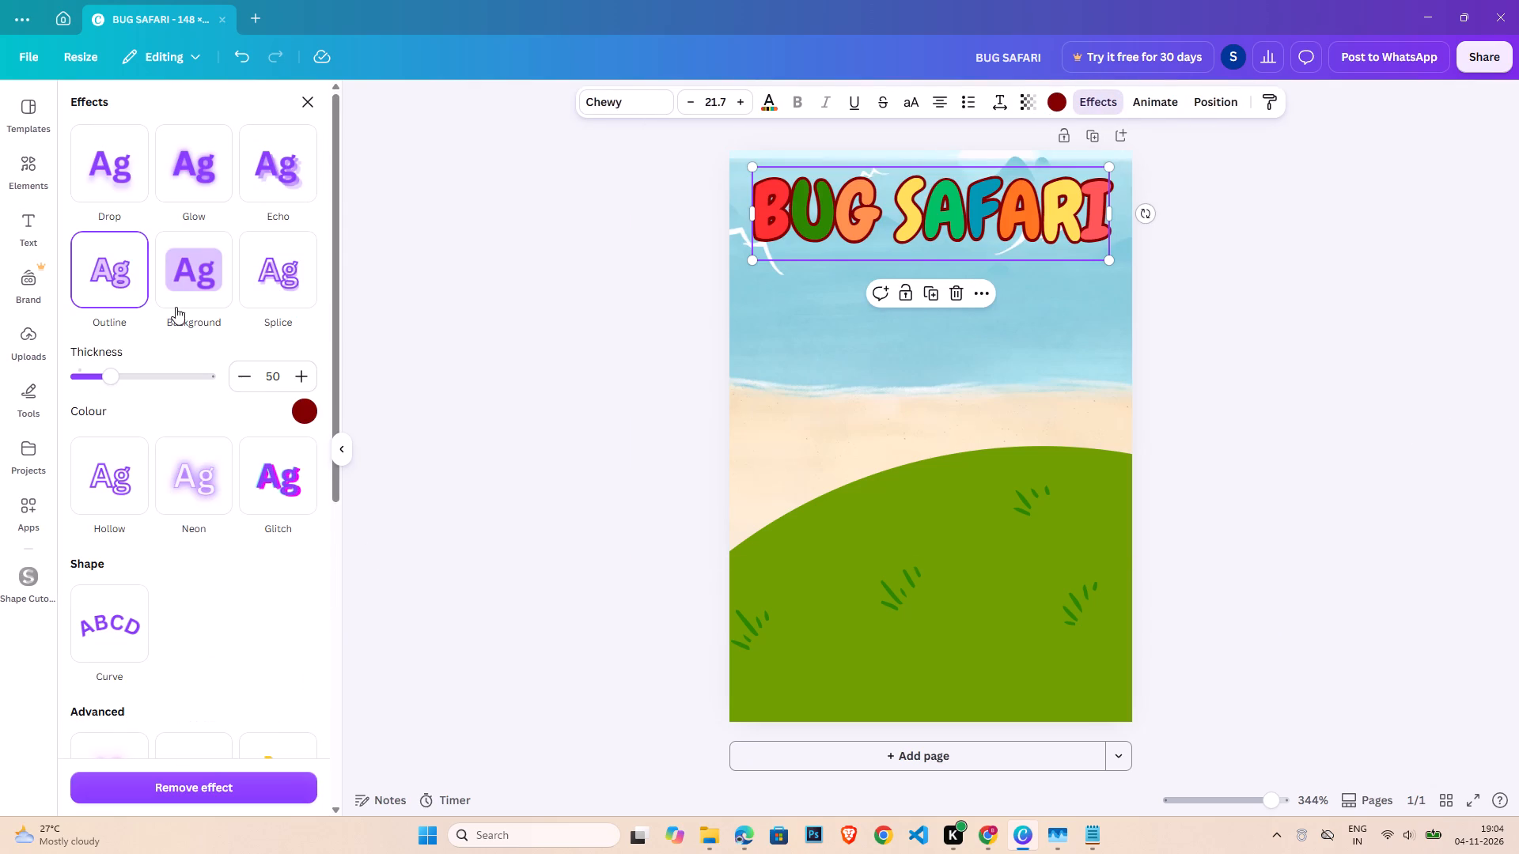
{"action": "left_click", "coordinate": [1051, 107]}
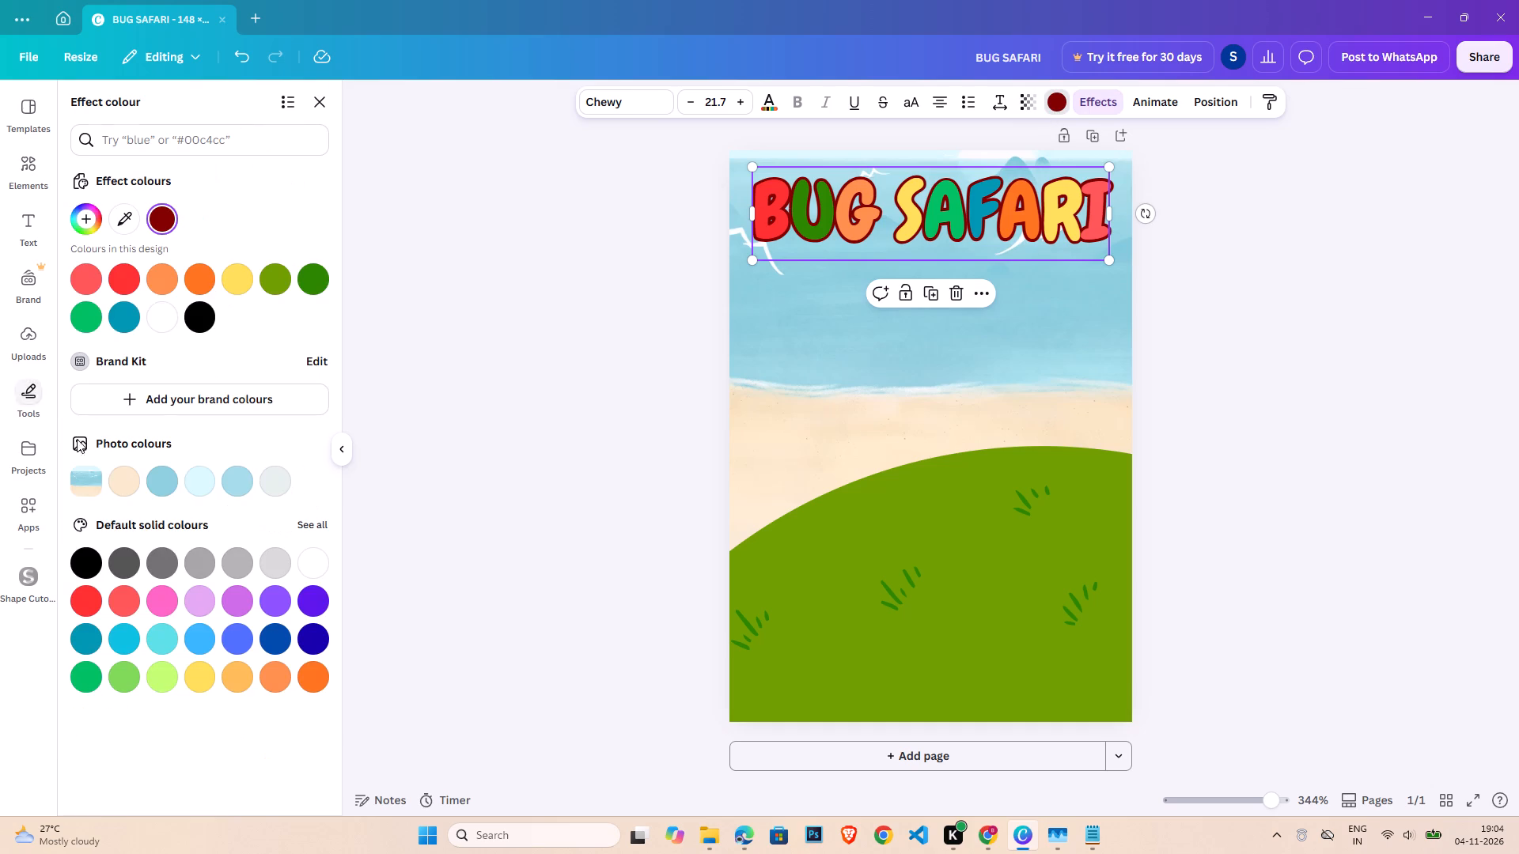
{"action": "left_click", "coordinate": [210, 320]}
{"action": "left_click", "coordinate": [1195, 338]}
{"action": "left_click", "coordinate": [1195, 338]}
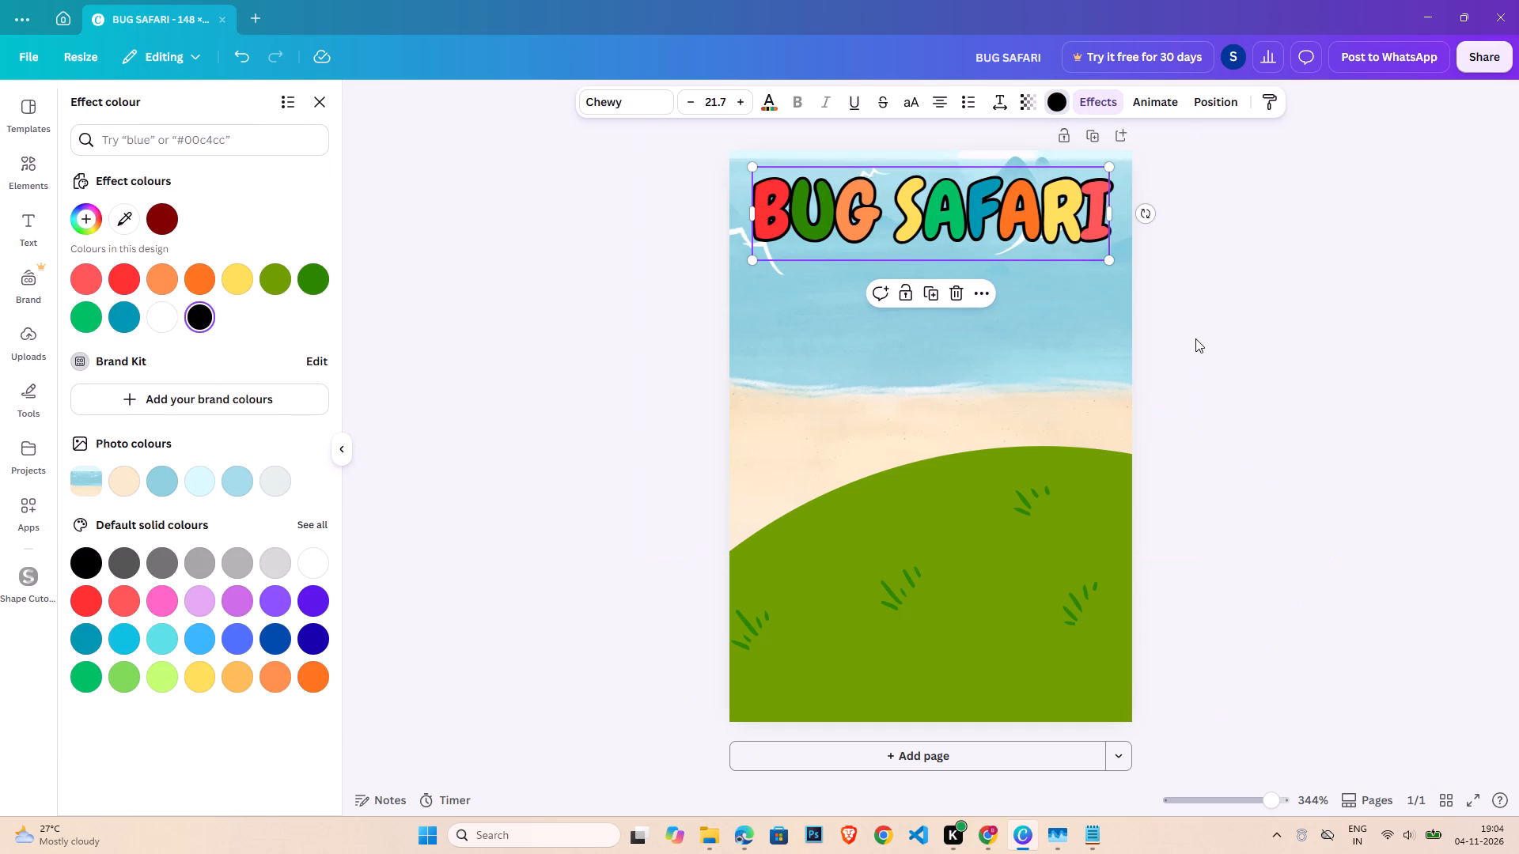
{"action": "left_click", "coordinate": [1195, 338]}
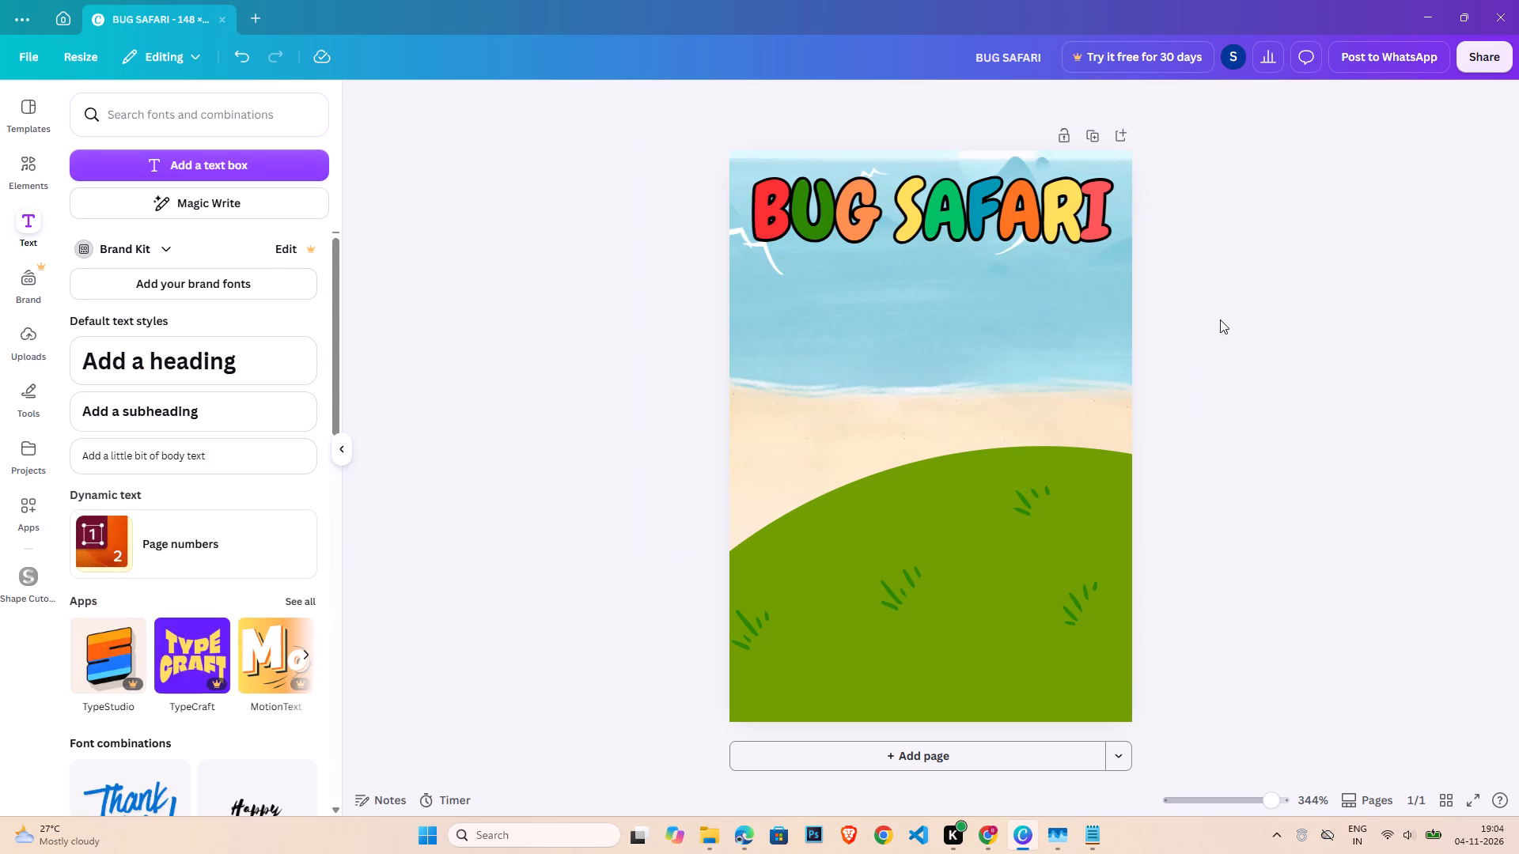
{"action": "left_click", "coordinate": [1237, 332]}
Add a rounded square from the basic shapes to the page.
{"action": "left_click", "coordinate": [30, 175]}
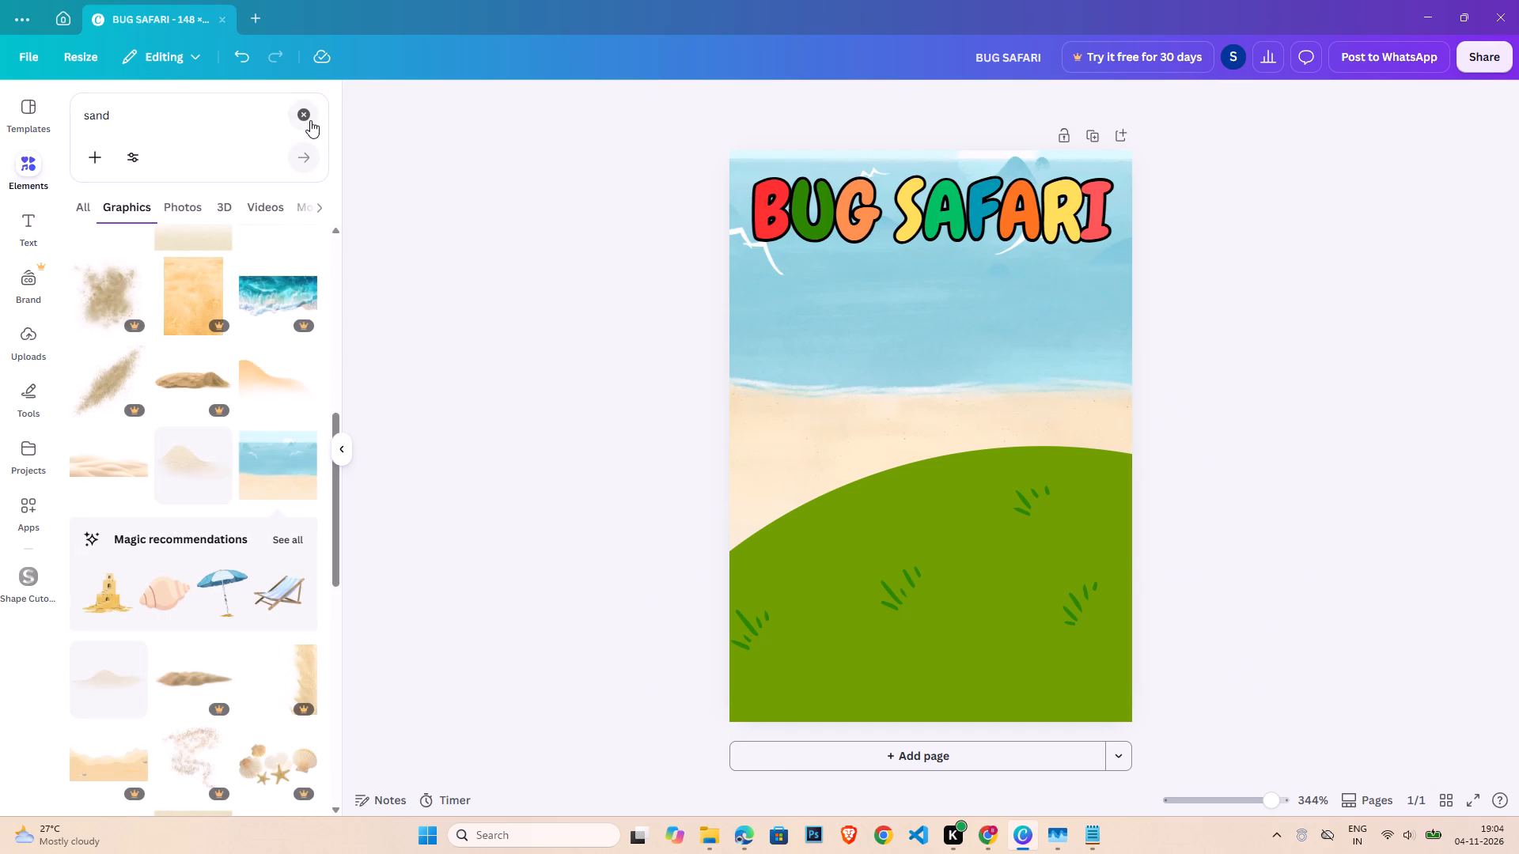
{"action": "left_click", "coordinate": [310, 120]}
{"action": "left_click", "coordinate": [411, 408]}
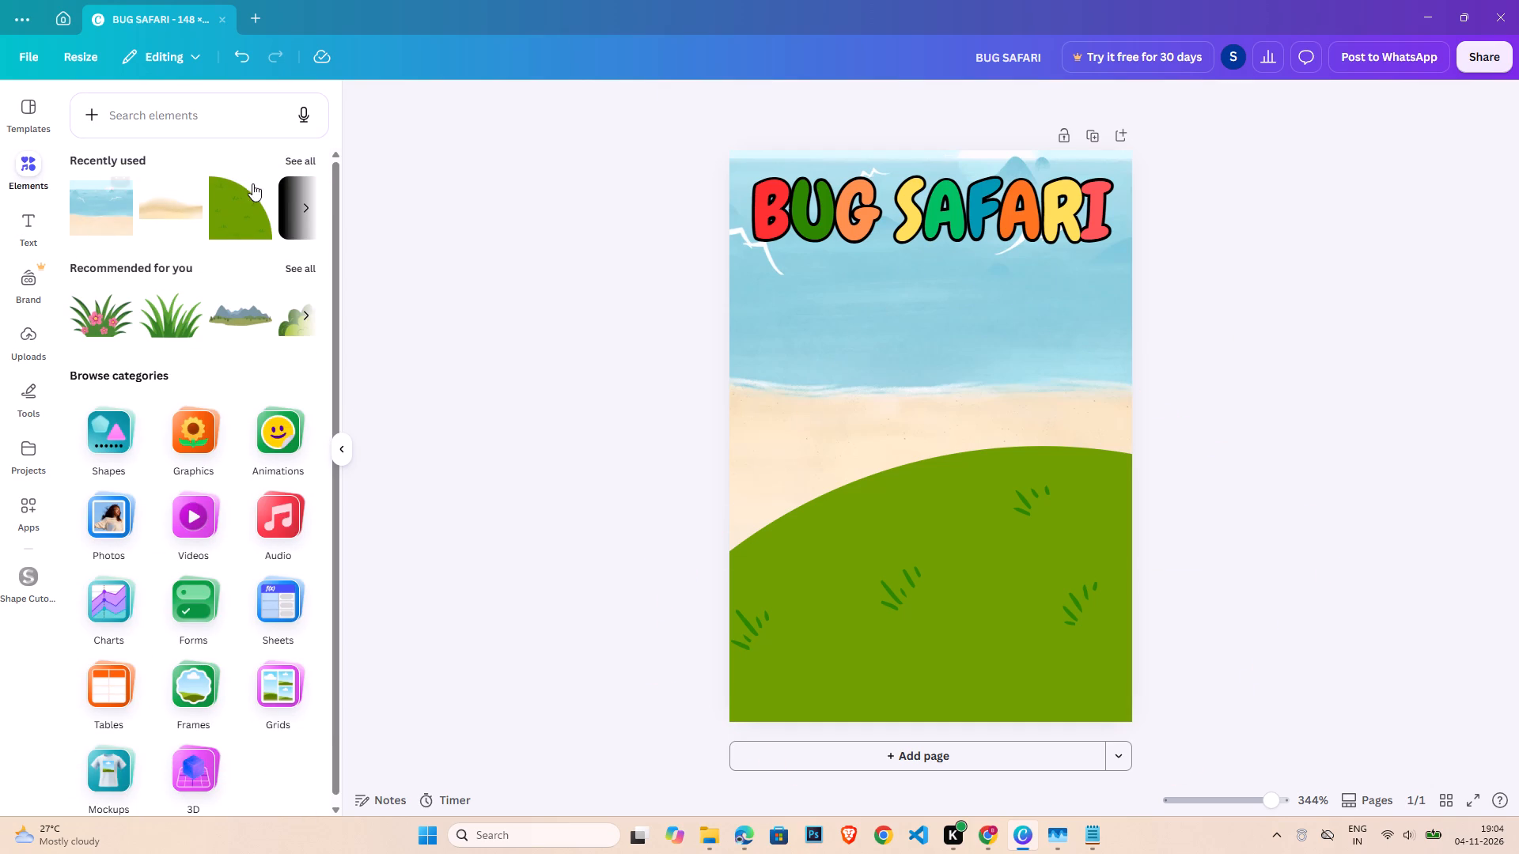
{"action": "left_click", "coordinate": [109, 444]}
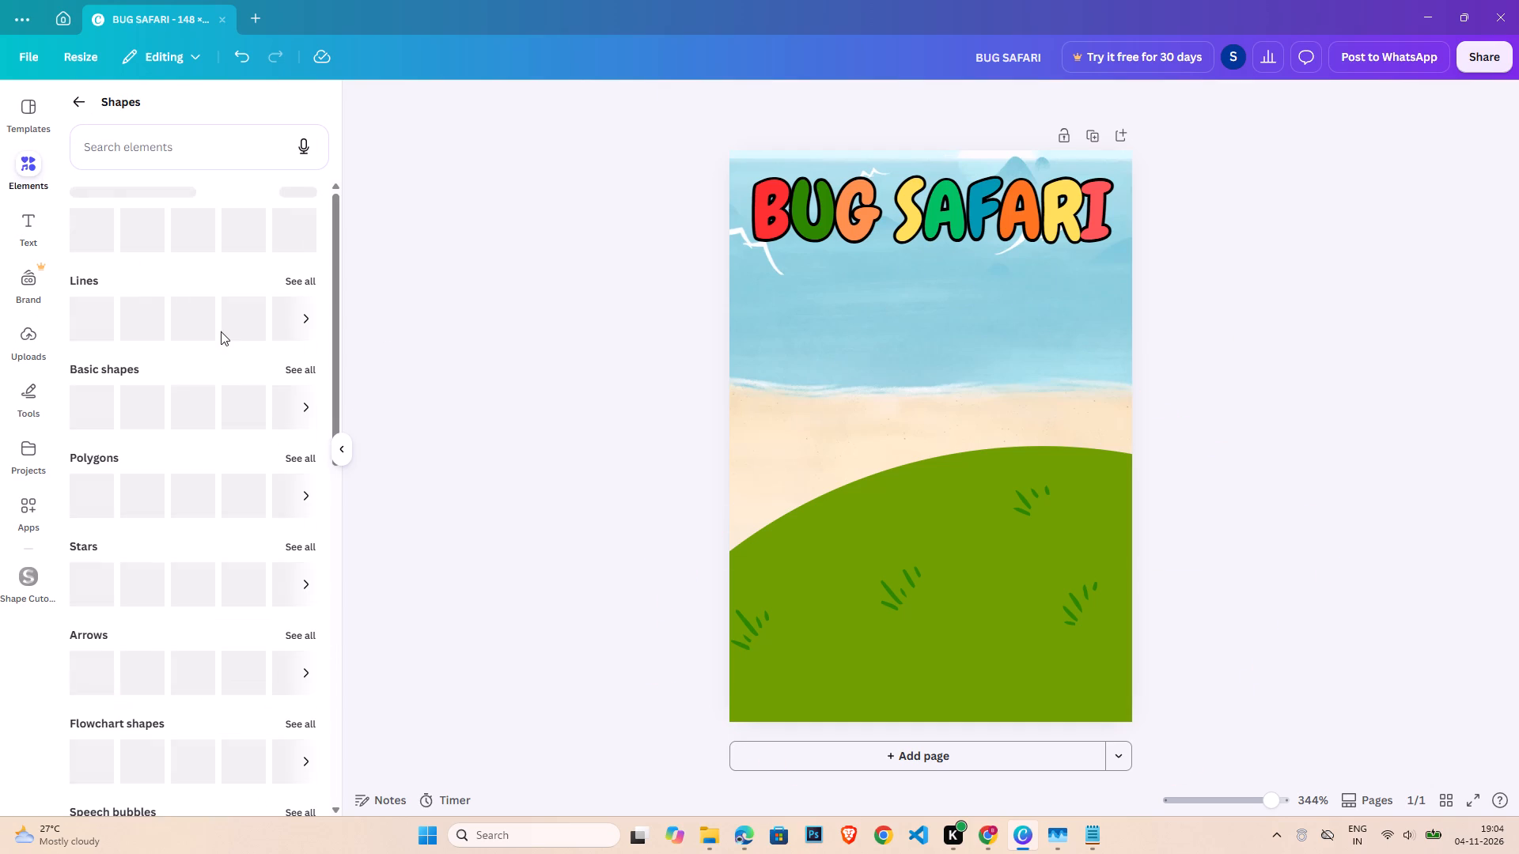
{"action": "left_click", "coordinate": [306, 369]}
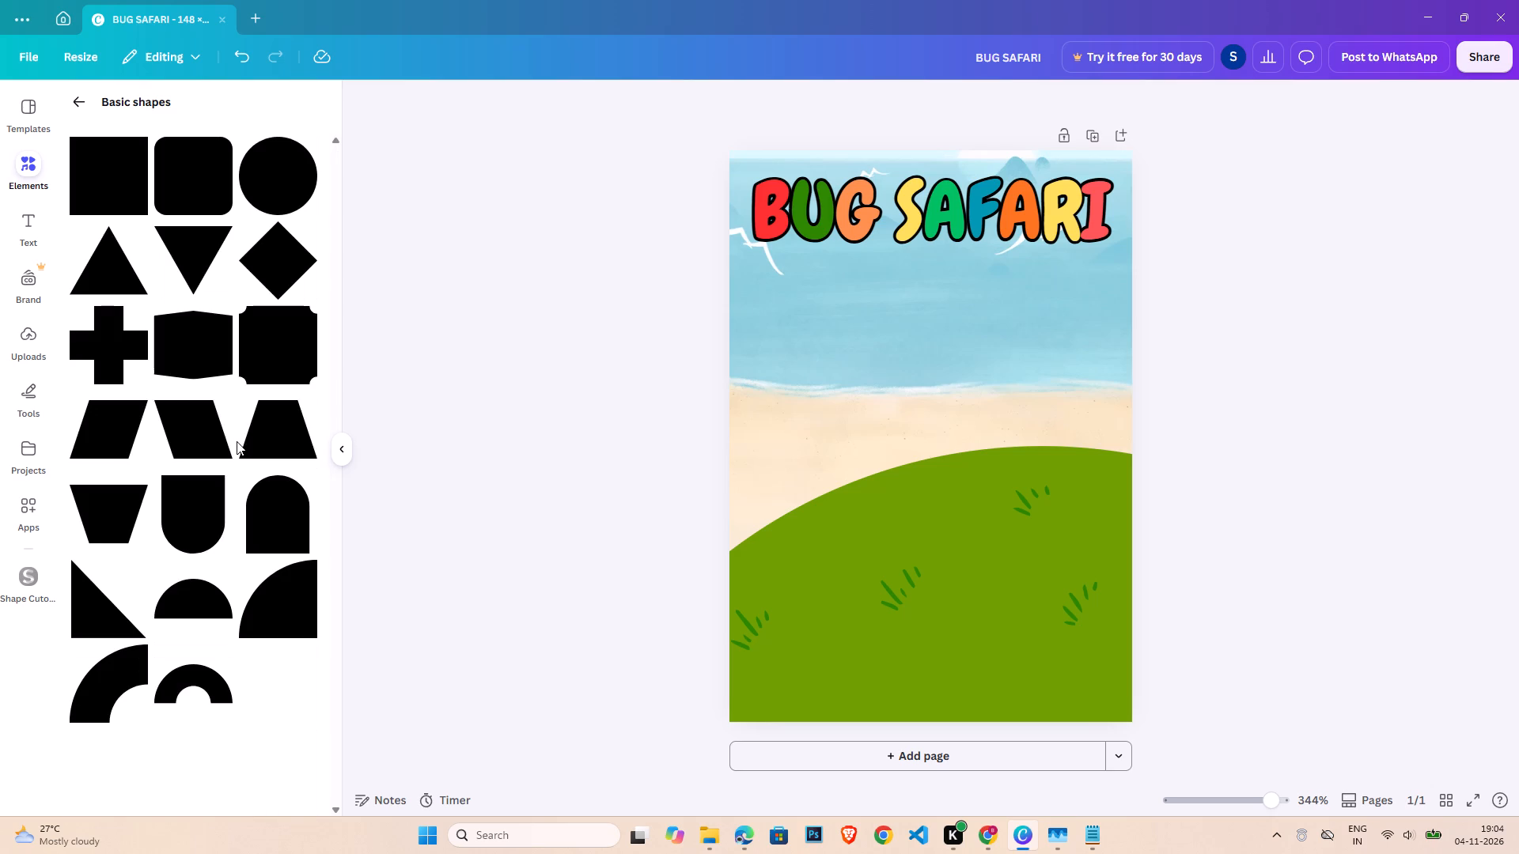
{"action": "scroll", "coordinate": [235, 442], "scroll_direction": "down", "scroll_amount": 2}
{"action": "scroll", "coordinate": [235, 442], "scroll_direction": "up", "scroll_amount": 3}
{"action": "left_click", "coordinate": [197, 180]}
{"action": "double_click", "coordinate": [1301, 380]}
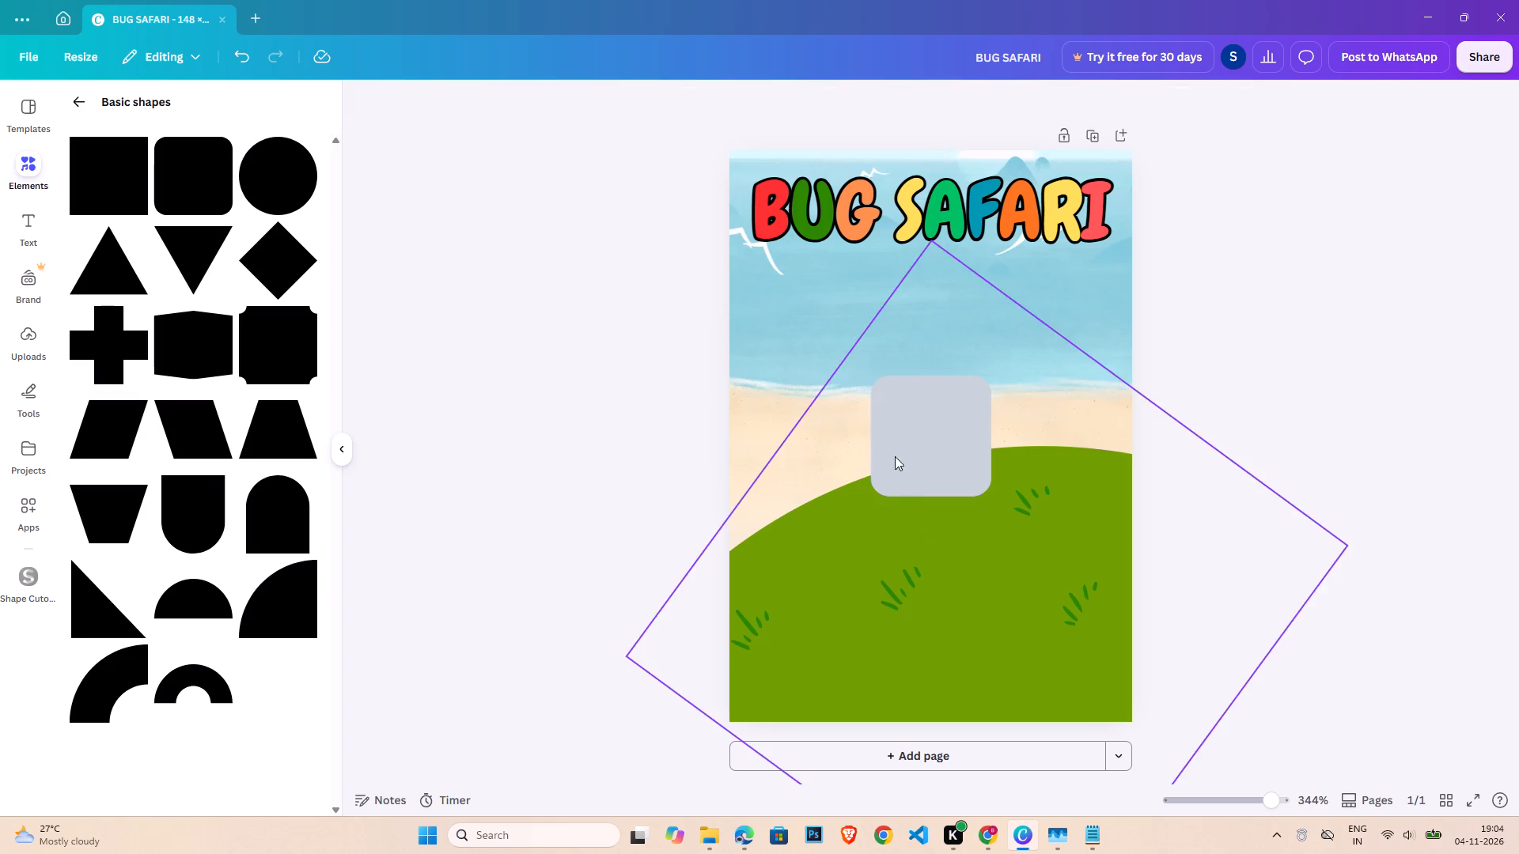
Place the rounded square below the title, widen it to about 91, centre it horizontally and extend its bottom edge past the shoreline.
{"action": "left_click_drag", "start_coordinate": [879, 459], "coordinate": [778, 346]}
{"action": "left_click_drag", "start_coordinate": [893, 321], "coordinate": [1064, 343]}
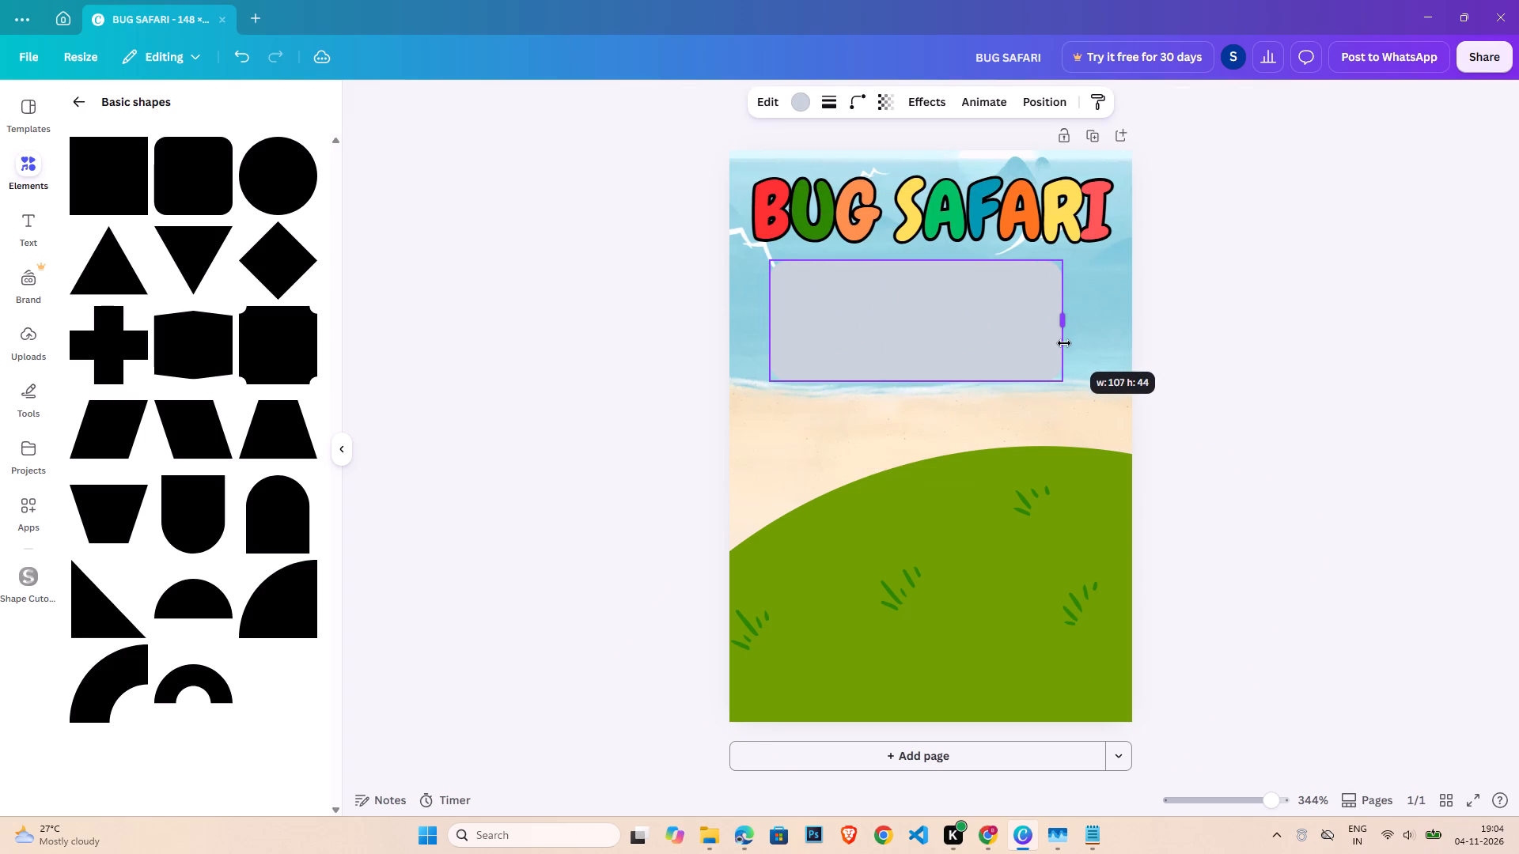
{"action": "left_click_drag", "start_coordinate": [1064, 343], "coordinate": [1018, 349]}
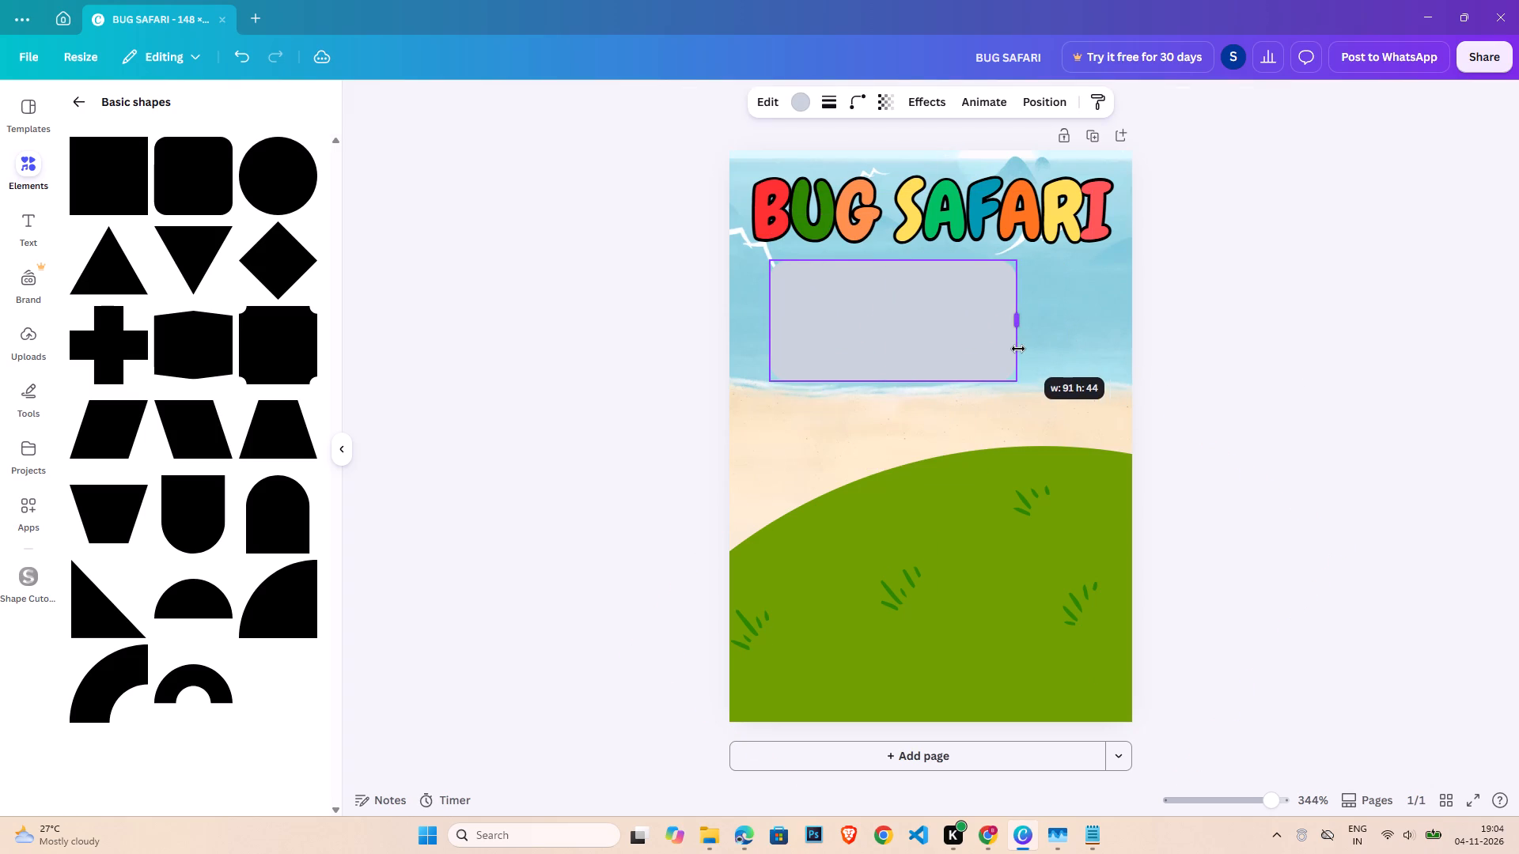
{"action": "left_click_drag", "start_coordinate": [1018, 349], "coordinate": [1020, 349]}
{"action": "left_click", "coordinate": [1185, 376]}
{"action": "left_click_drag", "start_coordinate": [897, 315], "coordinate": [939, 319]}
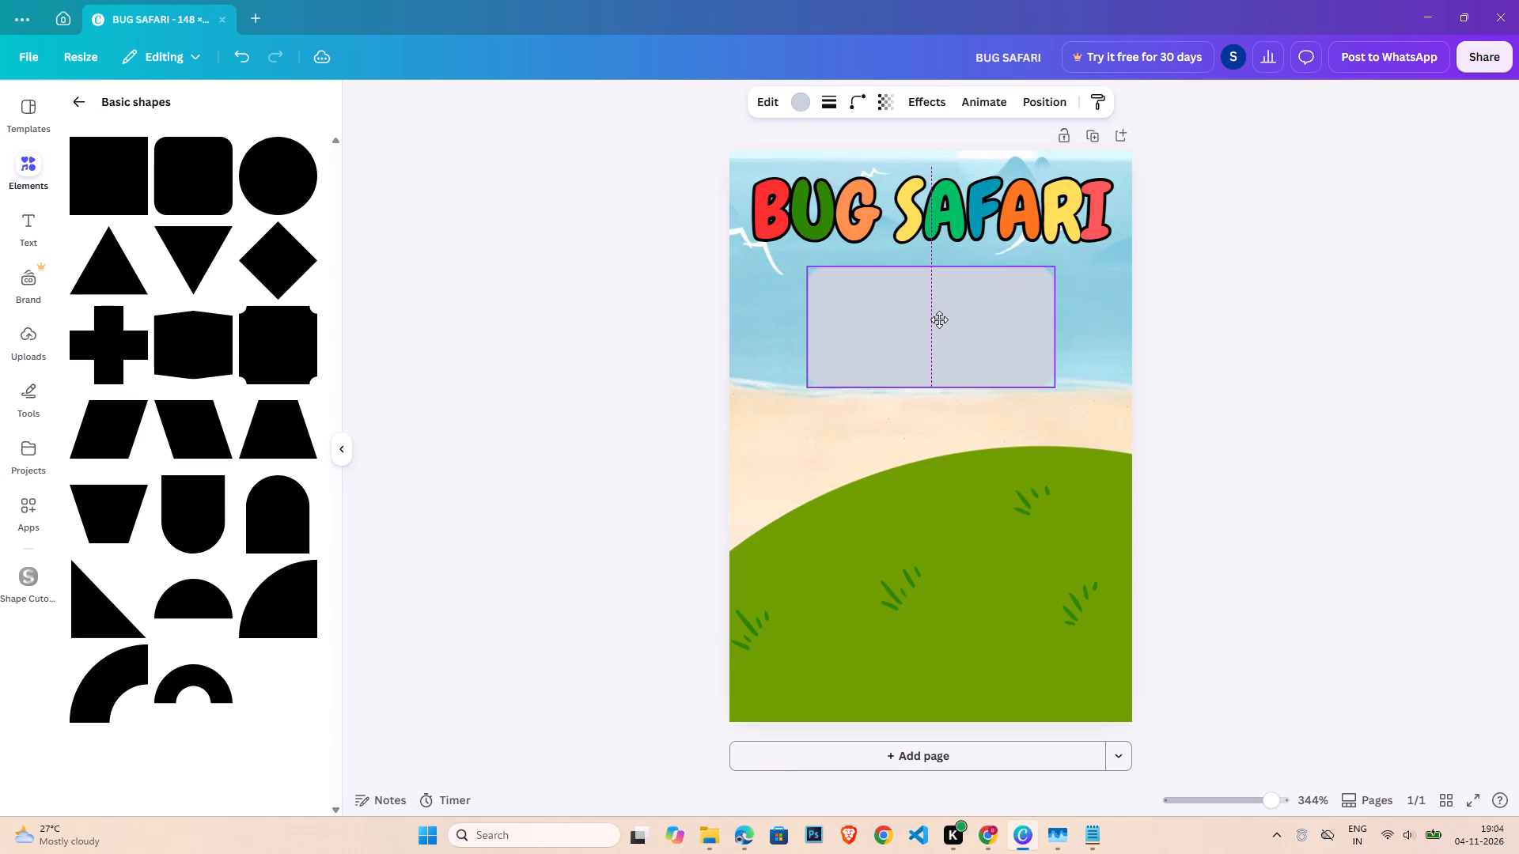
{"action": "left_click_drag", "start_coordinate": [939, 319], "coordinate": [939, 319]}
{"action": "left_click_drag", "start_coordinate": [937, 380], "coordinate": [933, 404]}
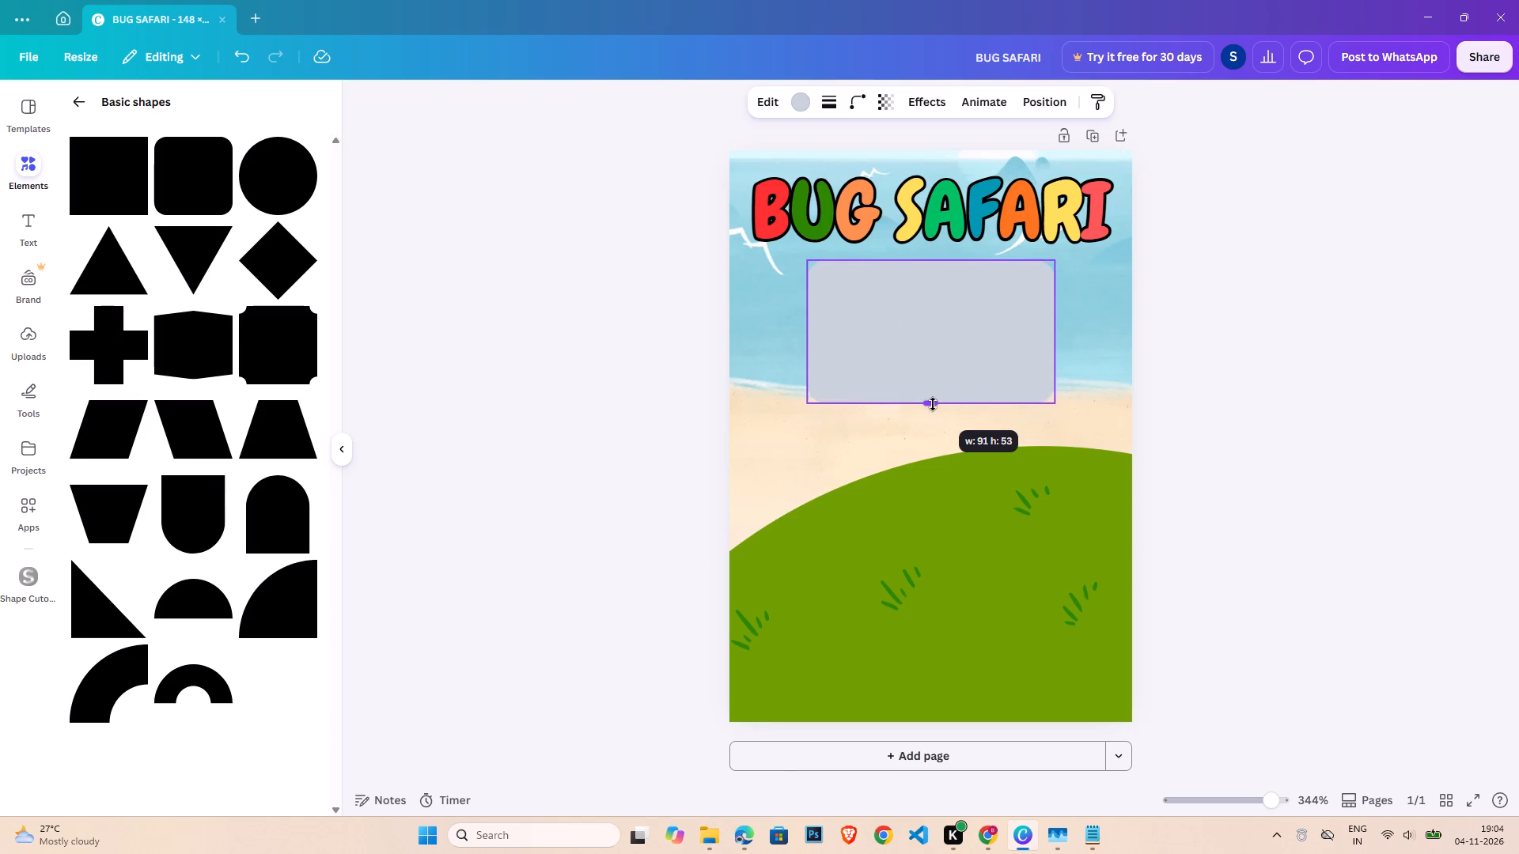
{"action": "left_click_drag", "start_coordinate": [933, 404], "coordinate": [931, 417]}
Fill the rounded rectangle with the coral red already used in the design.
{"action": "left_click", "coordinate": [800, 106]}
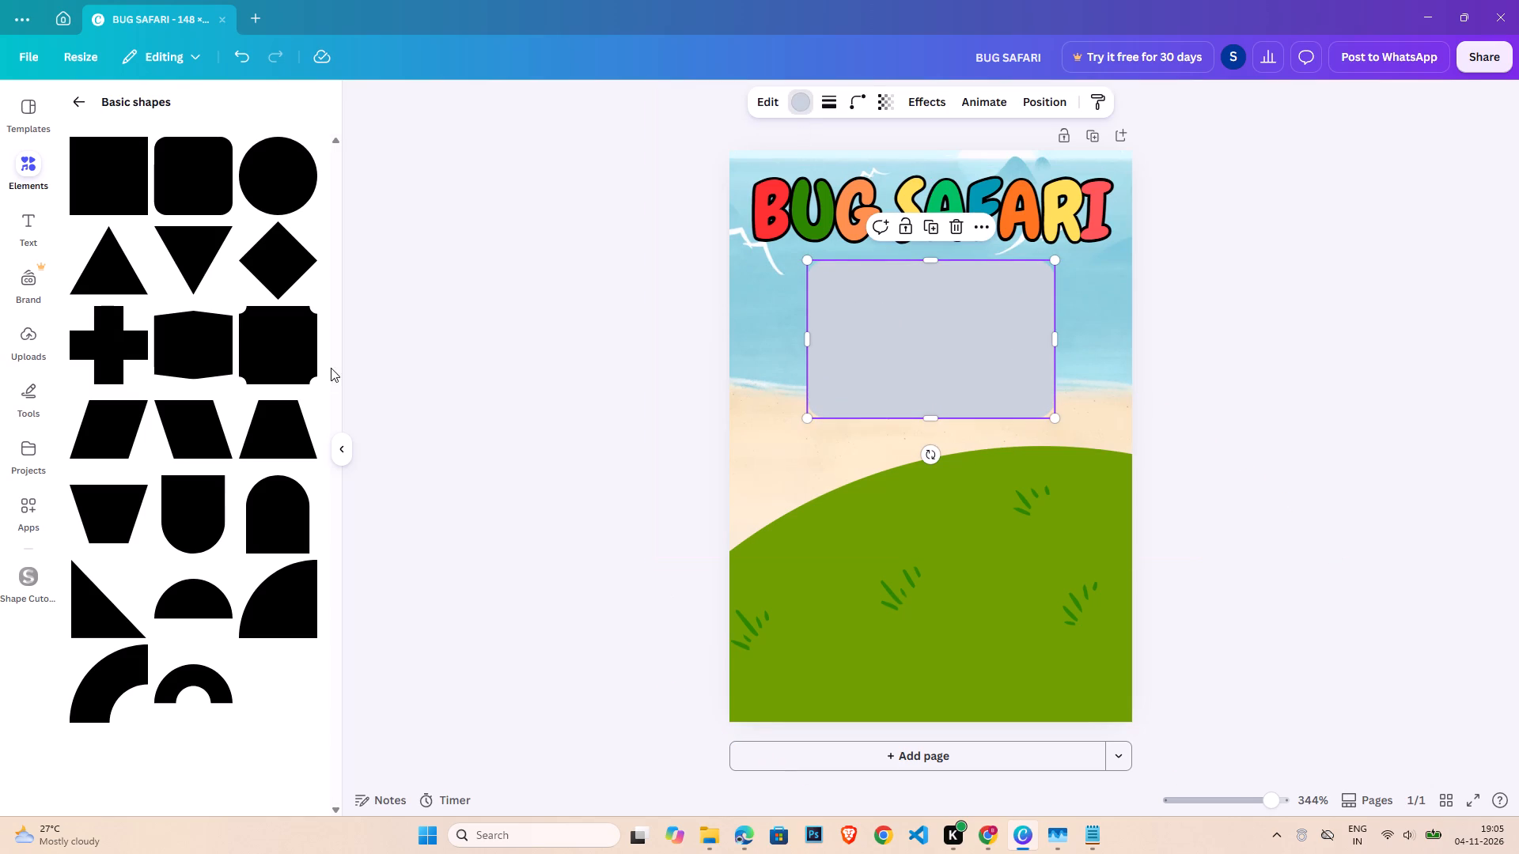
{"action": "left_click", "coordinate": [93, 278]}
{"action": "double_click", "coordinate": [1340, 404]}
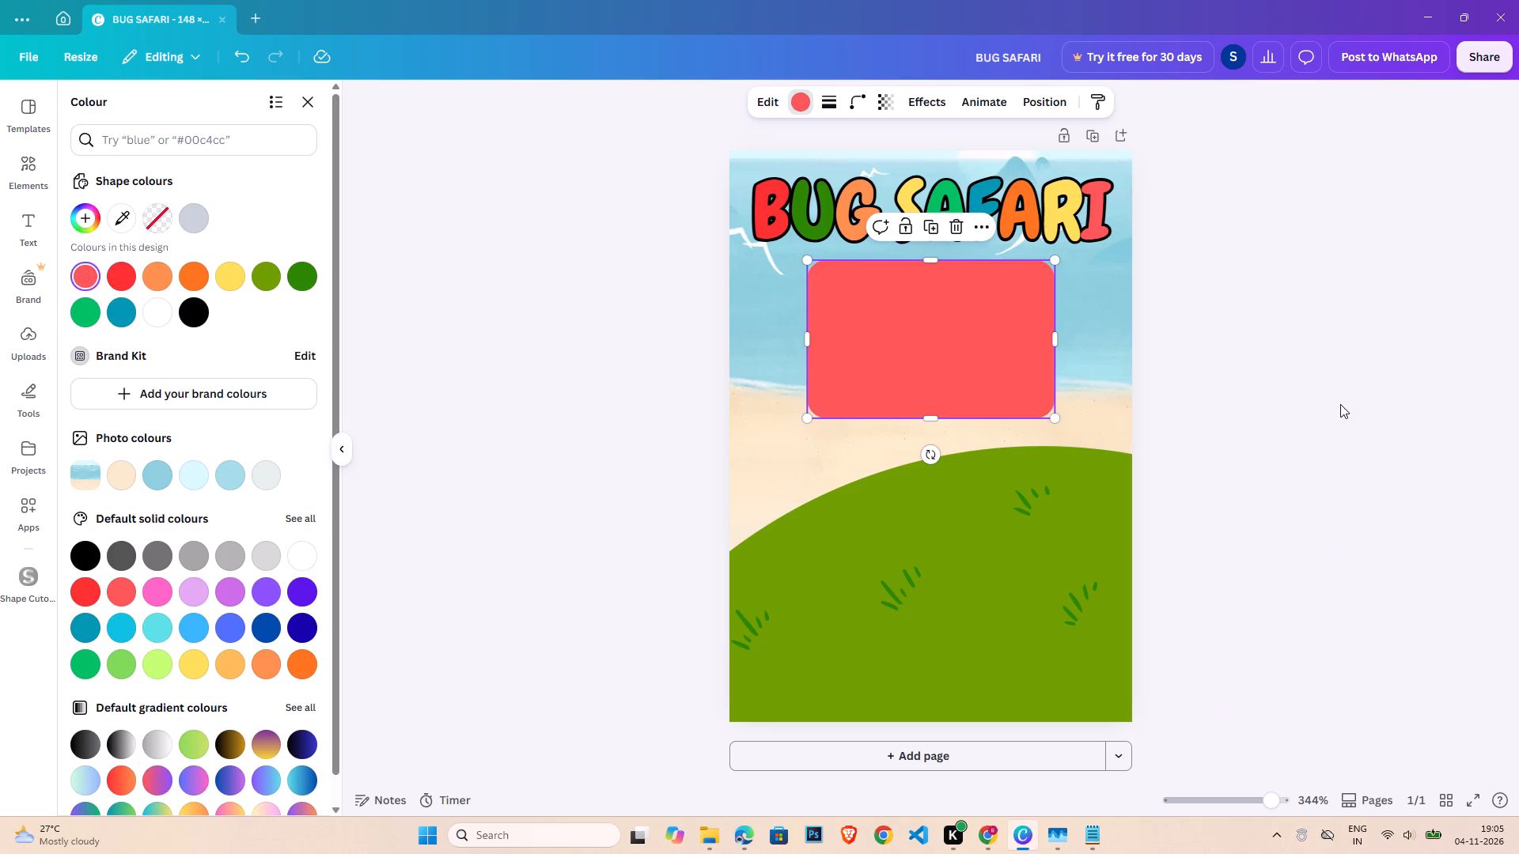
Give the coral red rectangle a solid black border with a stroke weight of 2.
{"action": "left_click", "coordinate": [979, 377]}
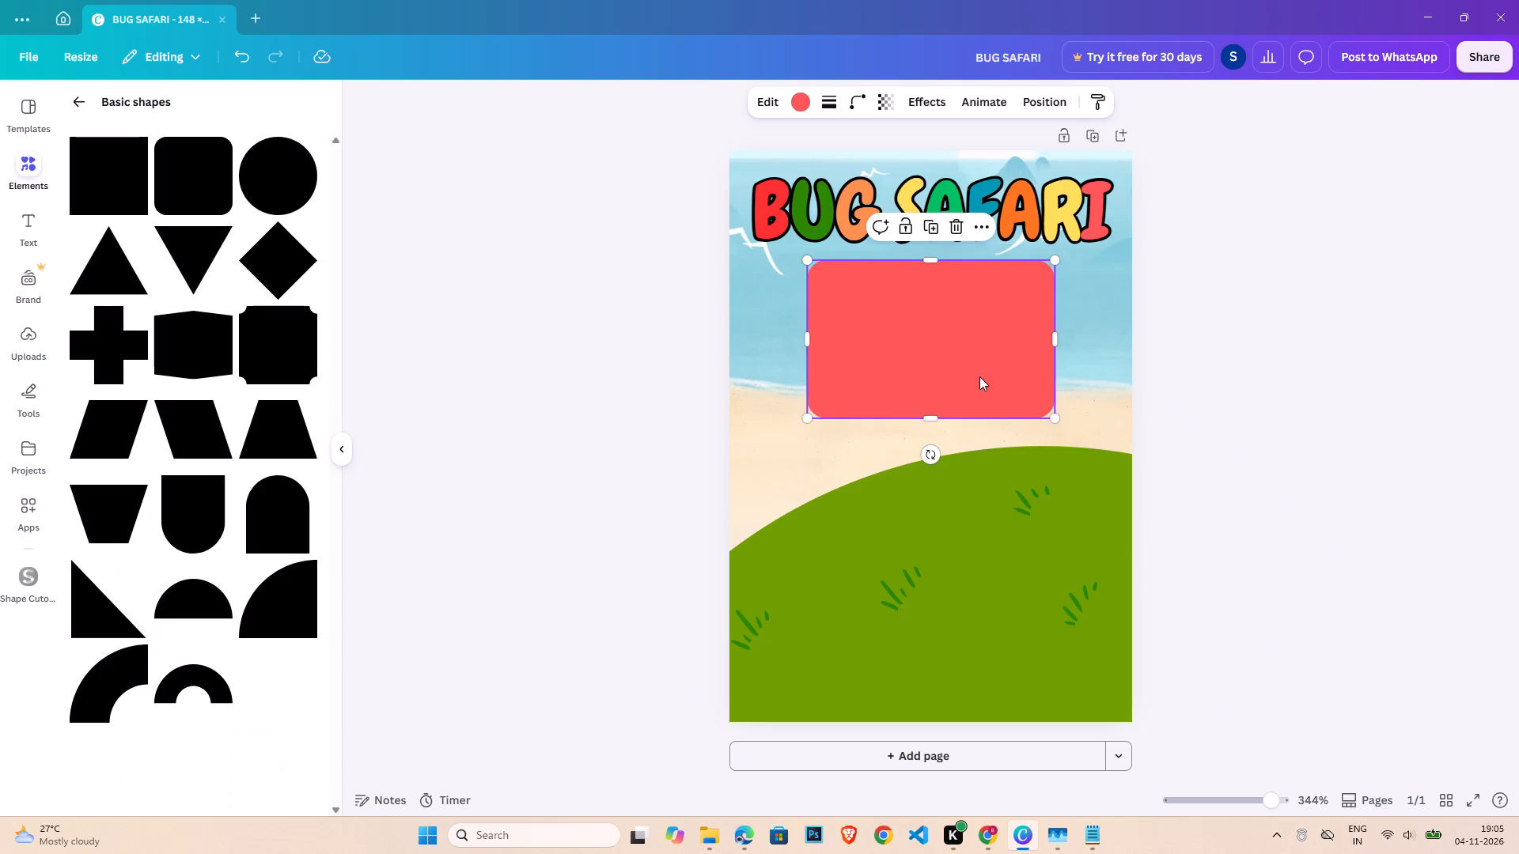
{"action": "left_click", "coordinate": [825, 113]}
{"action": "left_click", "coordinate": [911, 206]}
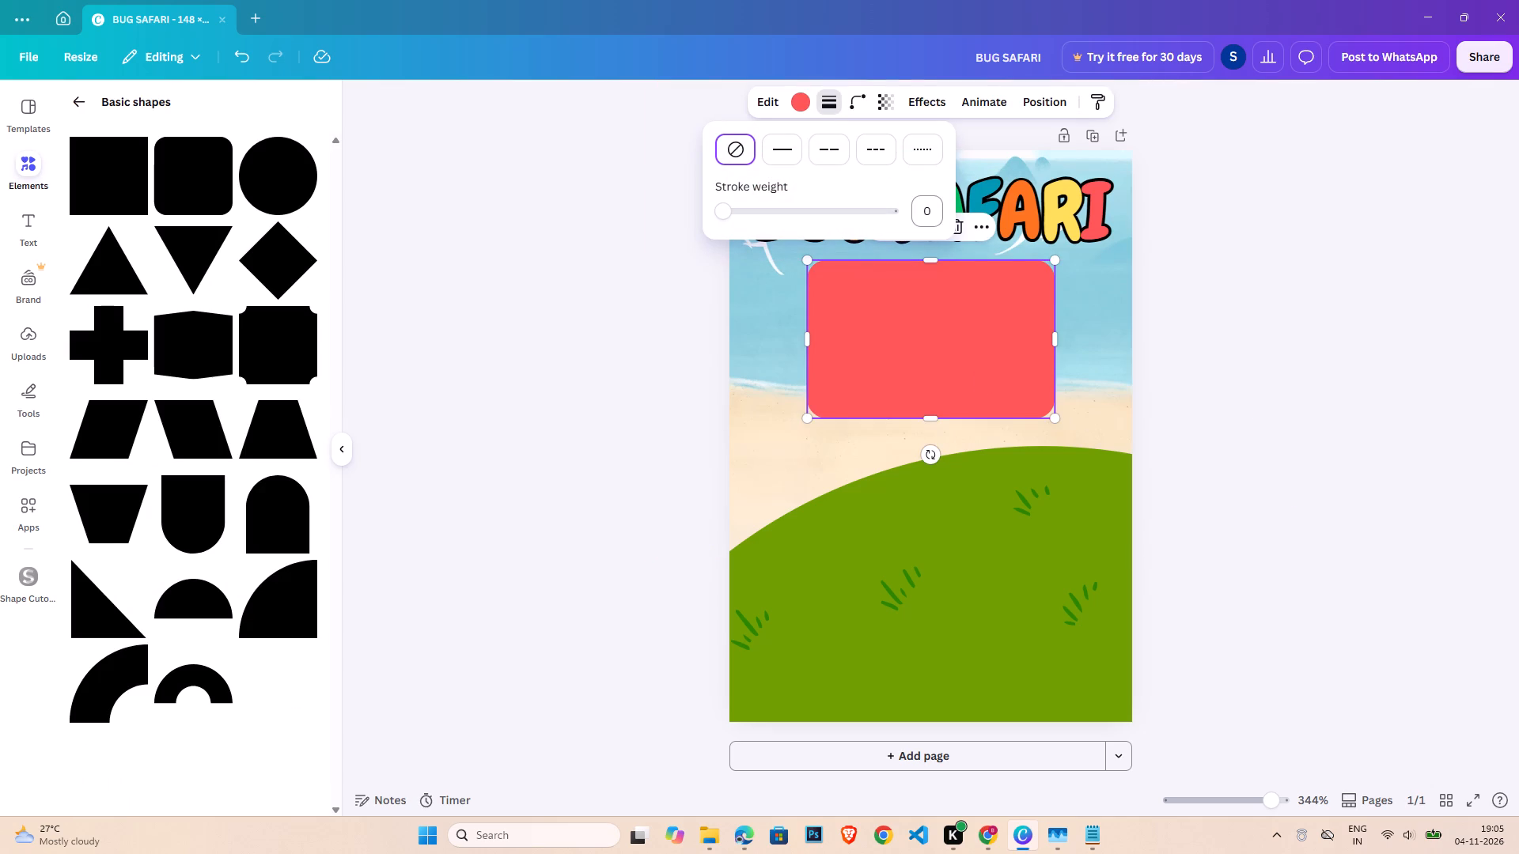
{"action": "left_click", "coordinate": [914, 204]}
{"action": "key", "text": "3"}
{"action": "key", "text": "Return"}
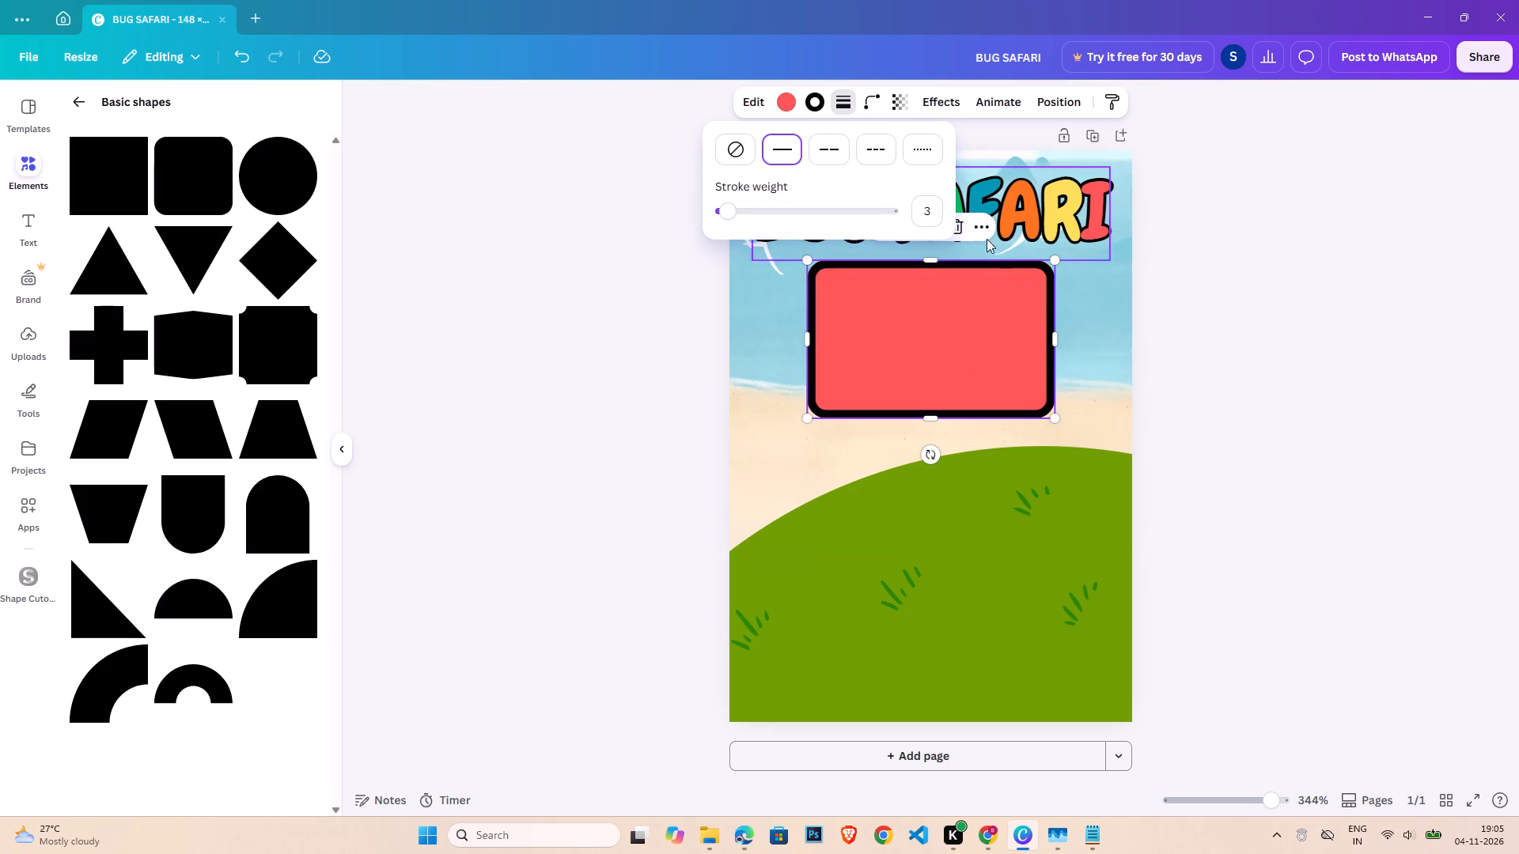
{"action": "left_click", "coordinate": [923, 224]}
{"action": "key", "text": "2"}
{"action": "key", "text": "Return"}
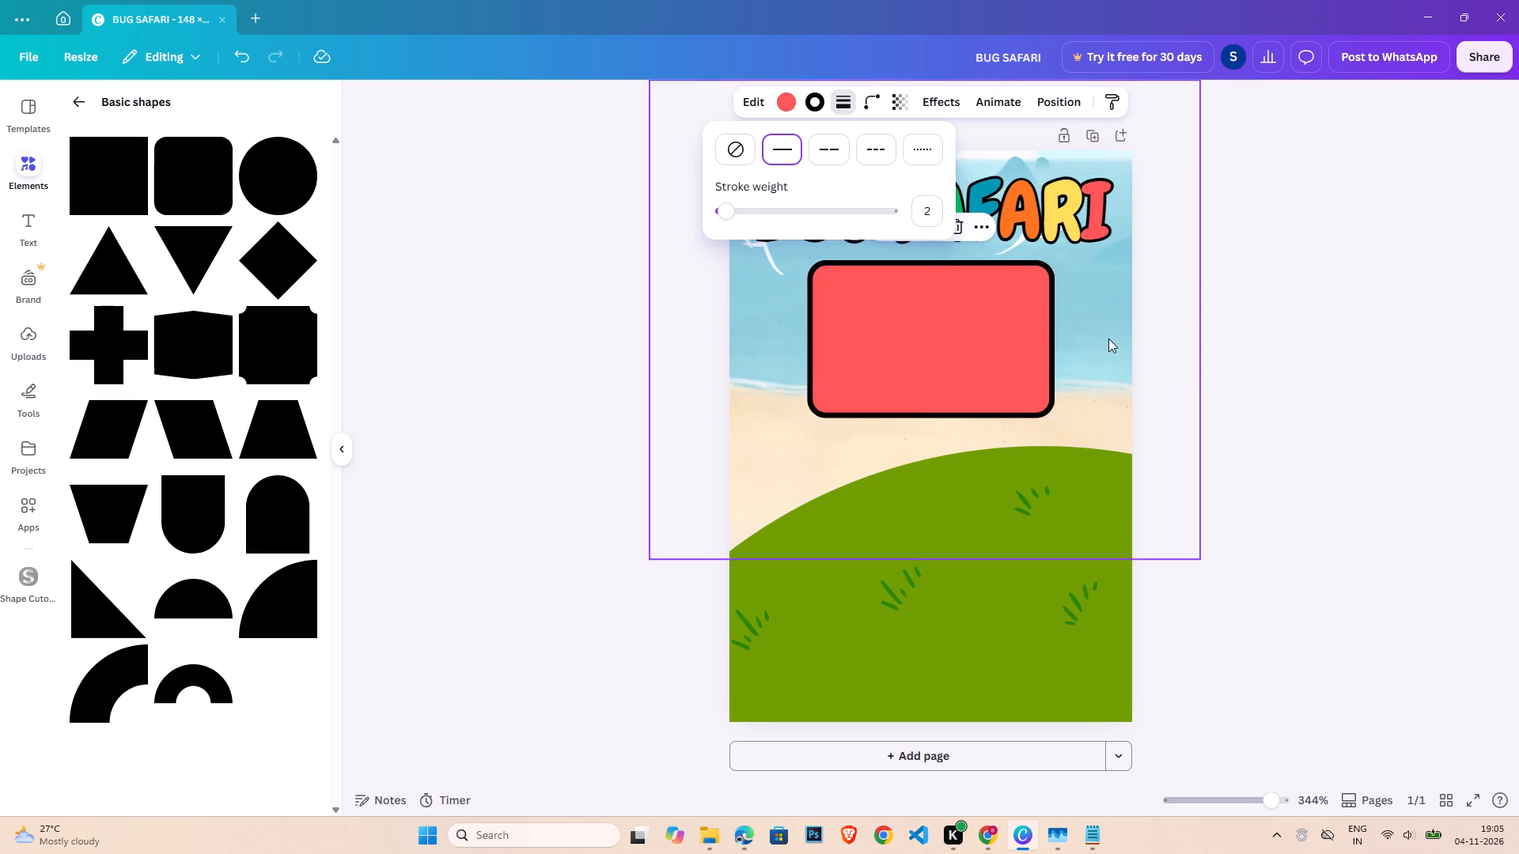
{"action": "double_click", "coordinate": [1271, 421]}
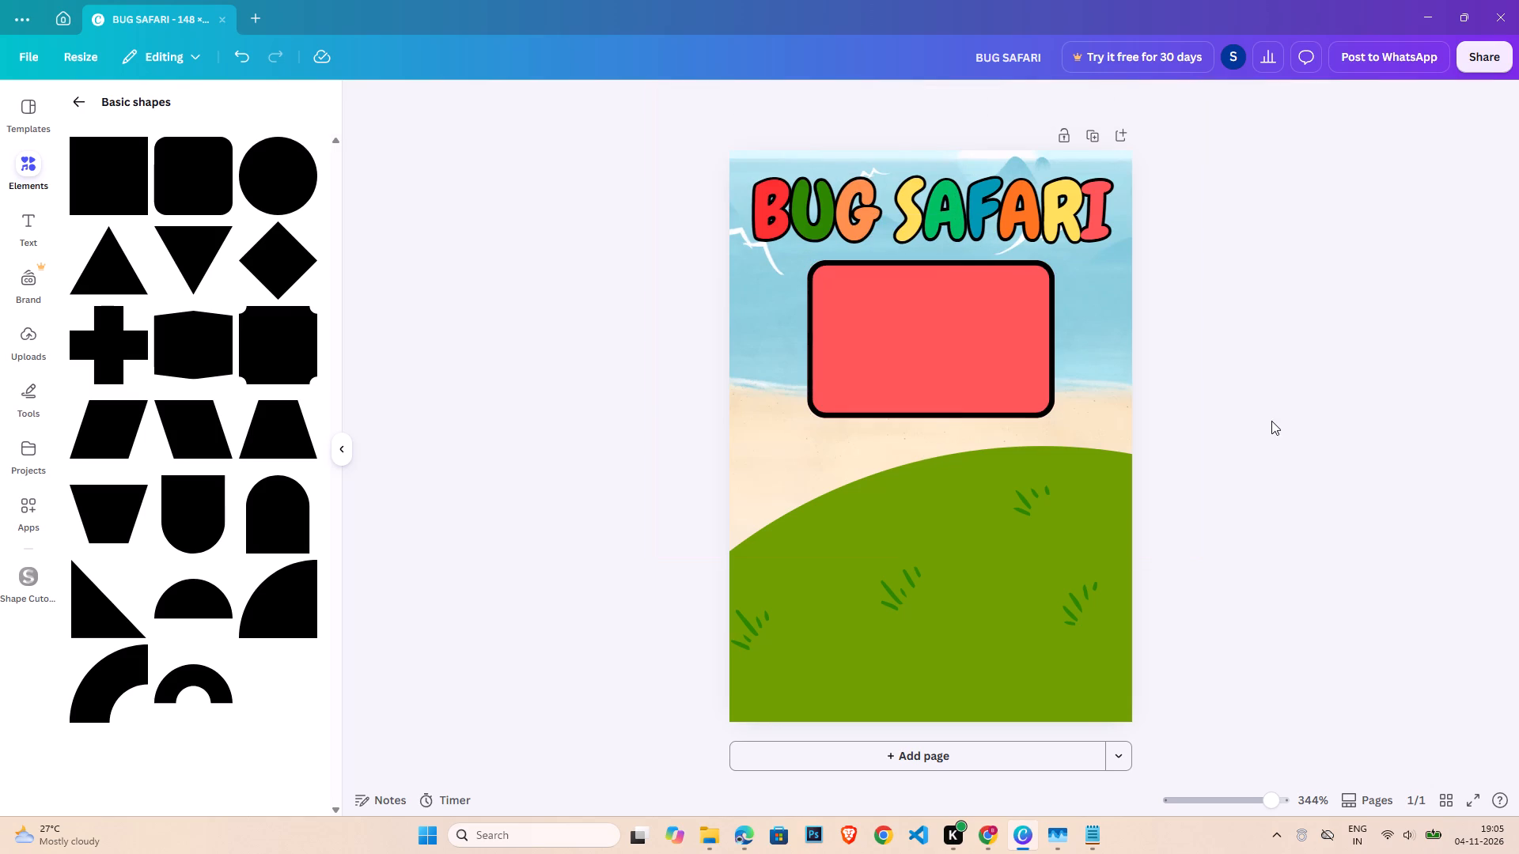
Shift the bordered red rectangle slightly down and to the left beneath the title.
{"action": "left_click_drag", "start_coordinate": [928, 360], "coordinate": [925, 367]}
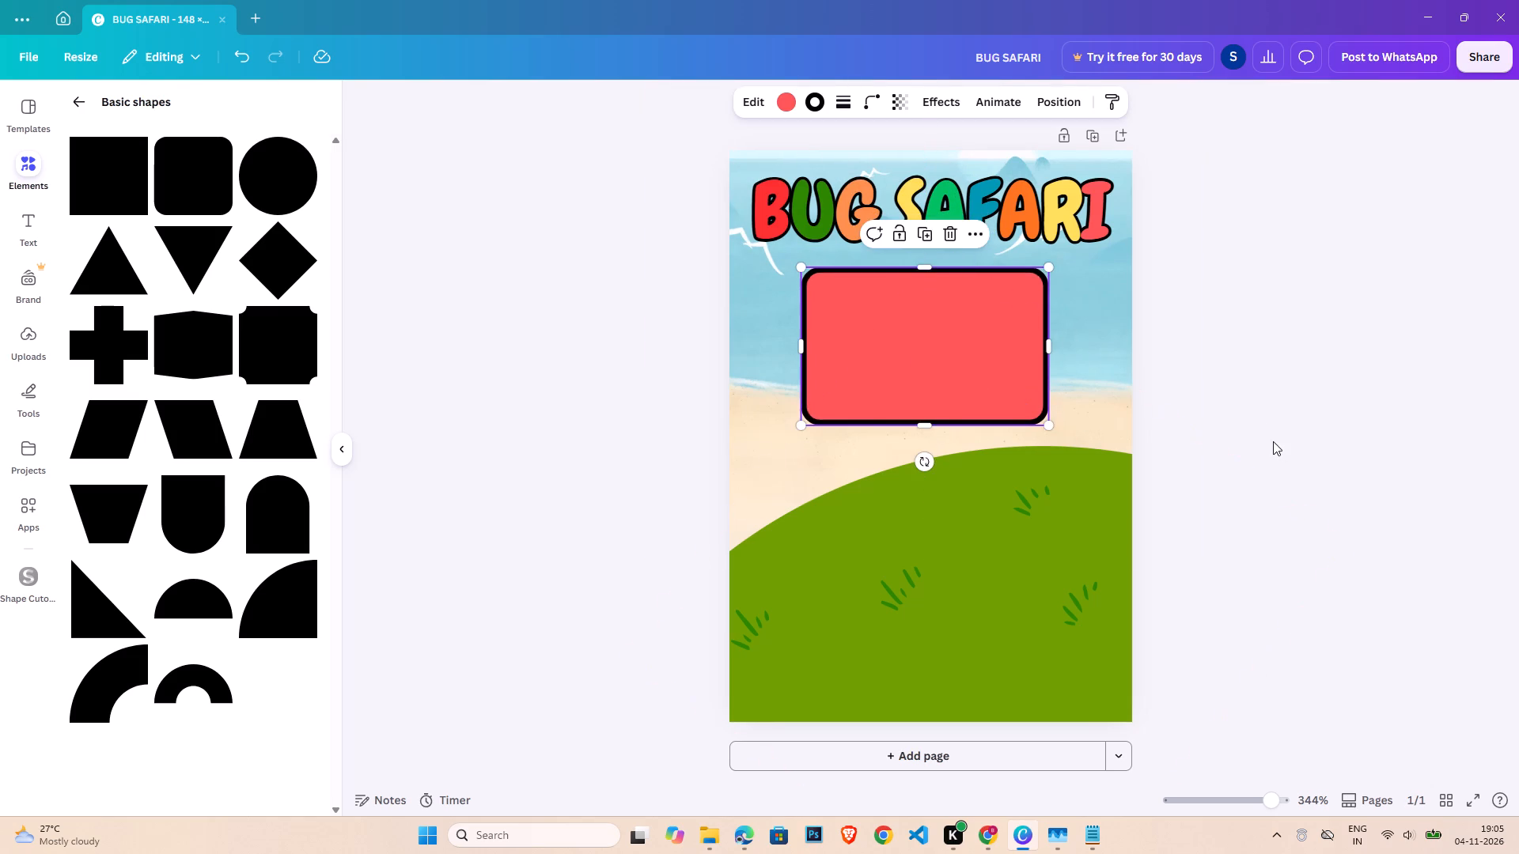
{"action": "left_click", "coordinate": [1273, 441]}
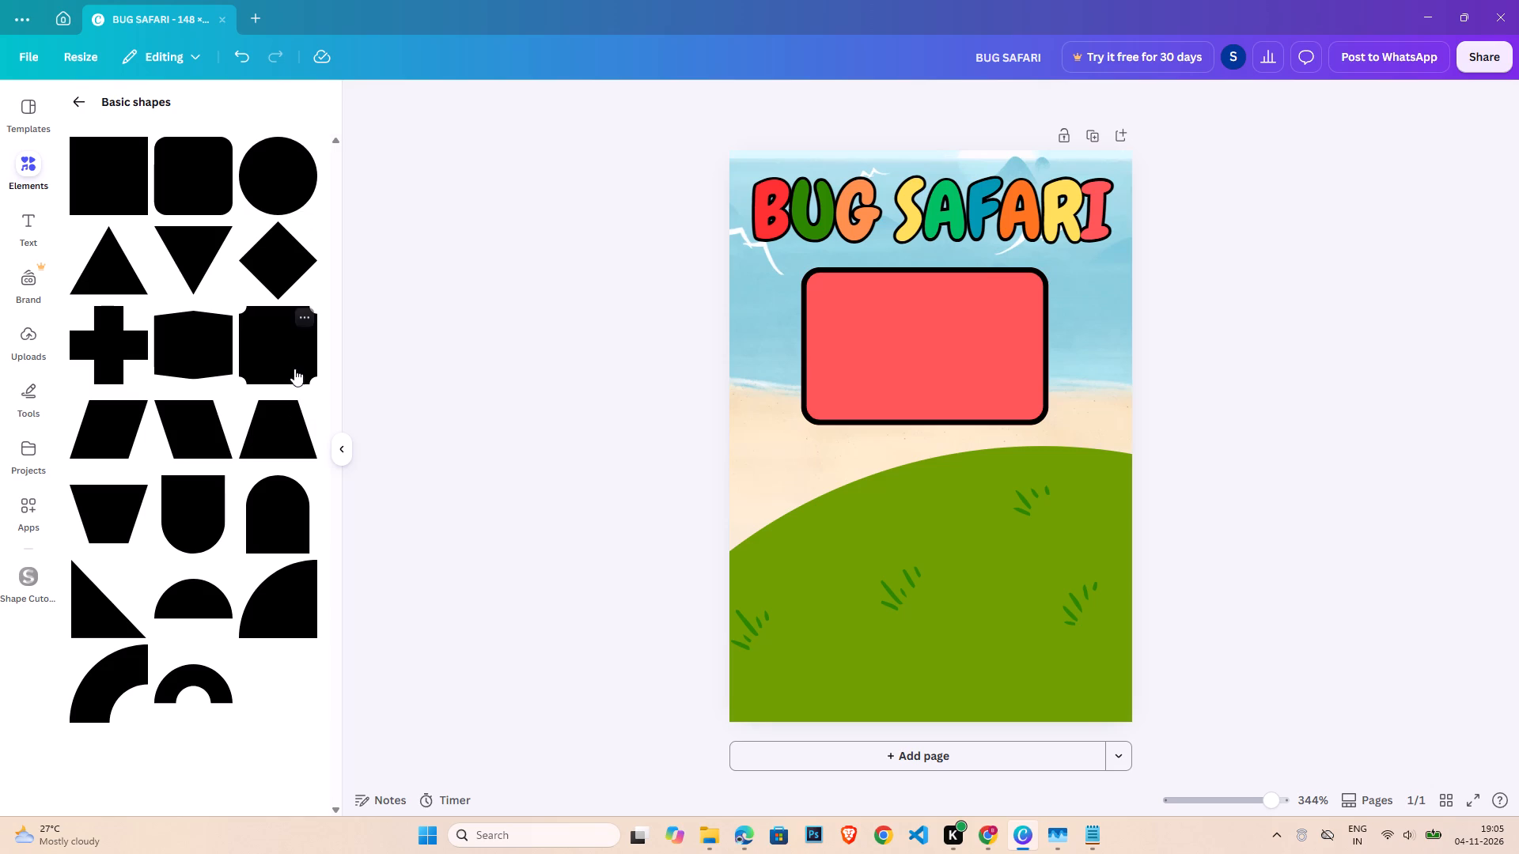
Add a square with notched corners and stretch it inside the coral red rectangle, leaving a thin red margin all round.
{"action": "left_click", "coordinate": [278, 364]}
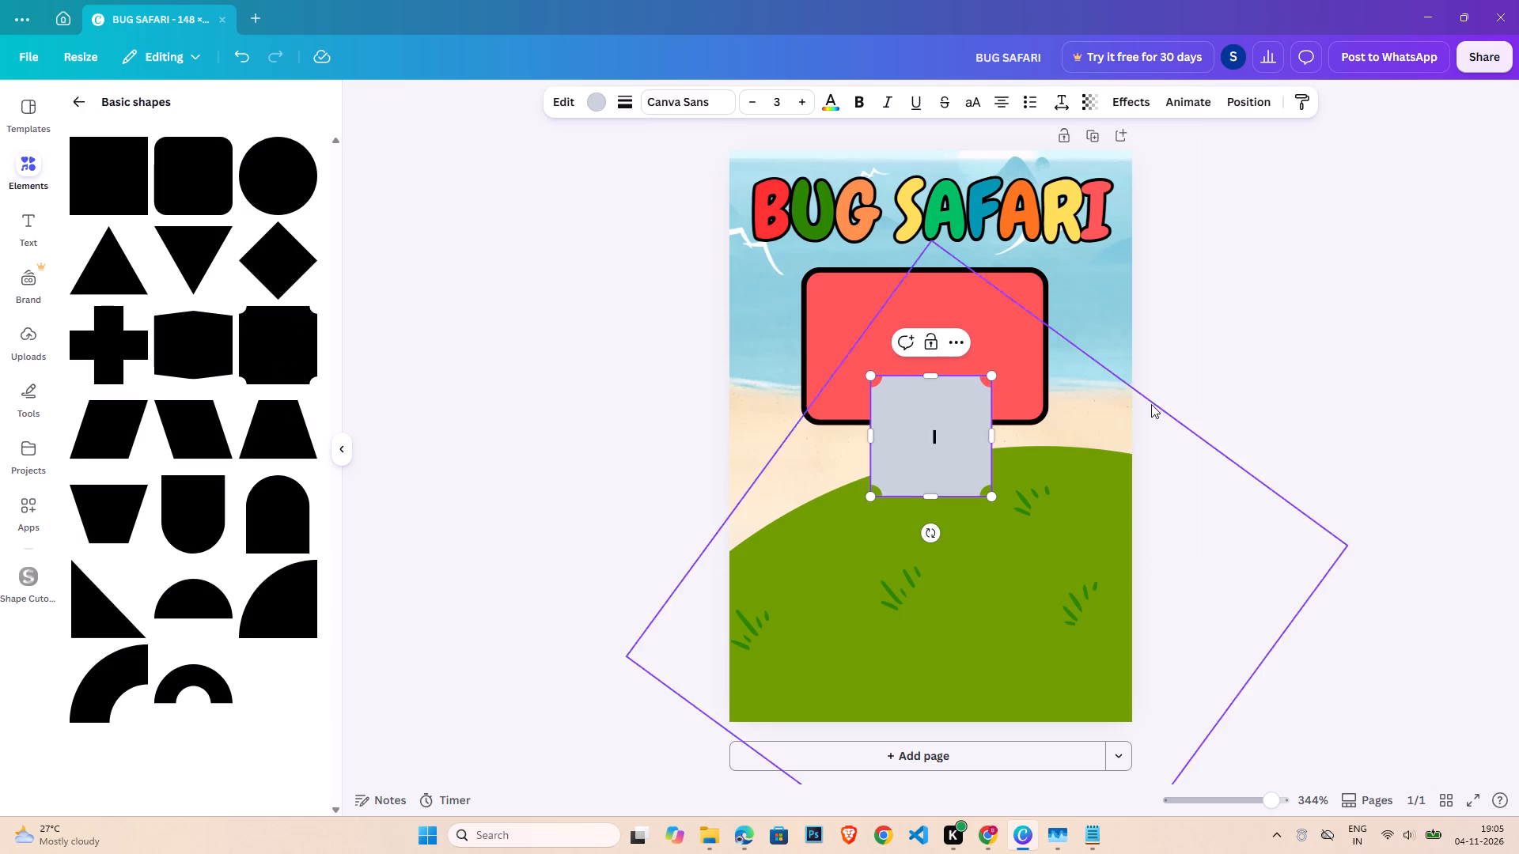
{"action": "left_click", "coordinate": [1213, 433]}
{"action": "left_click_drag", "start_coordinate": [953, 425], "coordinate": [896, 327]}
{"action": "left_click_drag", "start_coordinate": [874, 395], "coordinate": [875, 411]}
{"action": "left_click_drag", "start_coordinate": [930, 346], "coordinate": [1035, 352]}
{"action": "left_click", "coordinate": [1198, 387]}
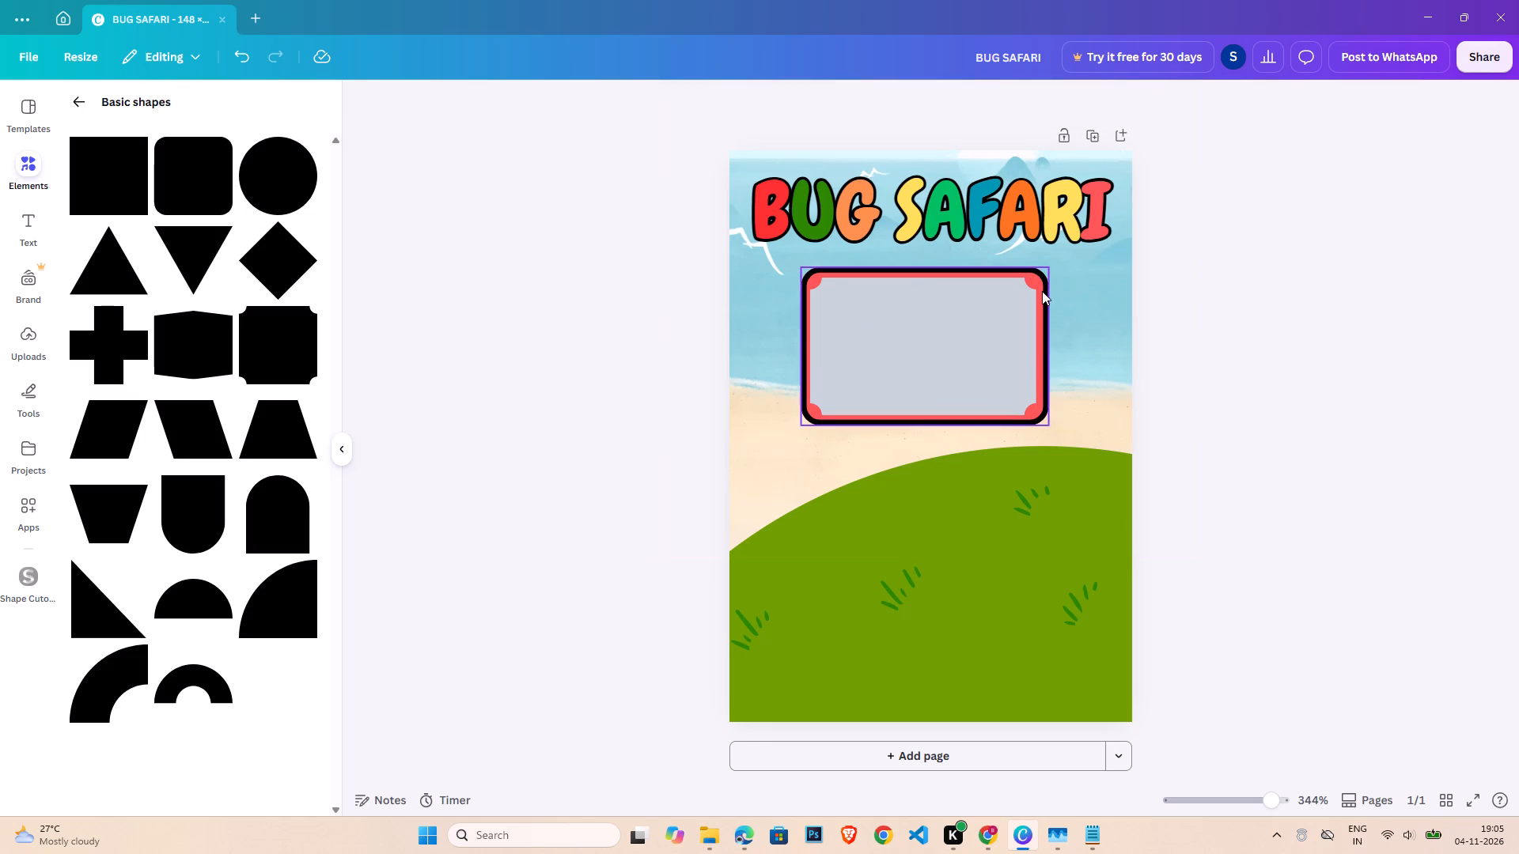
Align the notched shape and the bordered red rectangle to each other by centre and middle.
{"action": "left_click", "coordinate": [1042, 291]}
{"action": "left_click", "coordinate": [1013, 323], "text": "shift"}
{"action": "left_click", "coordinate": [1063, 100]}
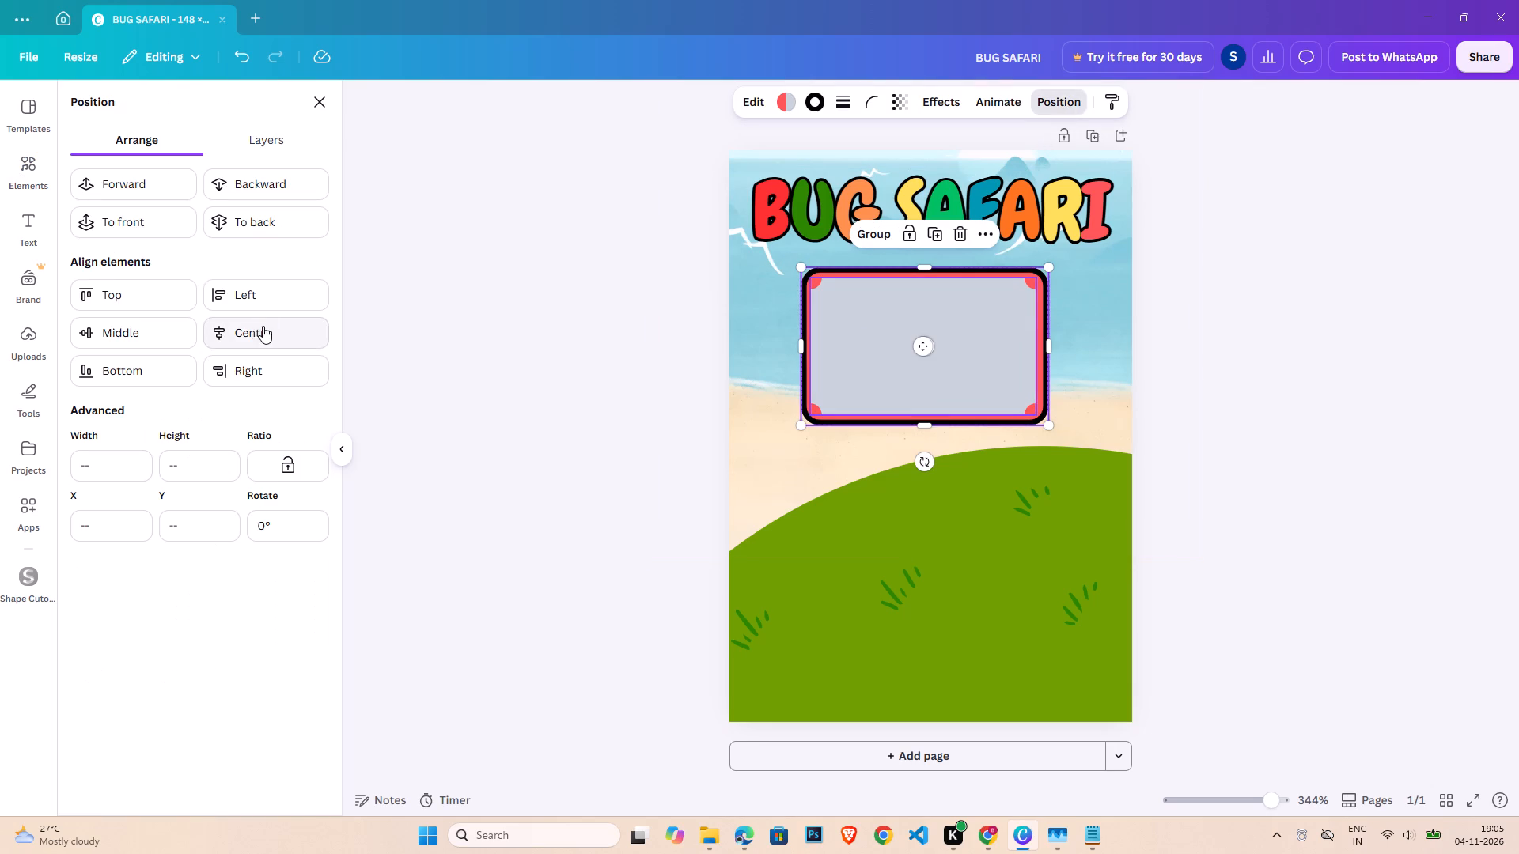
{"action": "left_click", "coordinate": [263, 326]}
{"action": "left_click", "coordinate": [93, 340]}
{"action": "double_click", "coordinate": [1289, 463]}
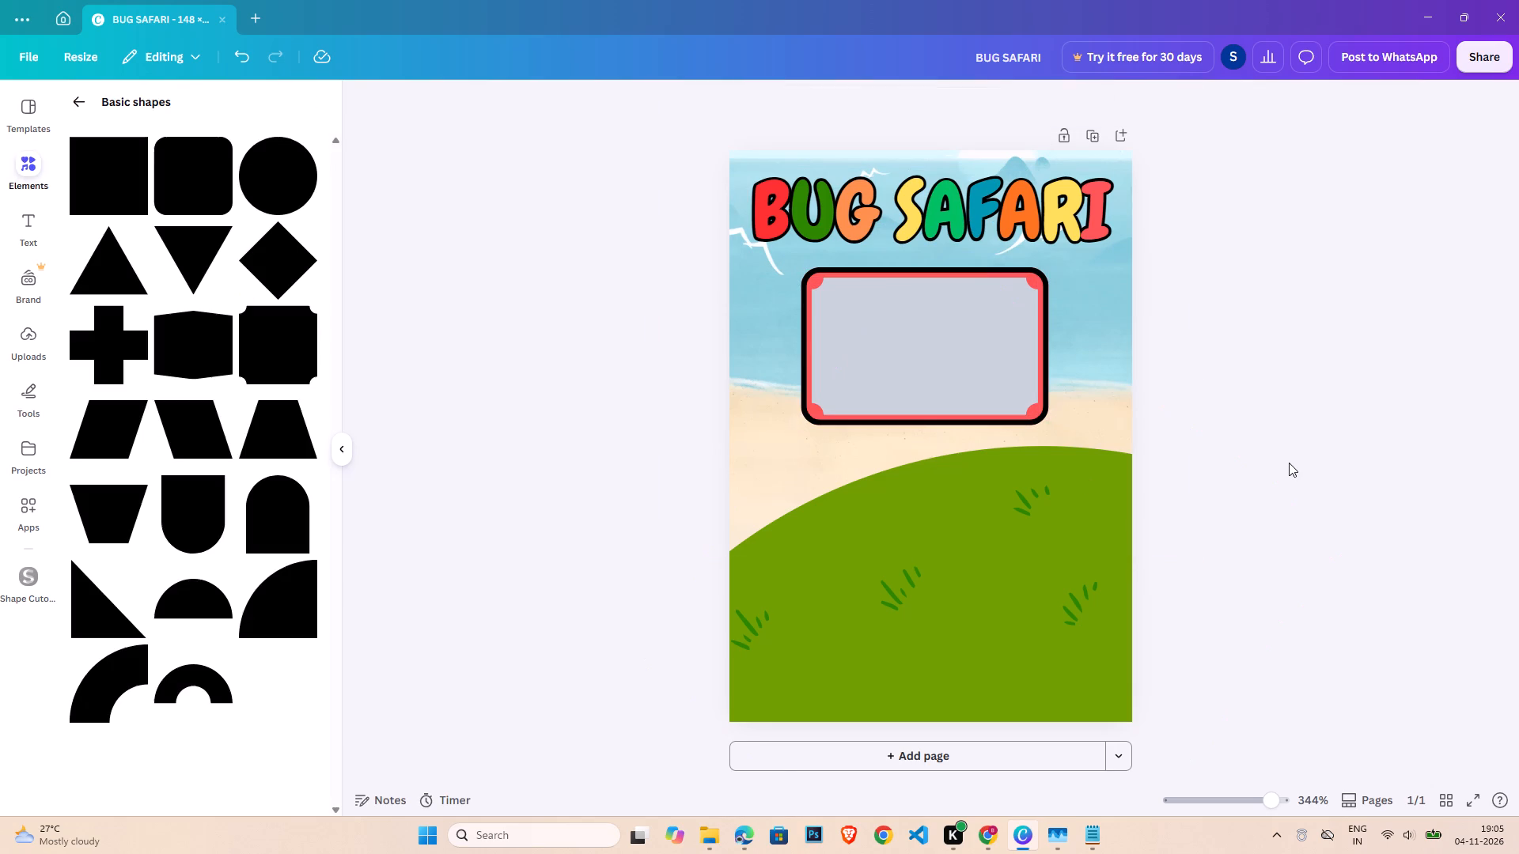
Fill the notched panel with light orange and darken it to a custom muted tan shade.
{"action": "left_click", "coordinate": [888, 334]}
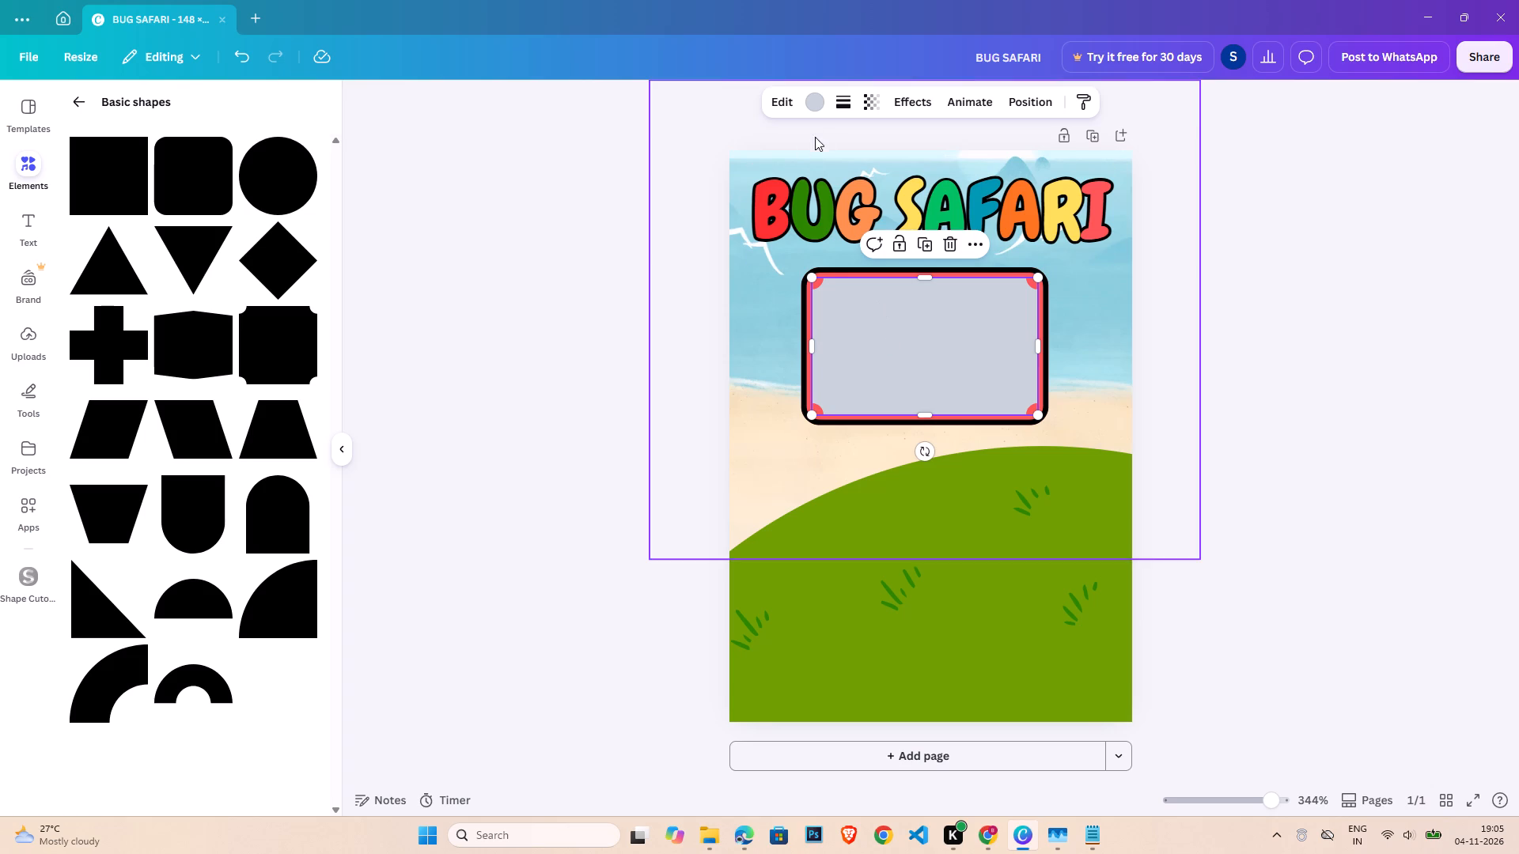
{"action": "left_click", "coordinate": [820, 104]}
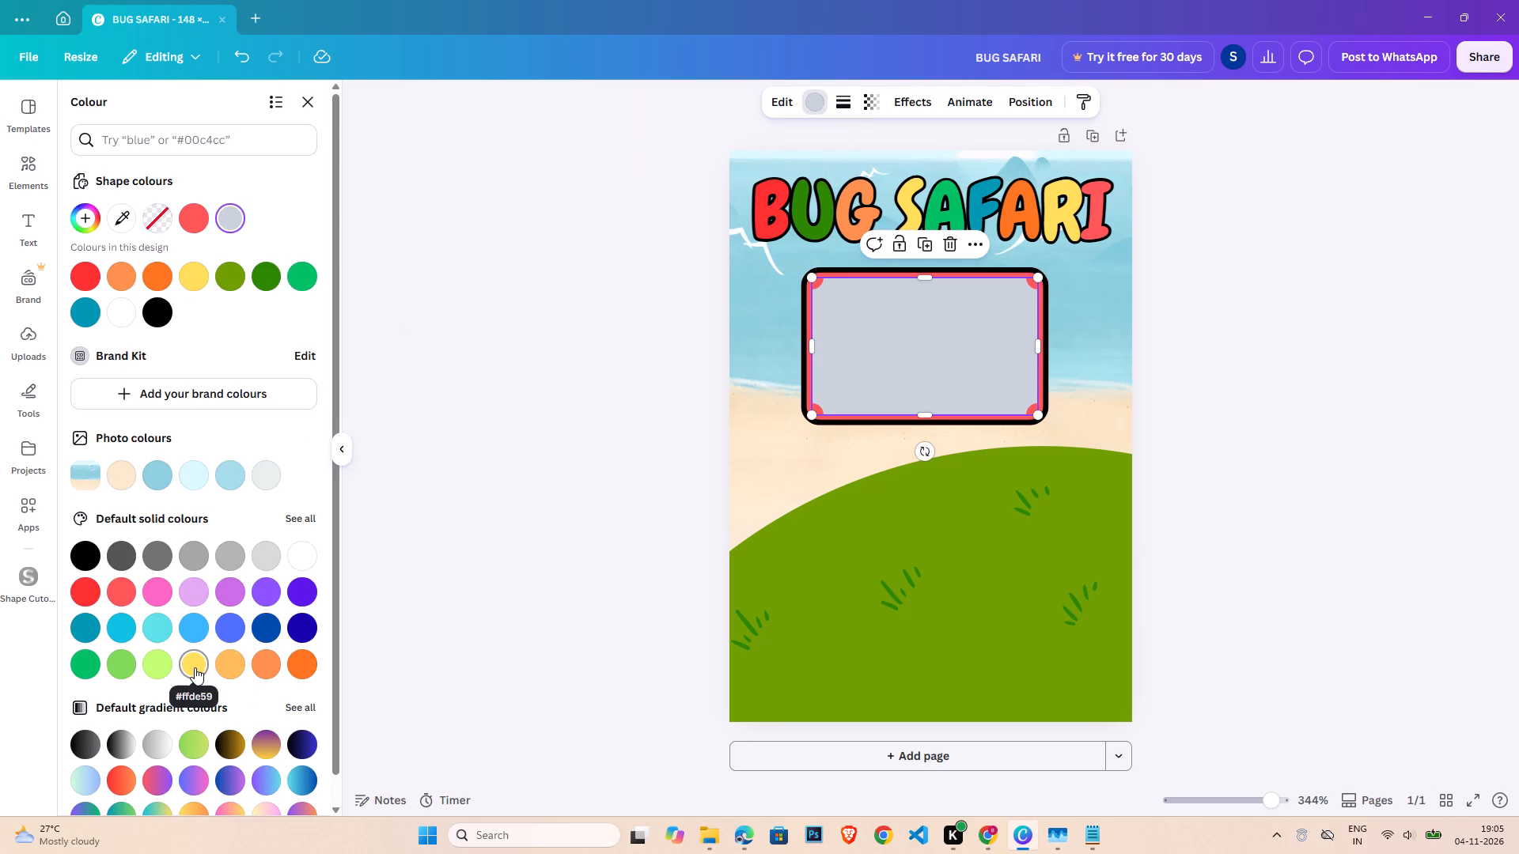
{"action": "left_click", "coordinate": [235, 666]}
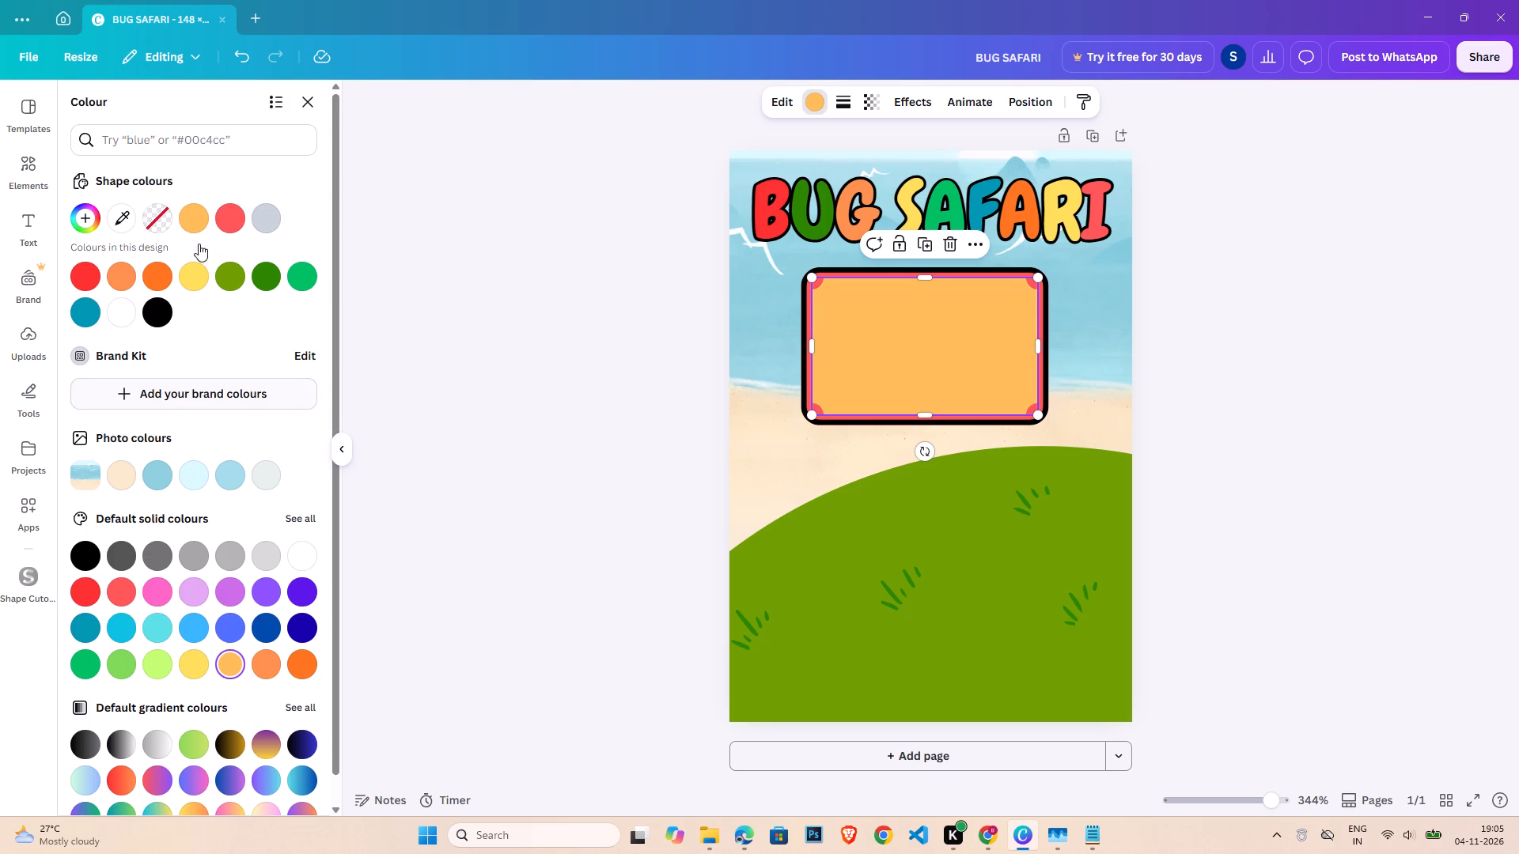
{"action": "left_click", "coordinate": [85, 223]}
{"action": "left_click_drag", "start_coordinate": [240, 289], "coordinate": [235, 292]}
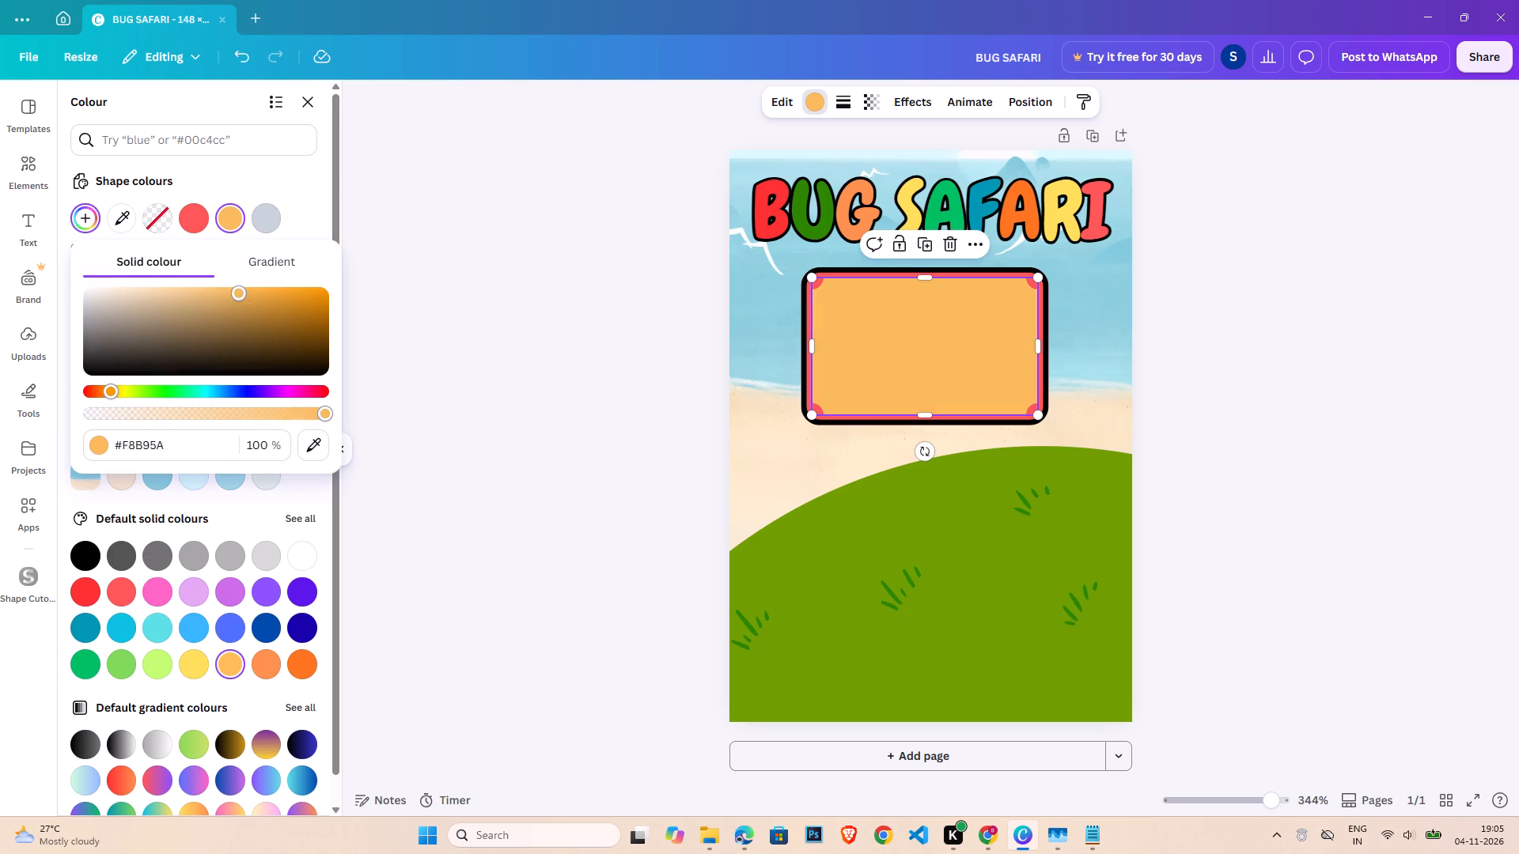
{"action": "left_click_drag", "start_coordinate": [235, 292], "coordinate": [224, 304]}
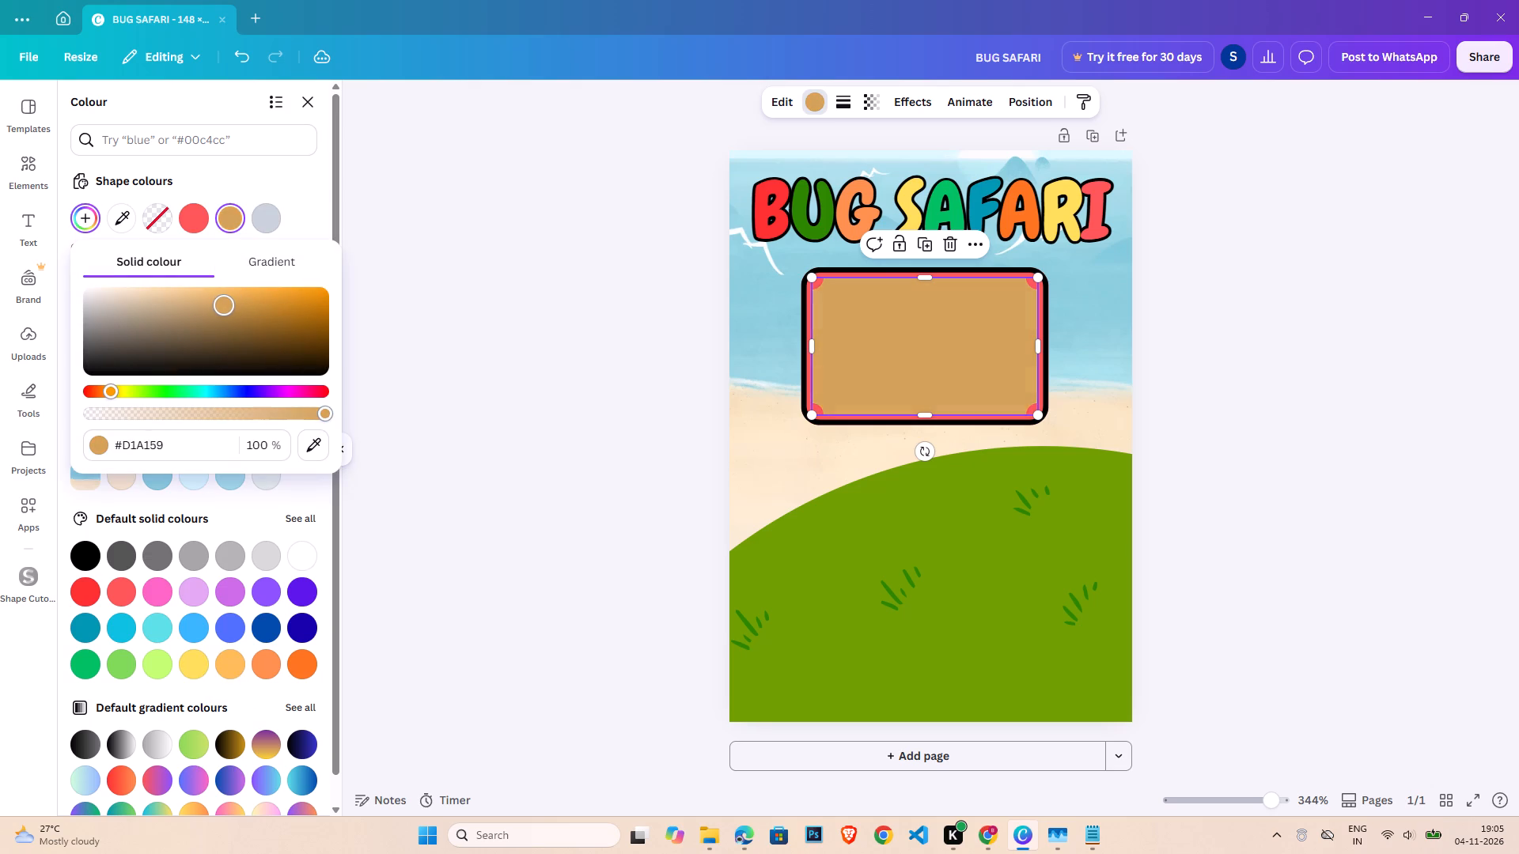
{"action": "left_click_drag", "start_coordinate": [224, 304], "coordinate": [224, 298]}
{"action": "left_click", "coordinate": [1176, 340]}
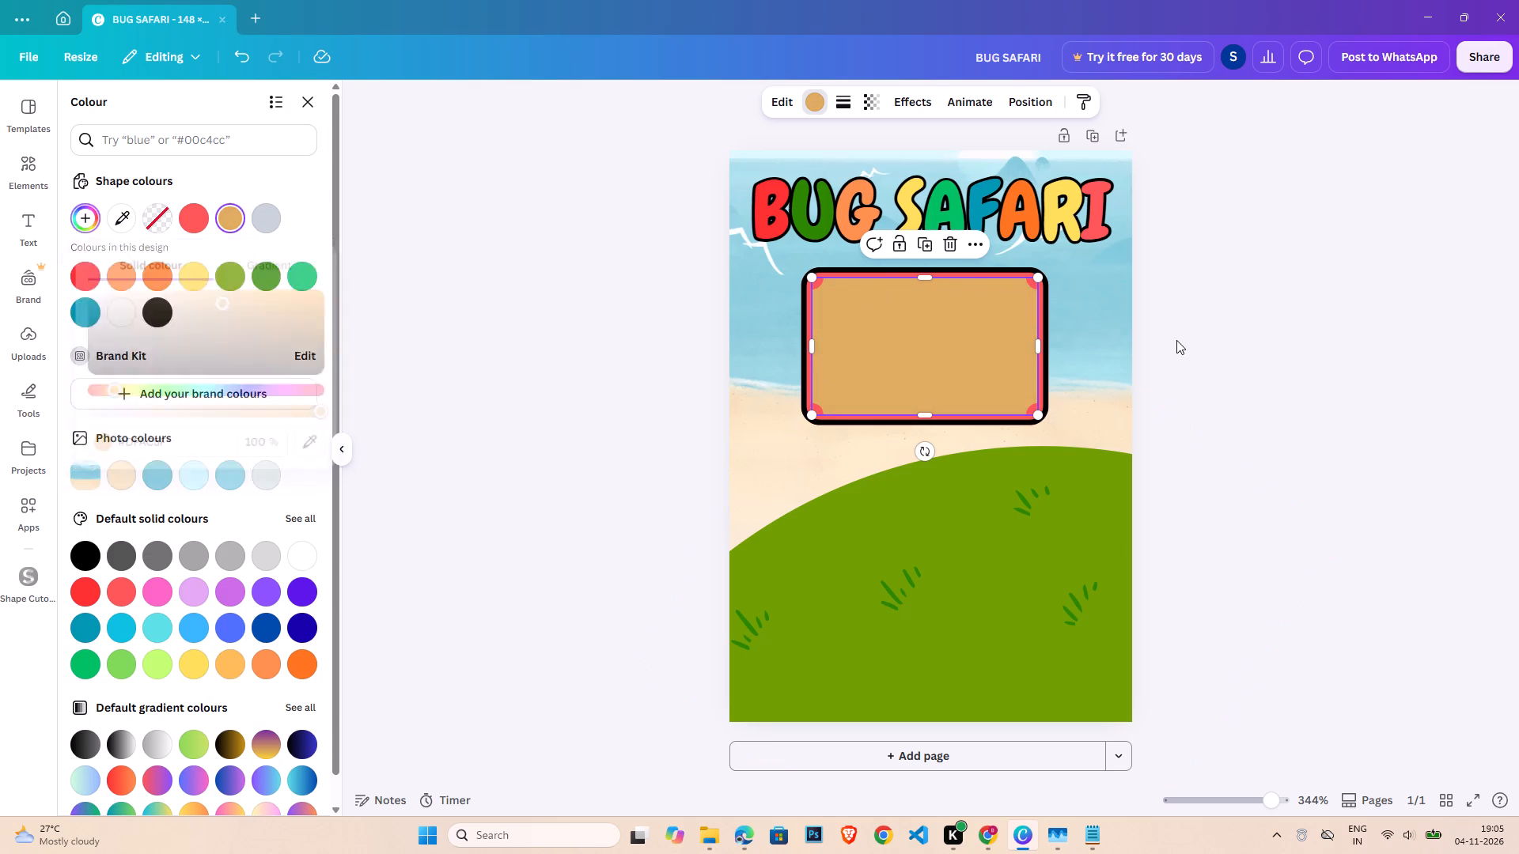
{"action": "left_click", "coordinate": [891, 346]}
{"action": "left_click", "coordinate": [1331, 370]}
Duplicate the tan notched panel, align the copy over the original and lower its top edge to cover only the lower part.
{"action": "left_click", "coordinate": [958, 351]}
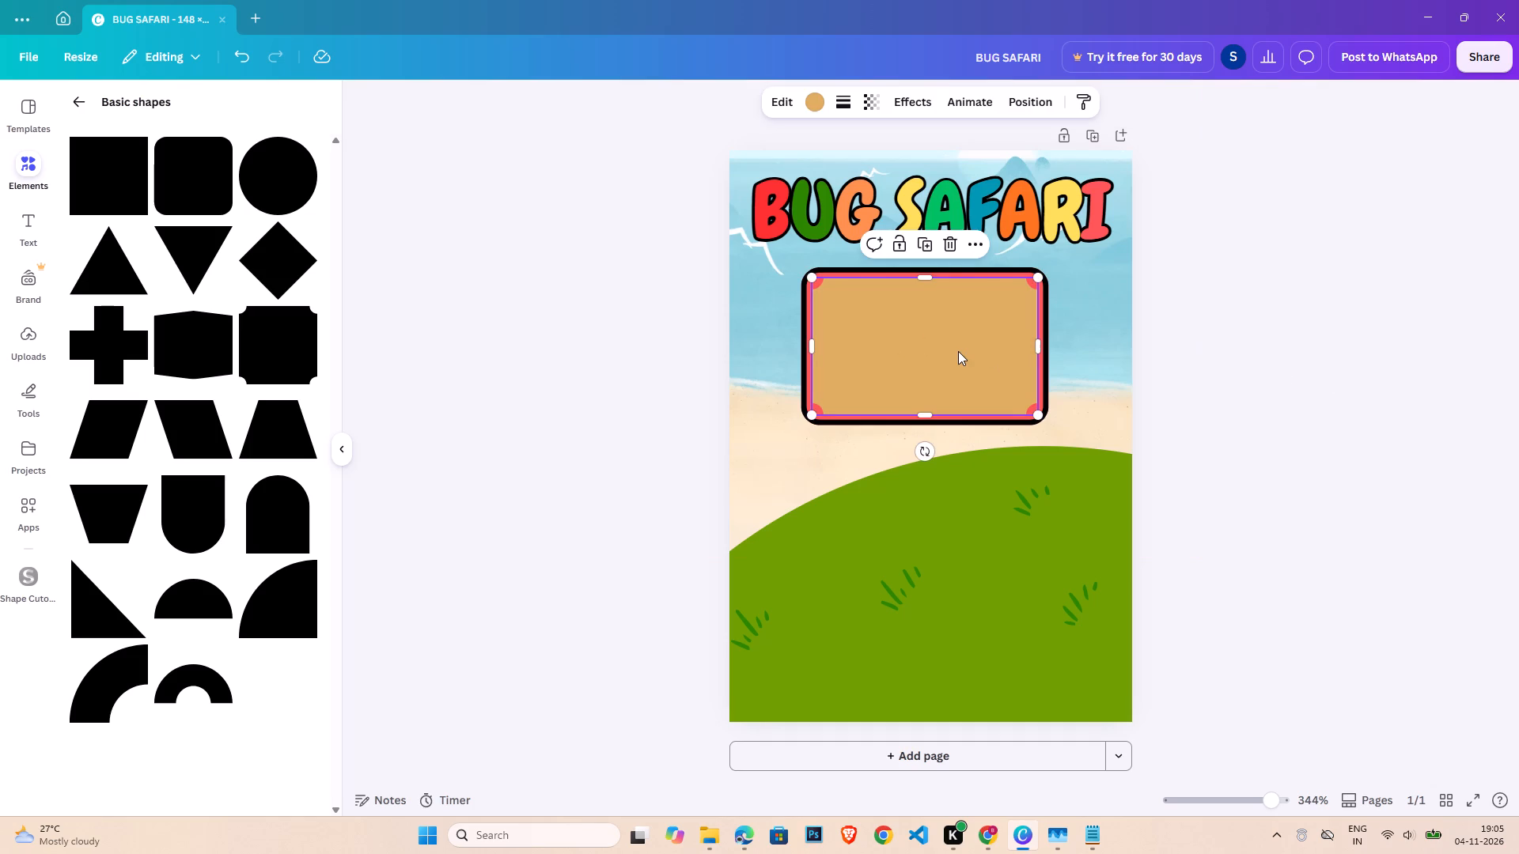
{"action": "key", "text": "ctrl+c"}
{"action": "key", "text": "ctrl+v"}
{"action": "left_click_drag", "start_coordinate": [970, 366], "coordinate": [923, 323]}
{"action": "left_click_drag", "start_coordinate": [930, 274], "coordinate": [933, 331]}
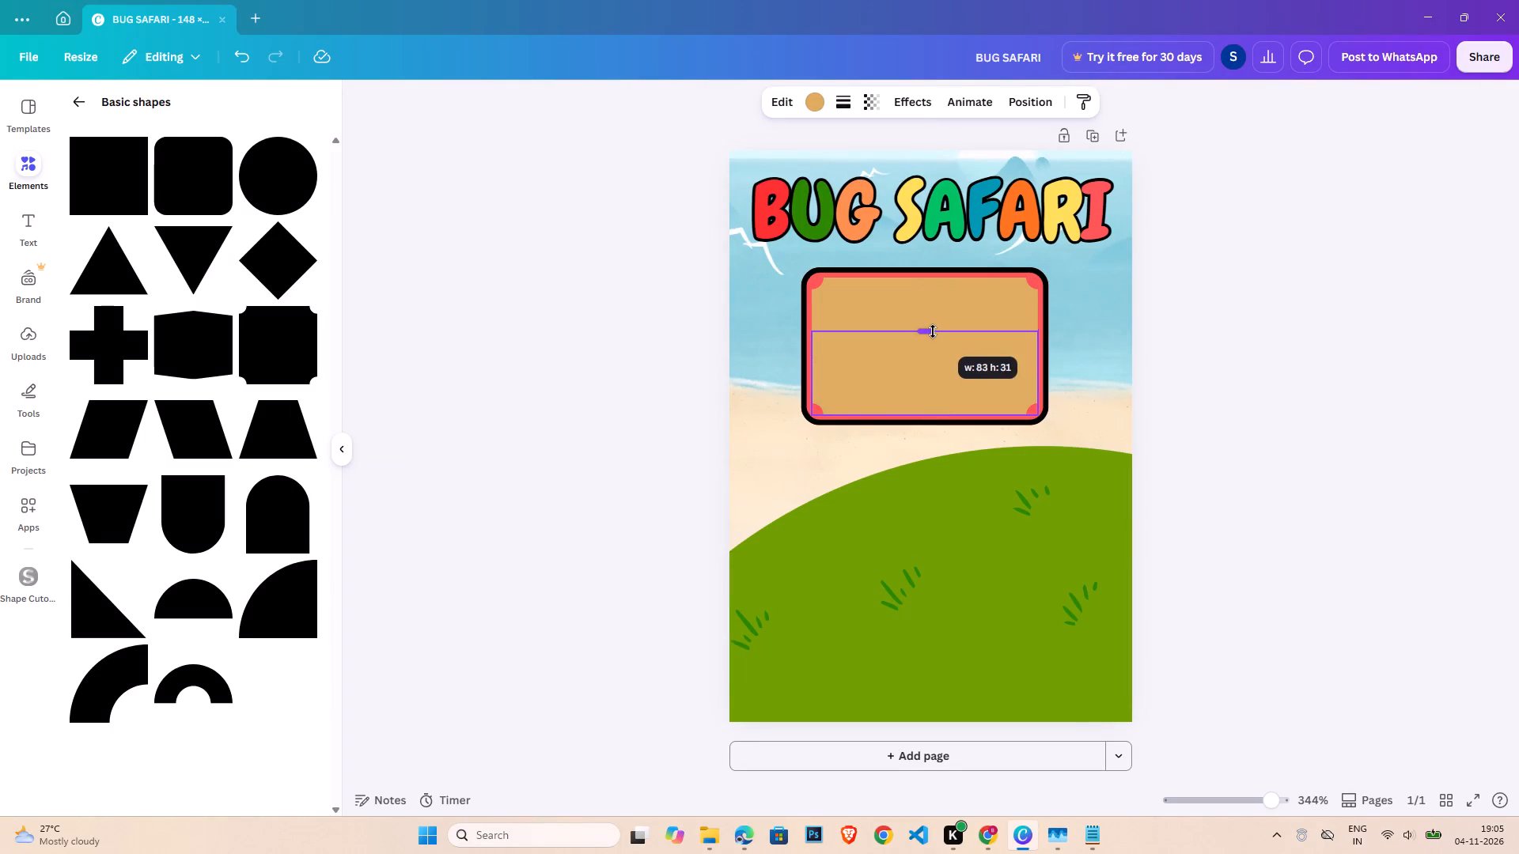
{"action": "left_click_drag", "start_coordinate": [933, 331], "coordinate": [933, 334]}
{"action": "left_click", "coordinate": [1344, 431]}
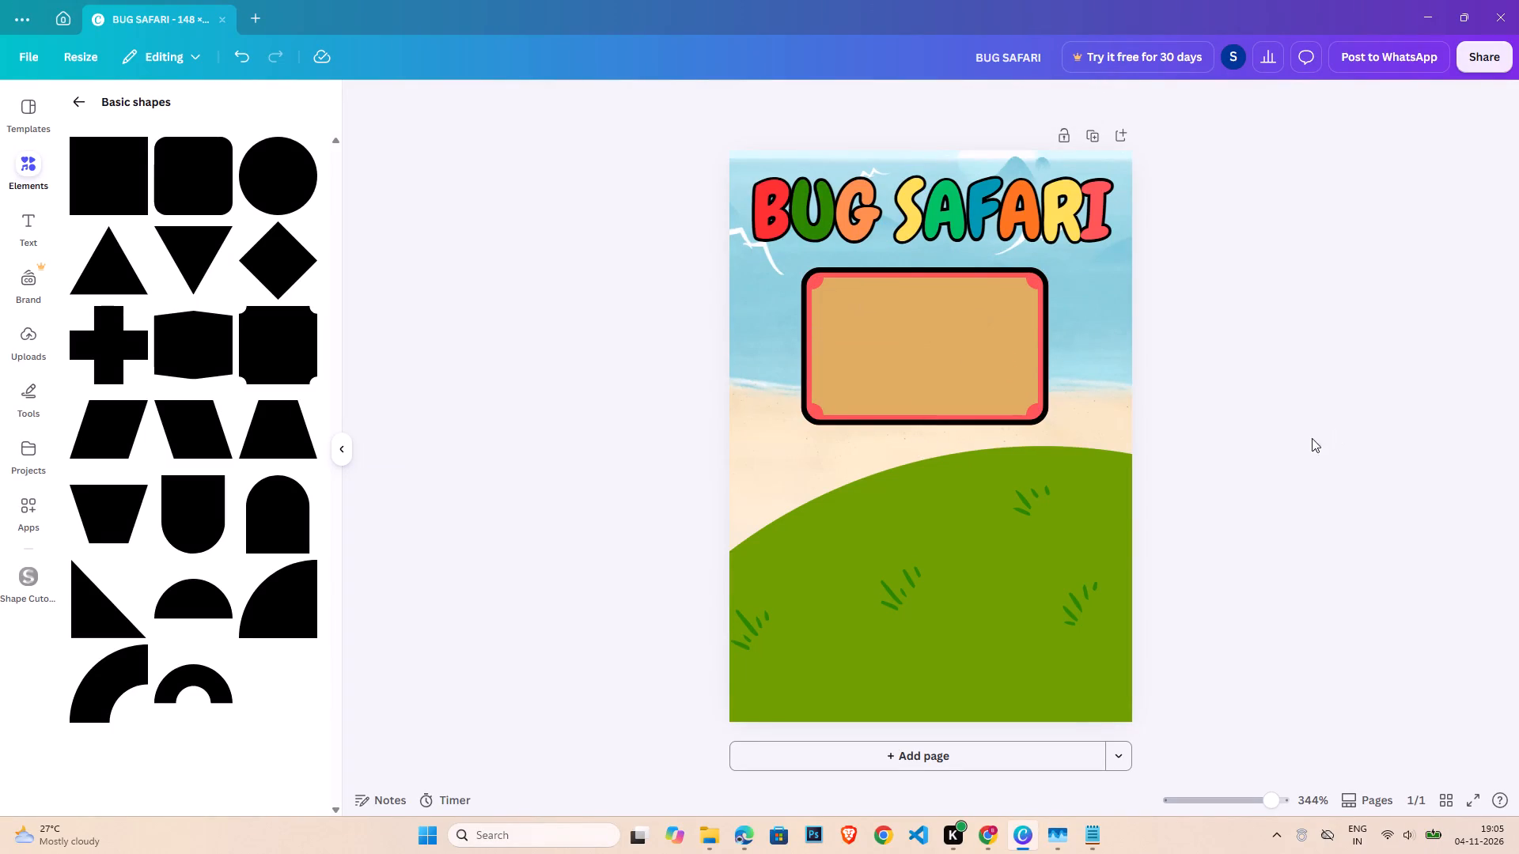
Fill the shorter notched copy with white.
{"action": "left_click", "coordinate": [1005, 376]}
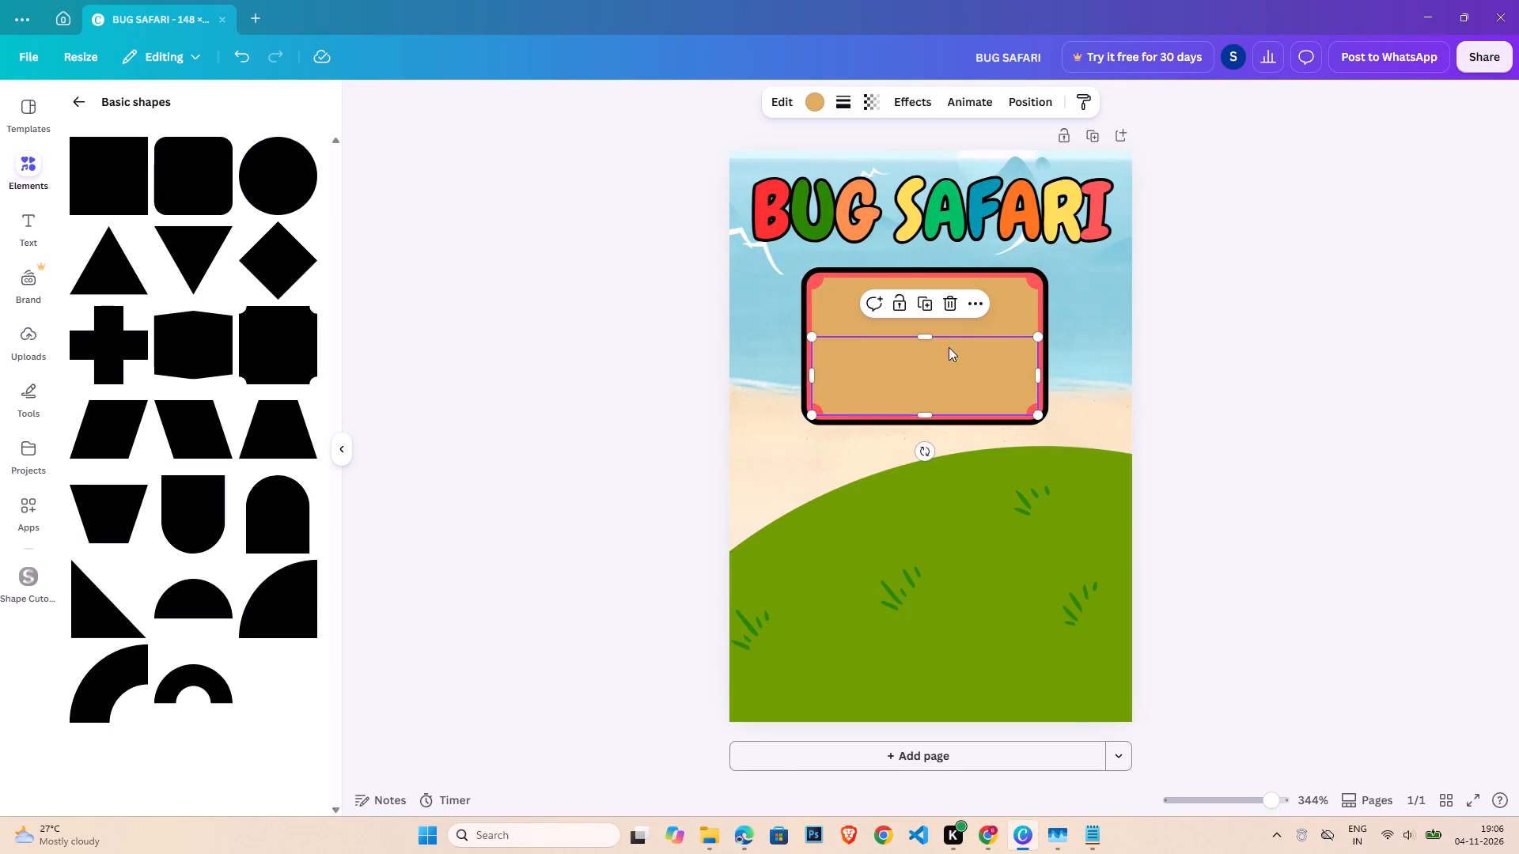
{"action": "left_click", "coordinate": [808, 105]}
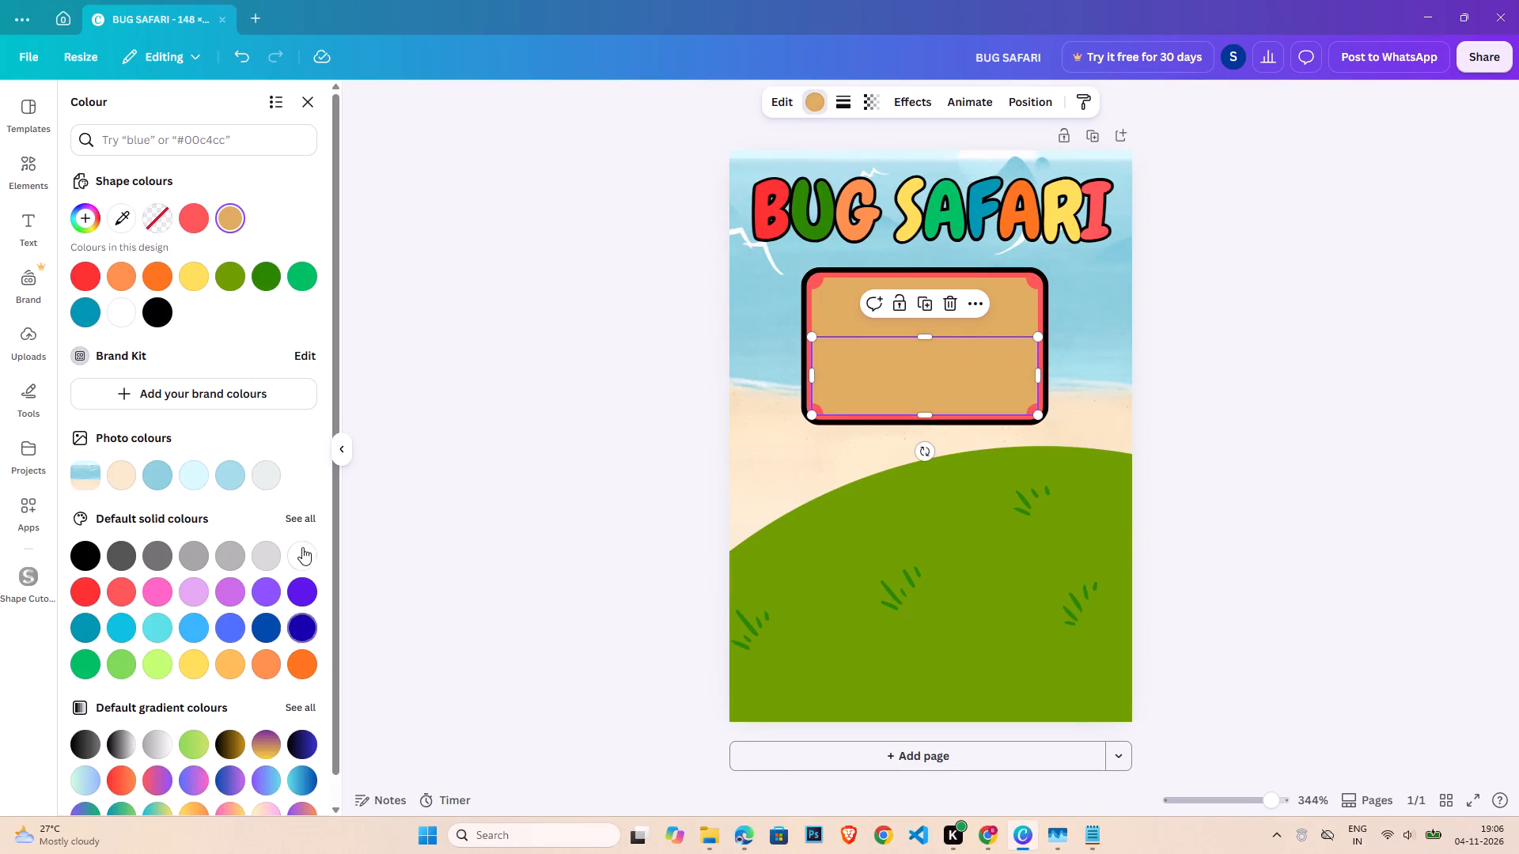
{"action": "left_click", "coordinate": [304, 546]}
{"action": "double_click", "coordinate": [1195, 472]}
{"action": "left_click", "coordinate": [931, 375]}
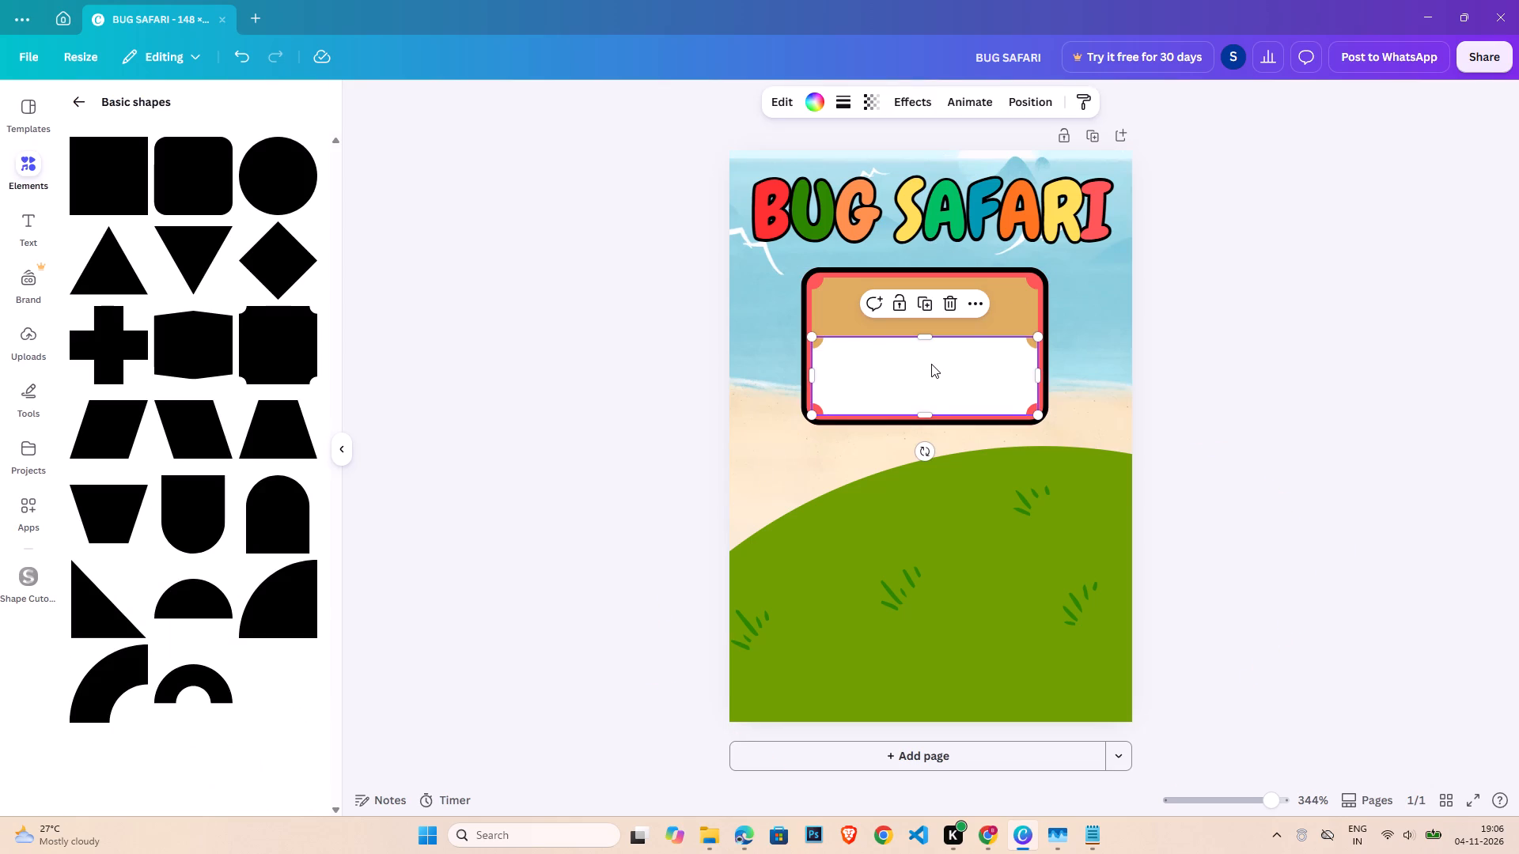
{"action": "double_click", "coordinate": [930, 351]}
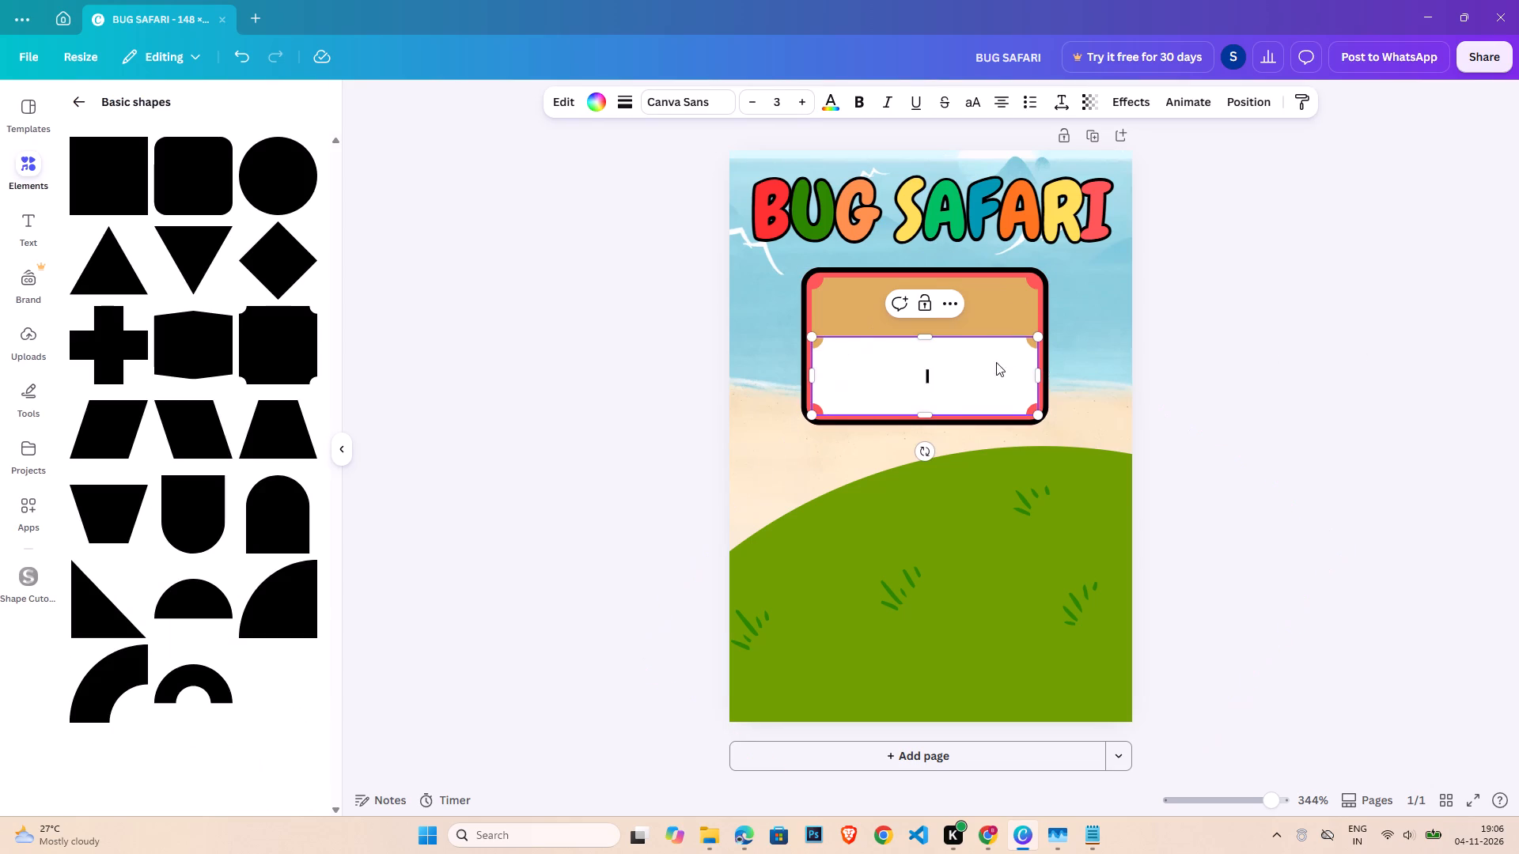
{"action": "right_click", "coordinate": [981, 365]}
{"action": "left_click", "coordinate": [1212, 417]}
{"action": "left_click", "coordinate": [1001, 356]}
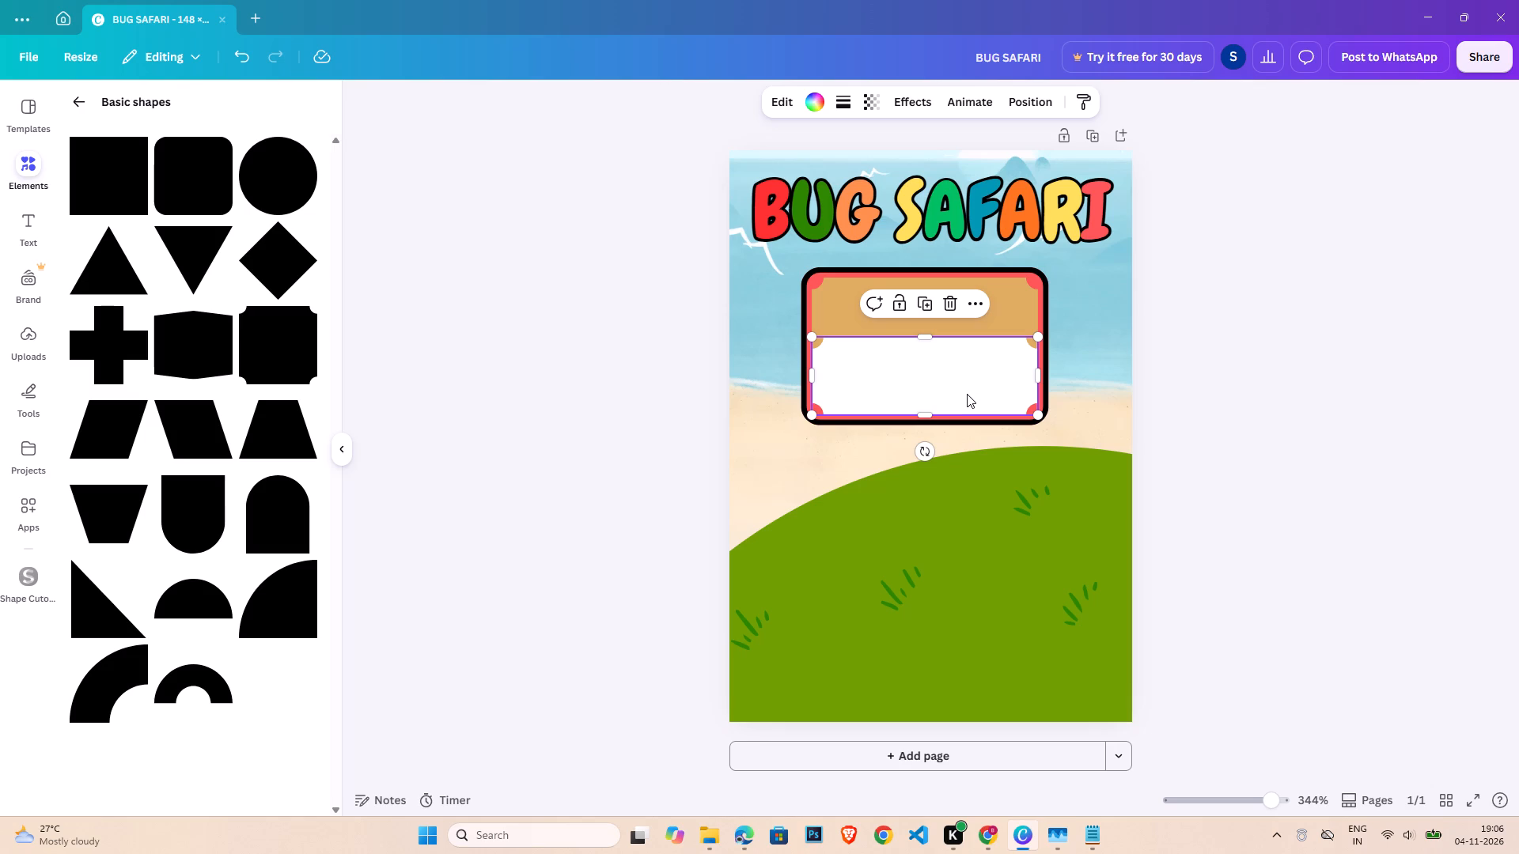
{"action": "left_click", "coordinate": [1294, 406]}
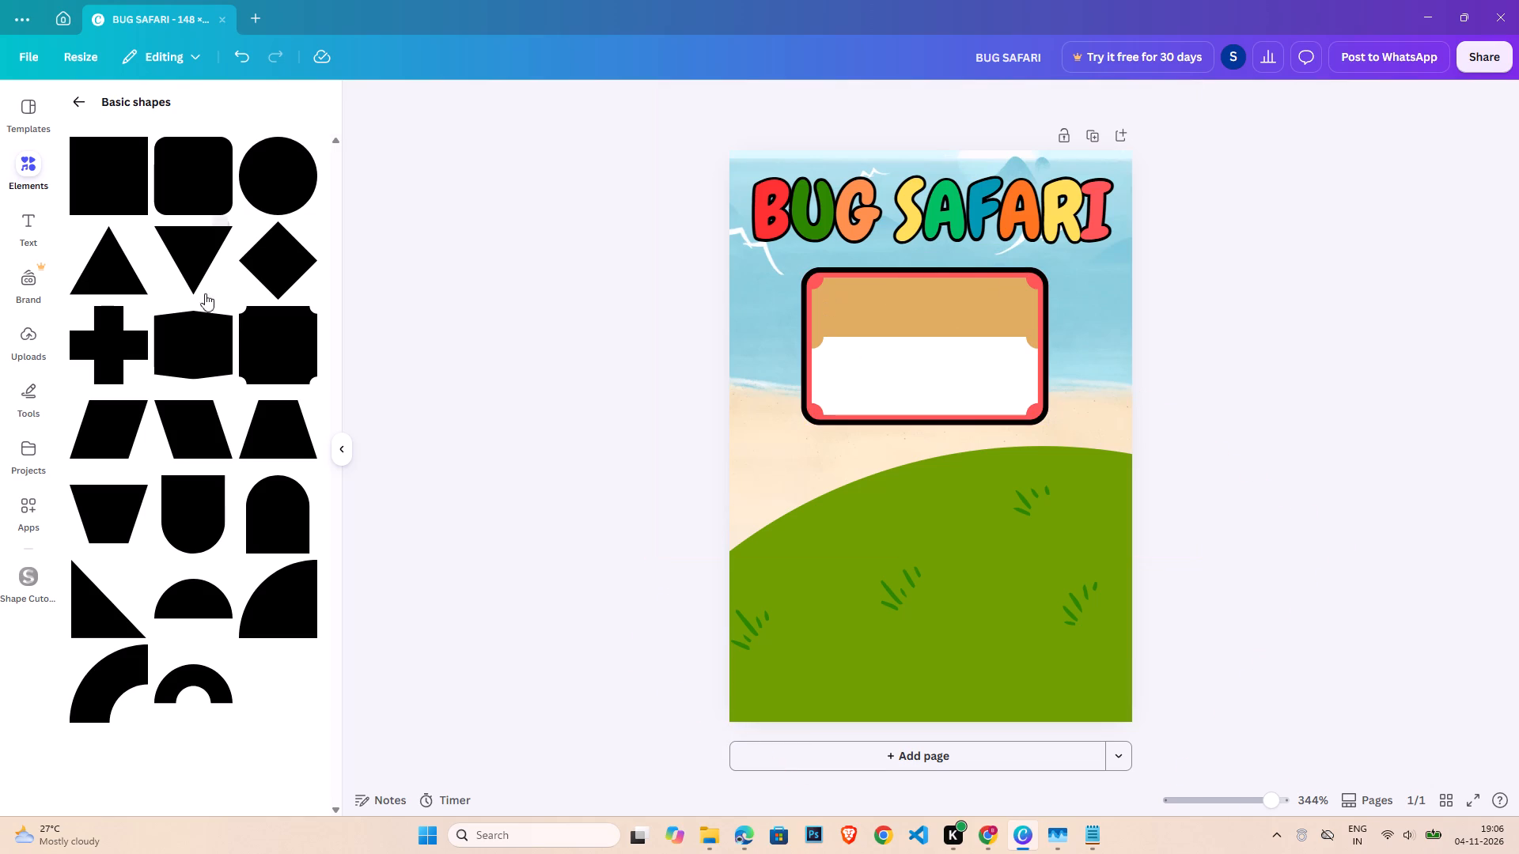
Add a plain square from the basic shapes to the page.
{"action": "left_click", "coordinate": [134, 202]}
{"action": "left_click", "coordinate": [1320, 406]}
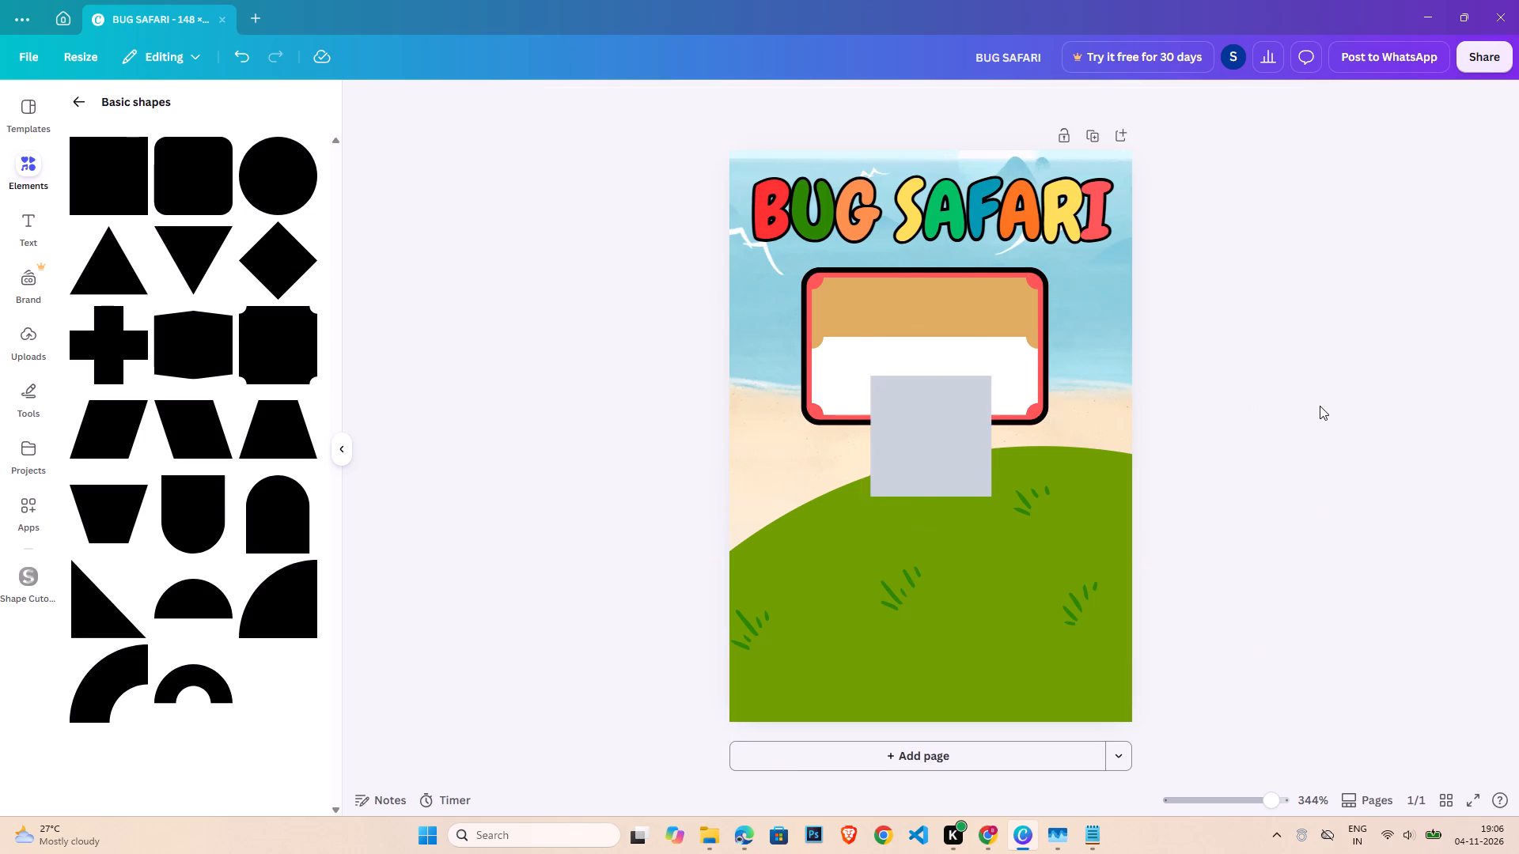
Extend the white notched panel upwards by raising its top edge, leaving a tan band above it.
{"action": "left_click", "coordinate": [928, 349]}
{"action": "left_click_drag", "start_coordinate": [928, 342], "coordinate": [927, 332]}
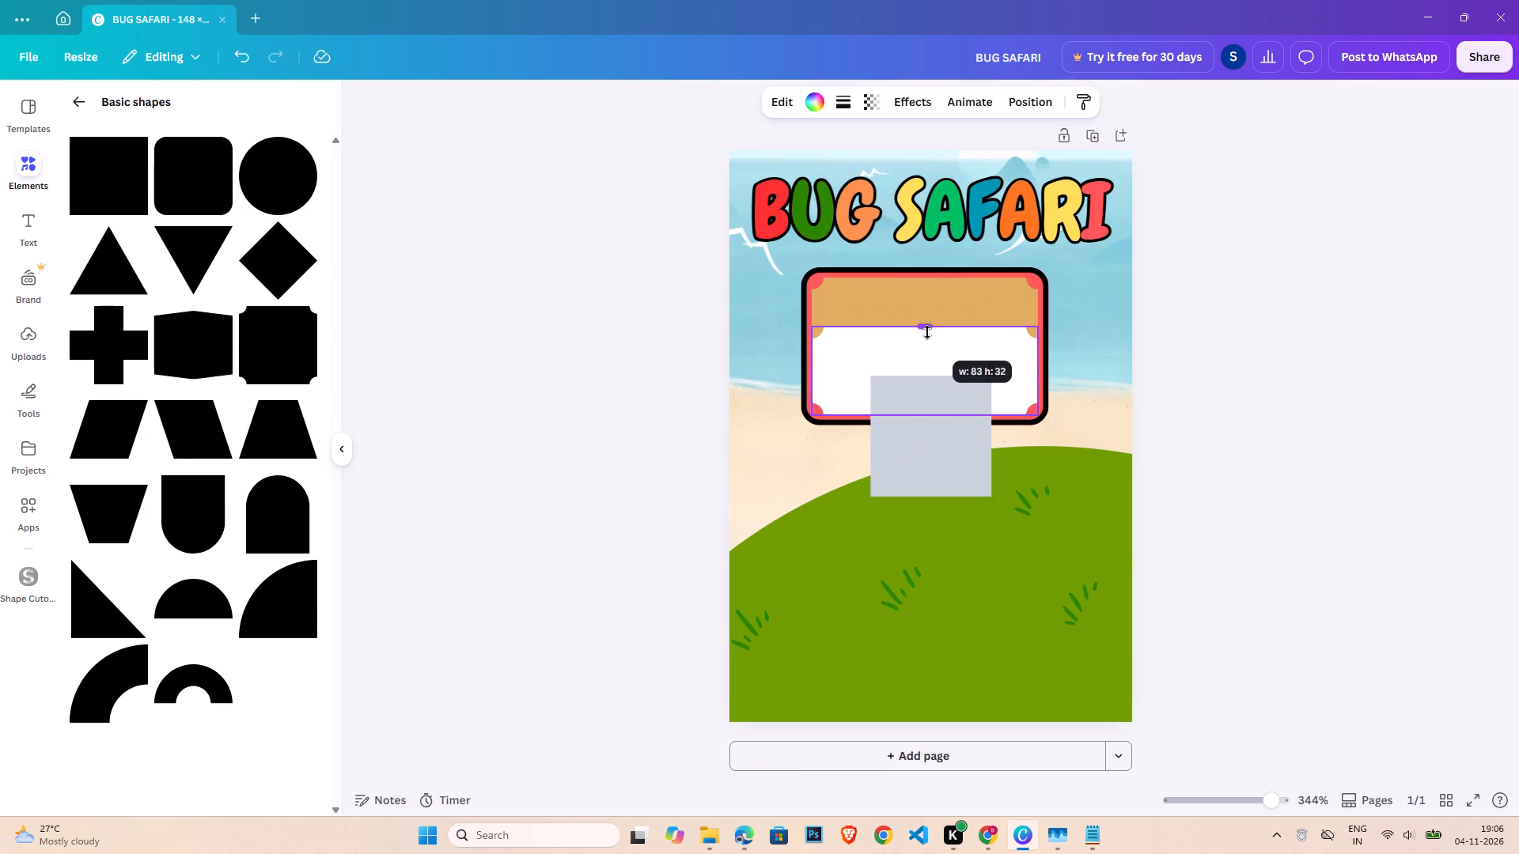
{"action": "left_click_drag", "start_coordinate": [927, 332], "coordinate": [926, 327]}
{"action": "left_click", "coordinate": [1333, 422]}
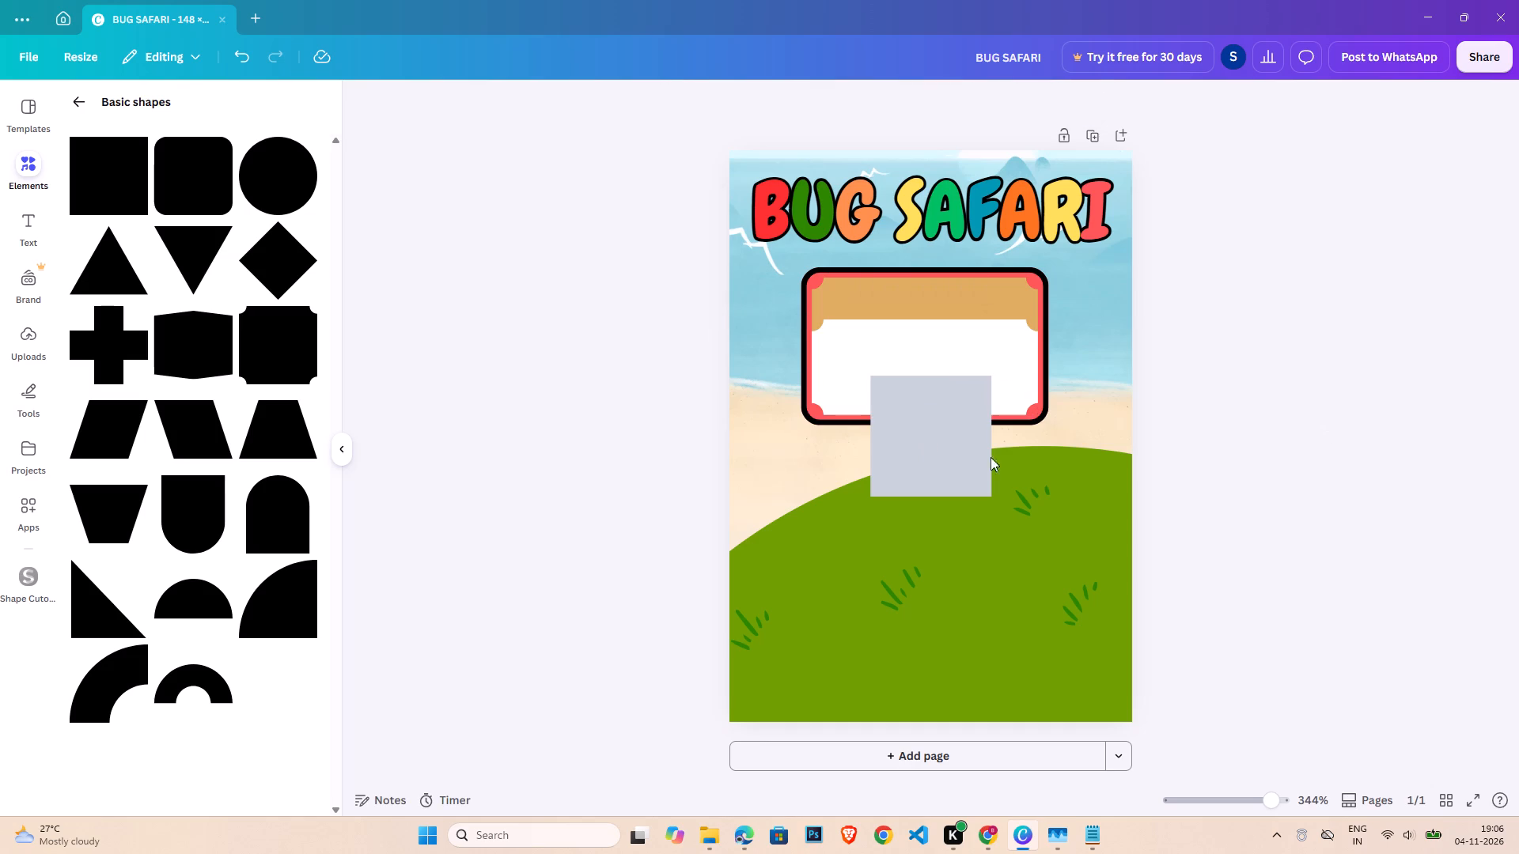
Place the plain square over the white panel's upper part and resize it to about 83 × 24 px, covering the top notches.
{"action": "left_click_drag", "start_coordinate": [920, 444], "coordinate": [866, 391]}
{"action": "left_click_drag", "start_coordinate": [875, 445], "coordinate": [877, 391]}
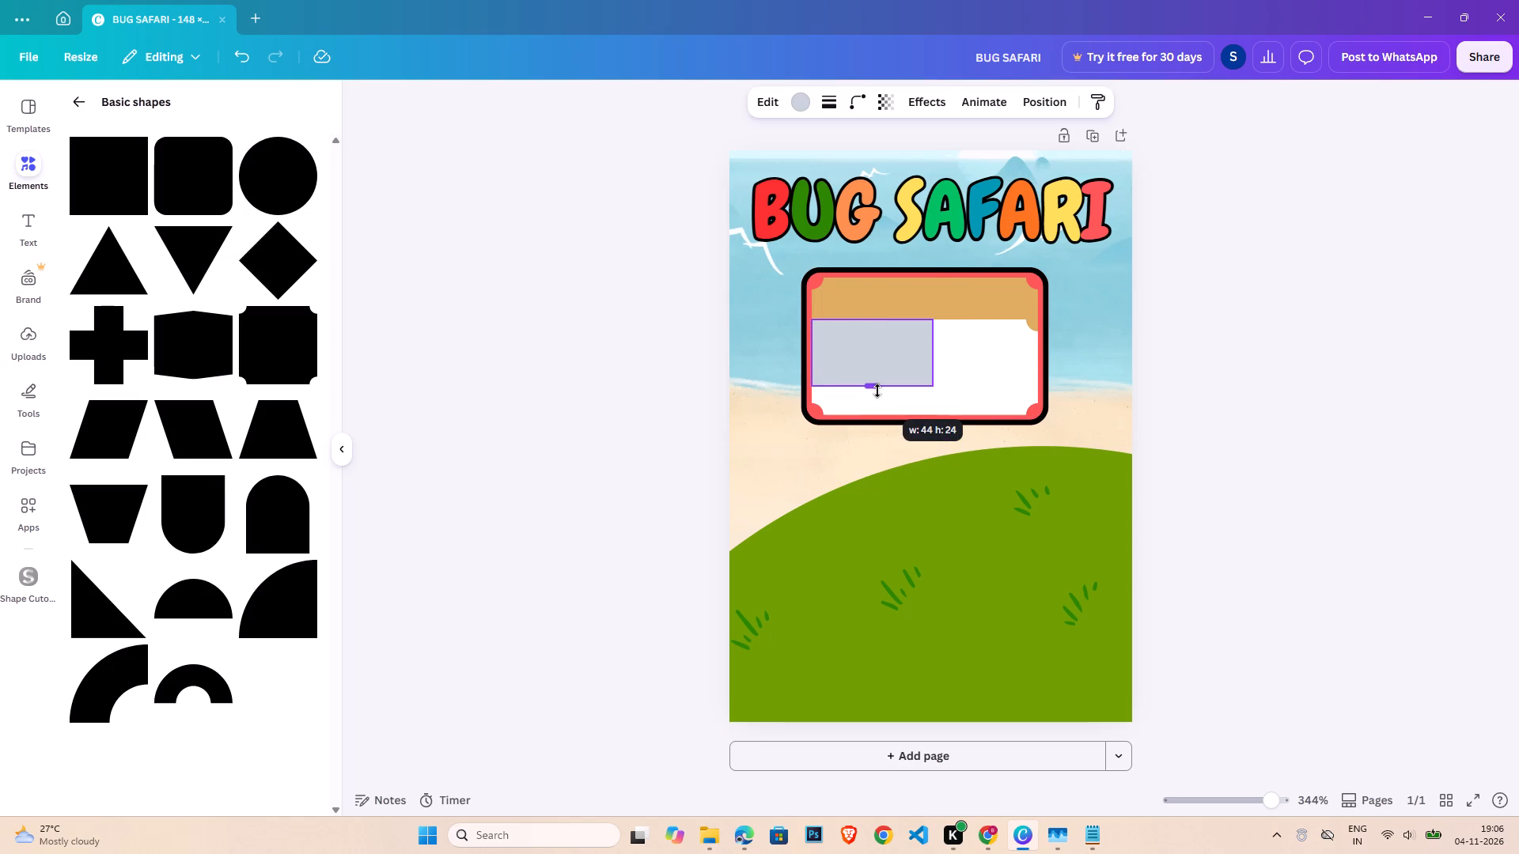
{"action": "left_click_drag", "start_coordinate": [933, 356], "coordinate": [1040, 366]}
Fill the plain rectangle over the white panel with white.
{"action": "left_click", "coordinate": [800, 100]}
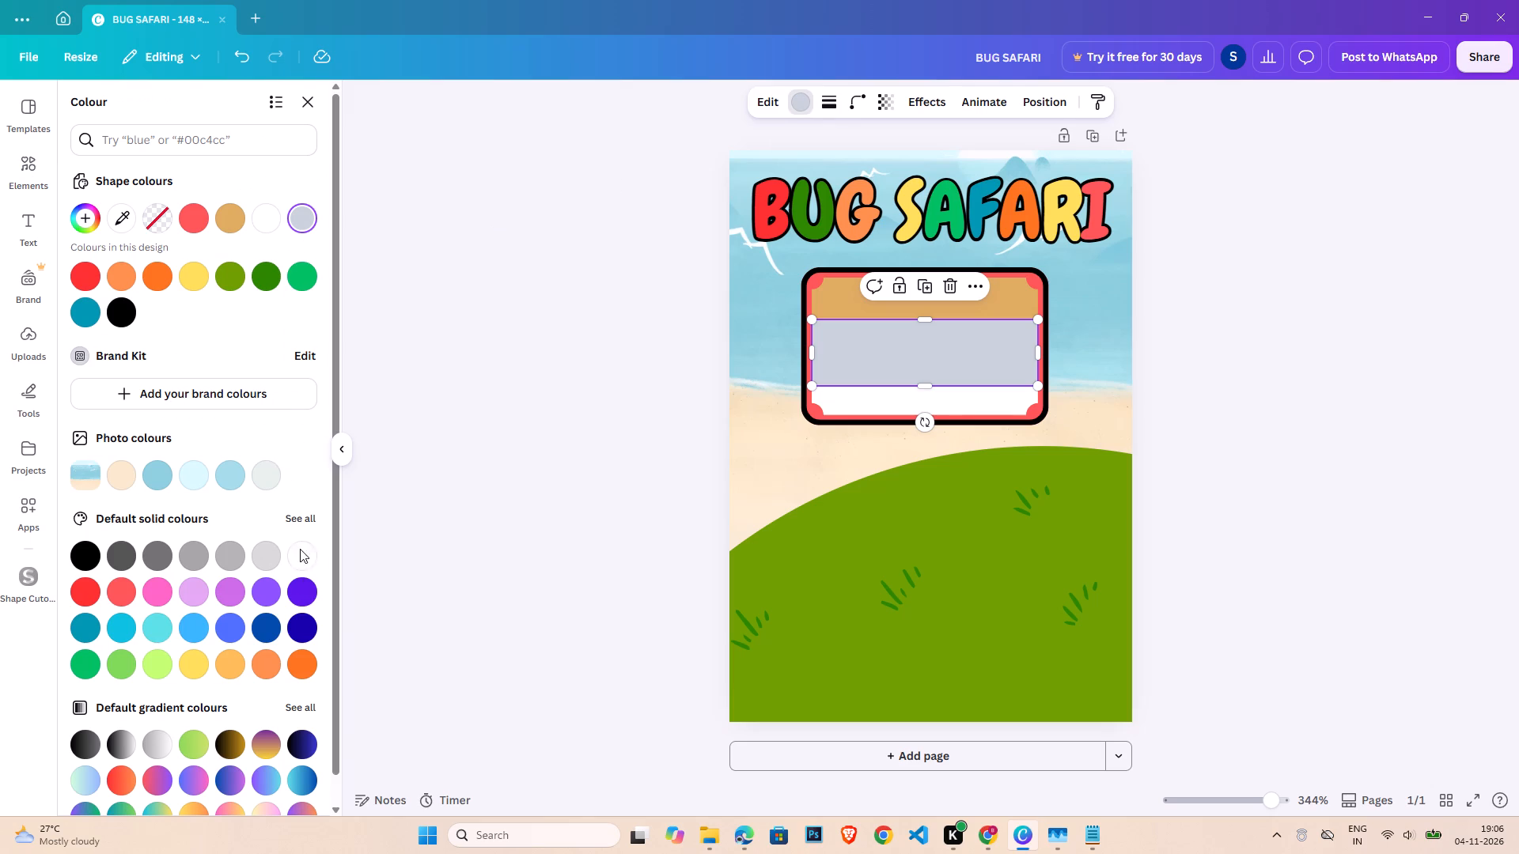
{"action": "left_click", "coordinate": [306, 555]}
{"action": "left_click", "coordinate": [1171, 498]}
{"action": "left_click", "coordinate": [1179, 498]}
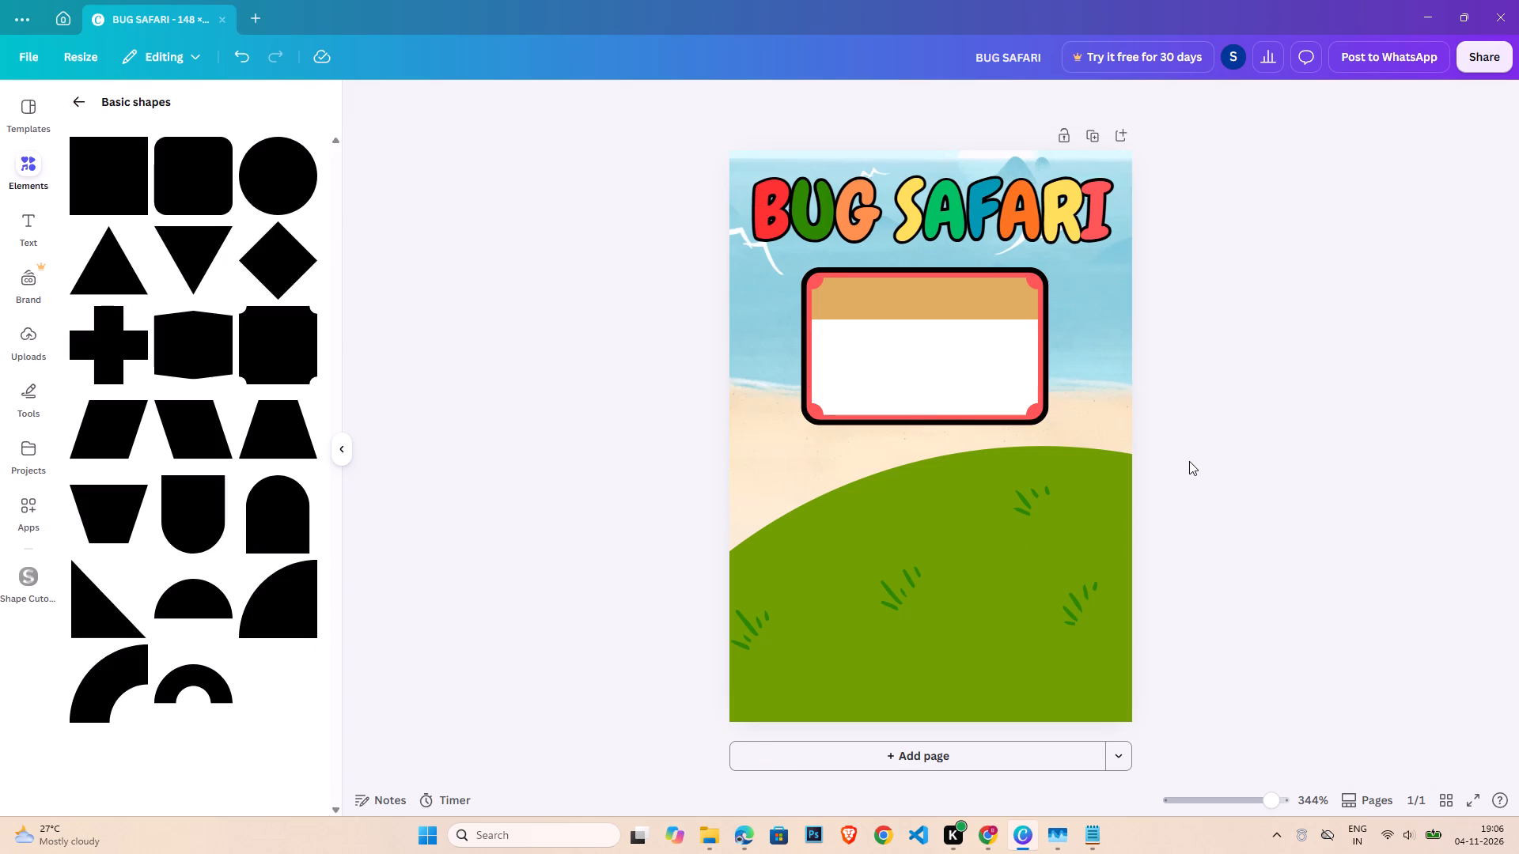
Tint the white rectangle and the white notched panel together with a very pale pink custom colour.
{"action": "left_click", "coordinate": [888, 366]}
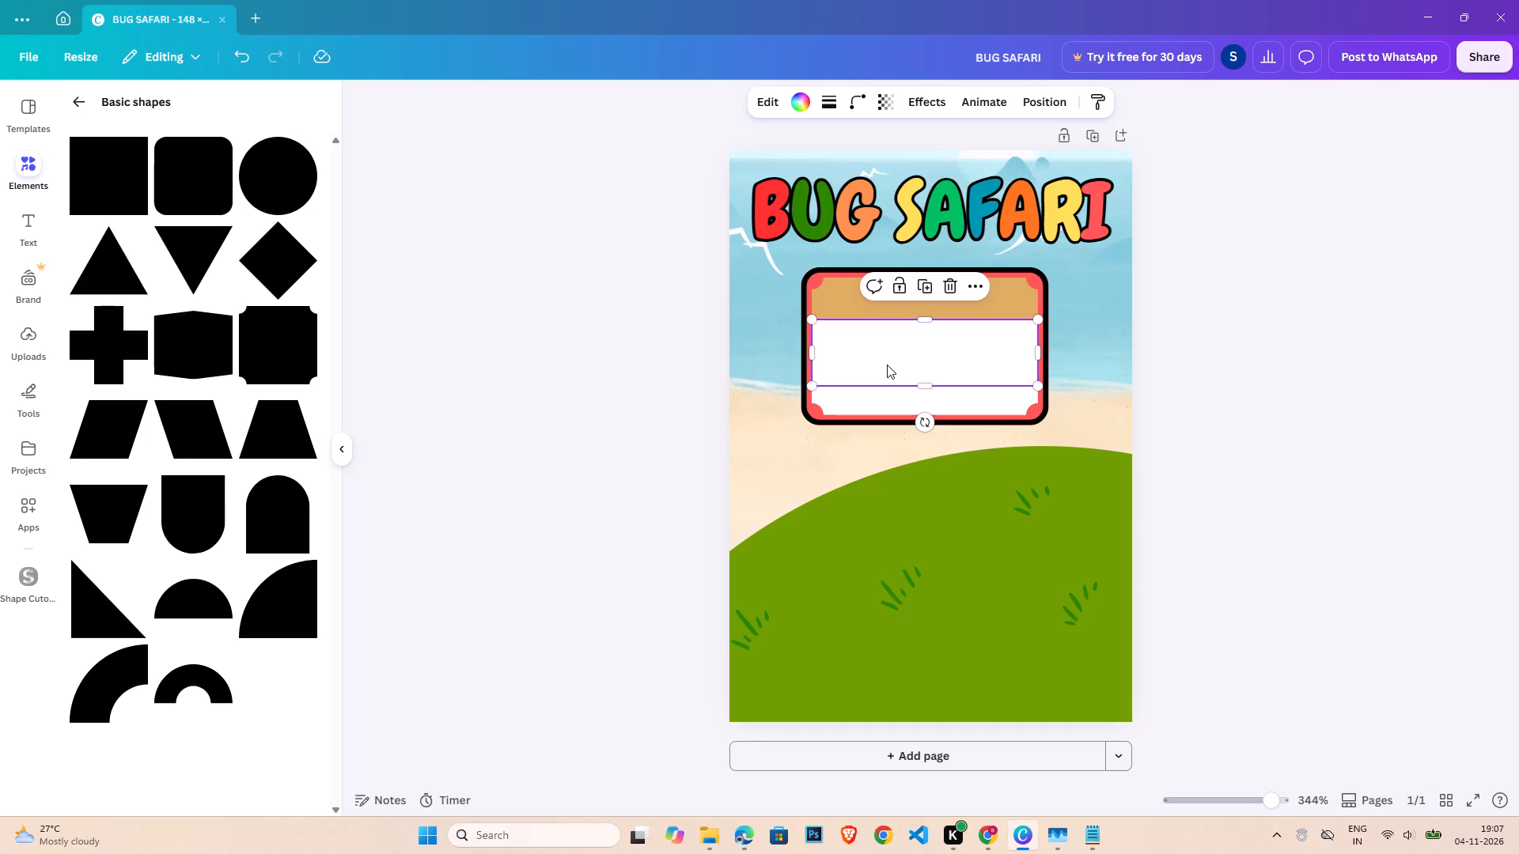
{"action": "left_click", "coordinate": [1214, 544]}
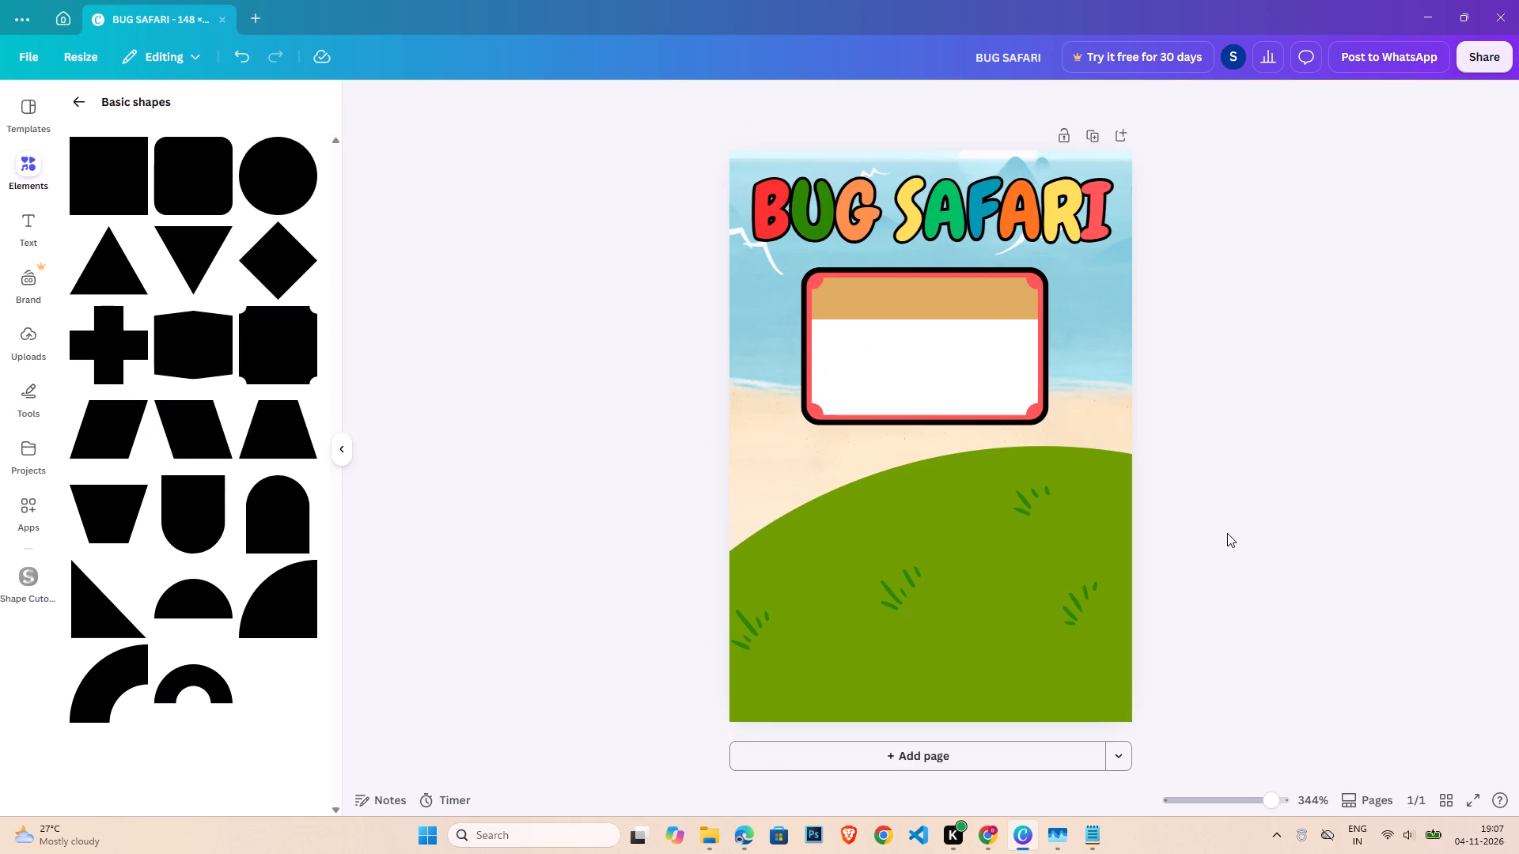
{"action": "left_click", "coordinate": [841, 354]}
{"action": "left_click", "coordinate": [852, 404], "text": "shift"}
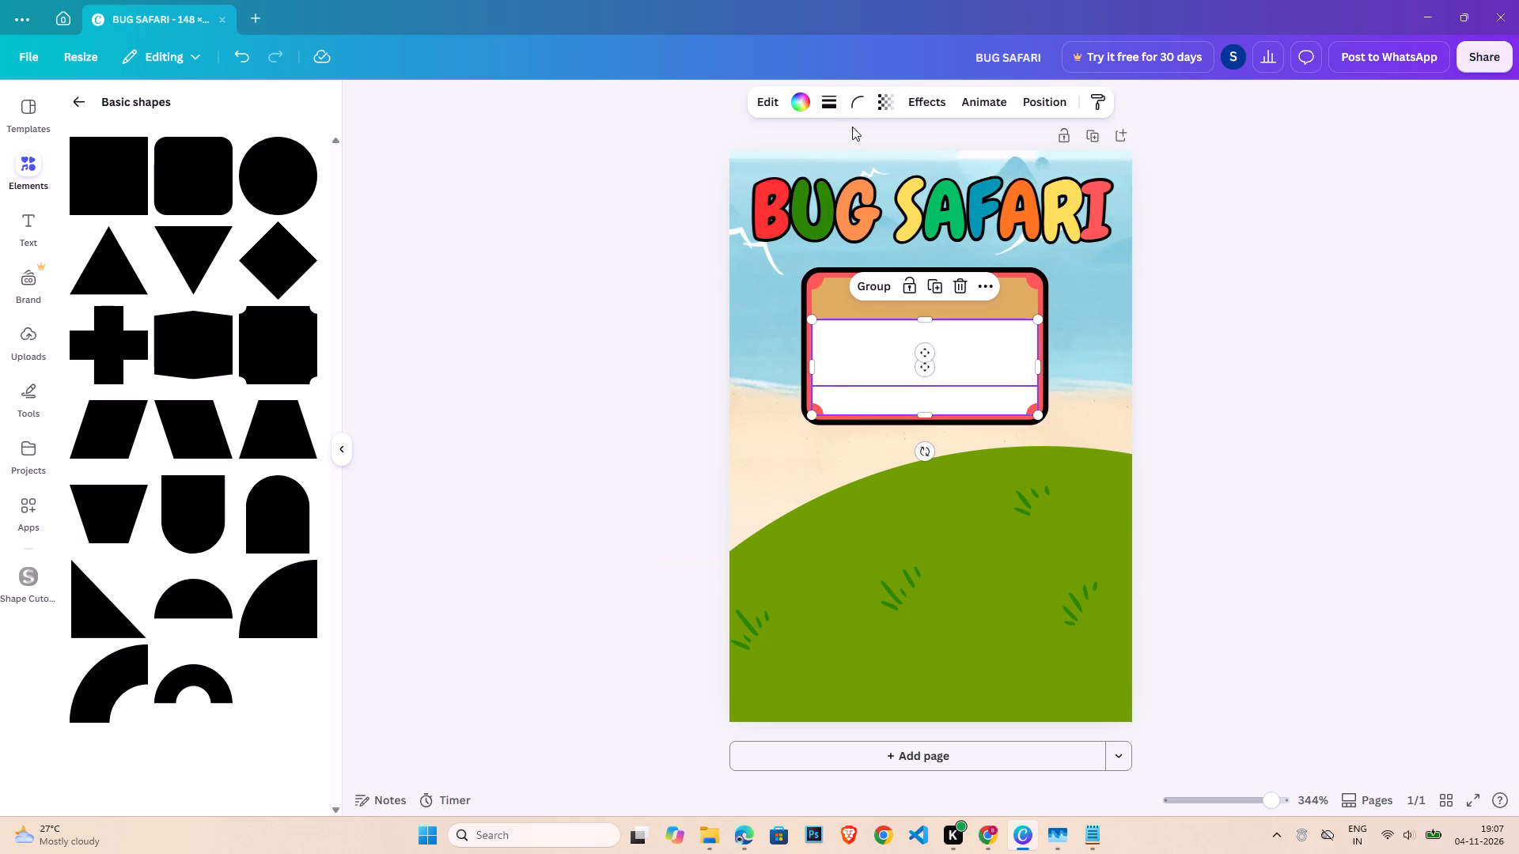
{"action": "left_click", "coordinate": [809, 99]}
{"action": "left_click", "coordinate": [86, 219]}
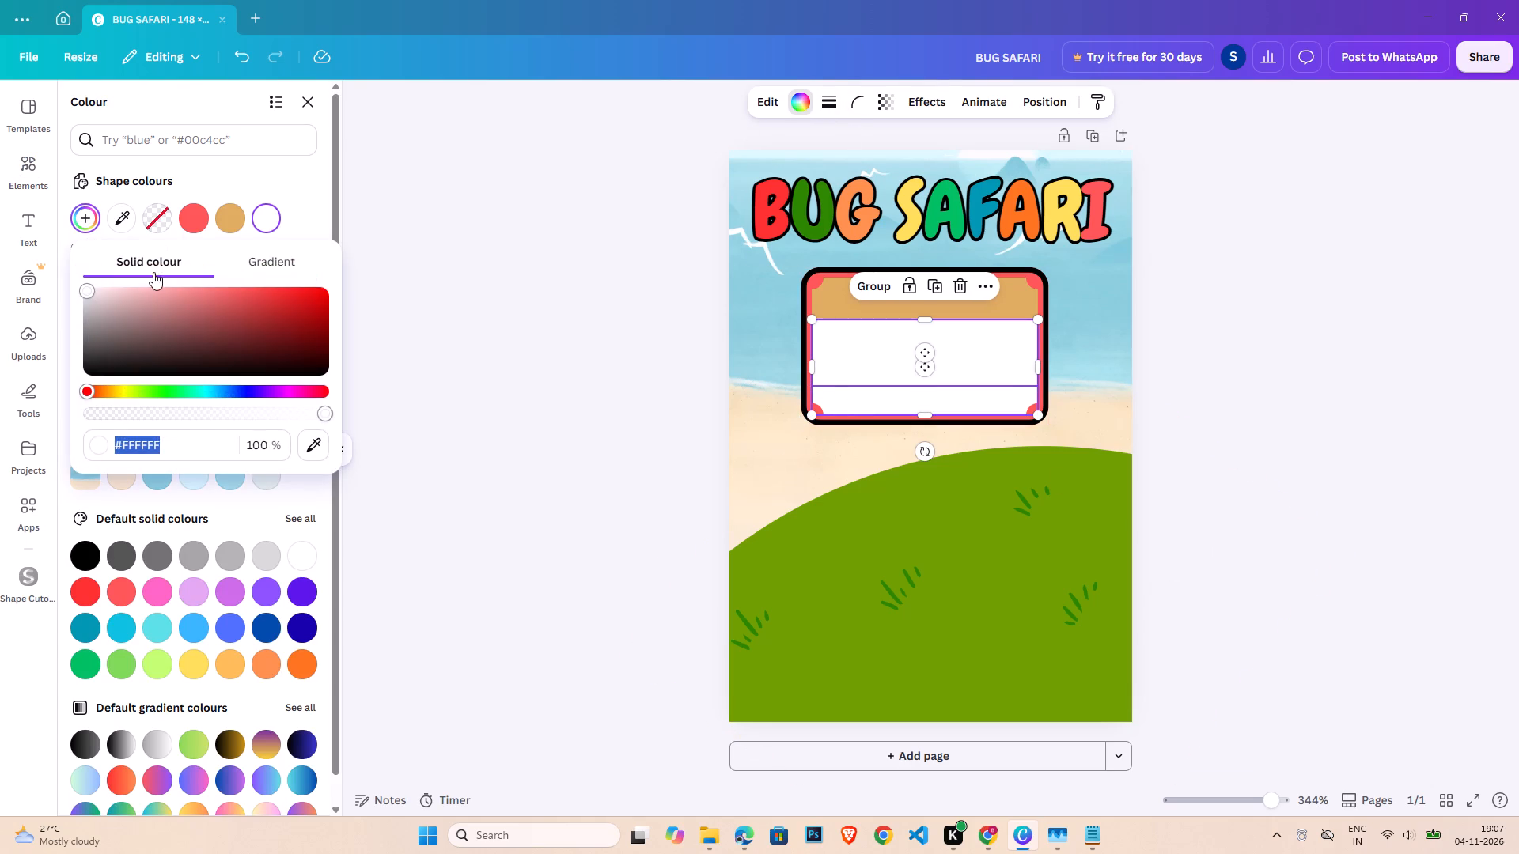
{"action": "left_click_drag", "start_coordinate": [85, 293], "coordinate": [95, 283]}
{"action": "double_click", "coordinate": [1274, 342]}
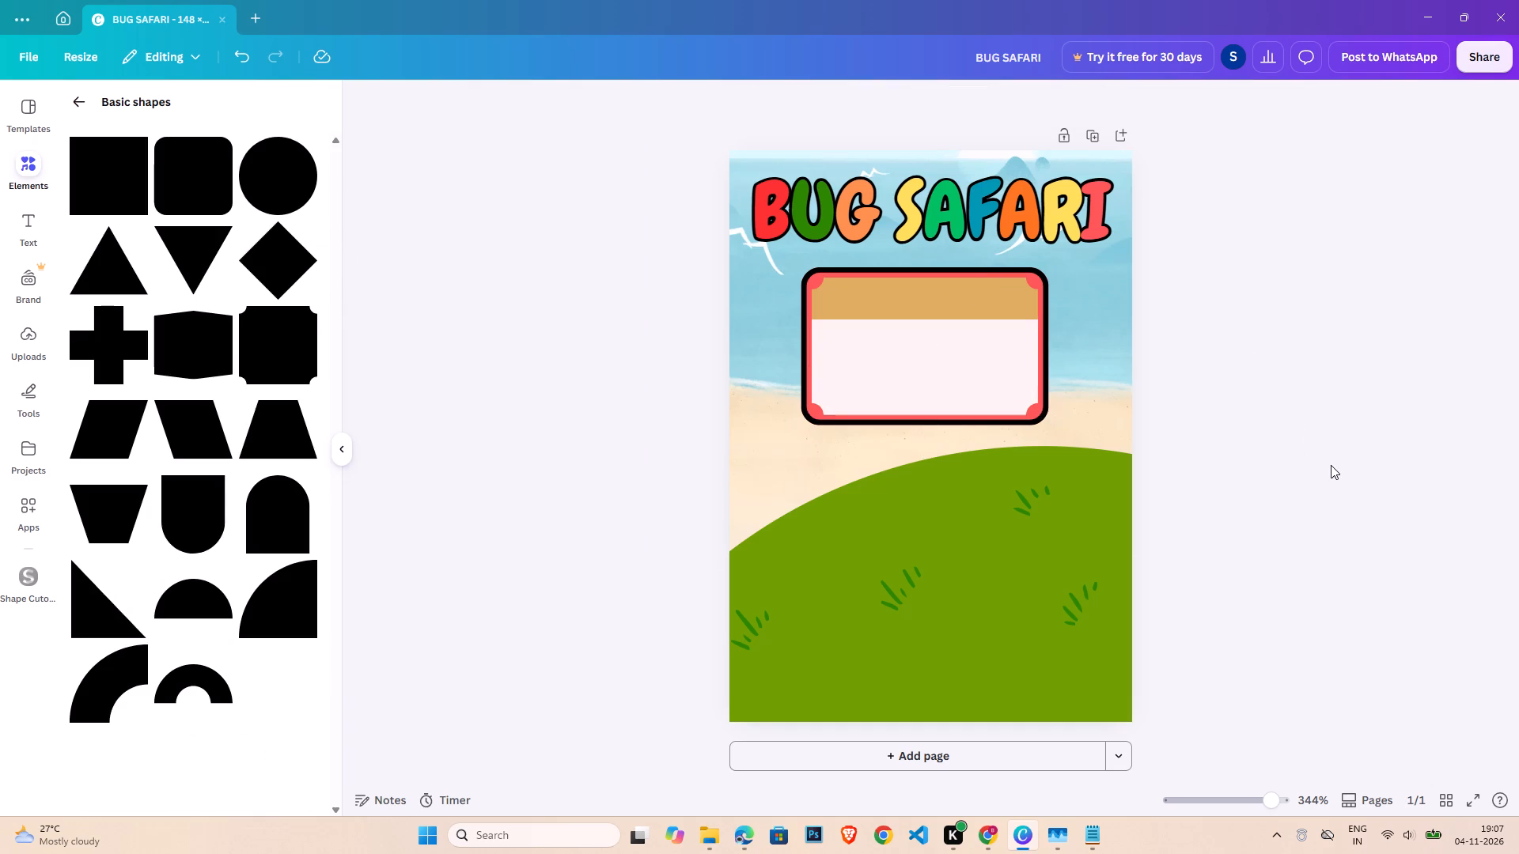
{"action": "left_click", "coordinate": [1334, 463]}
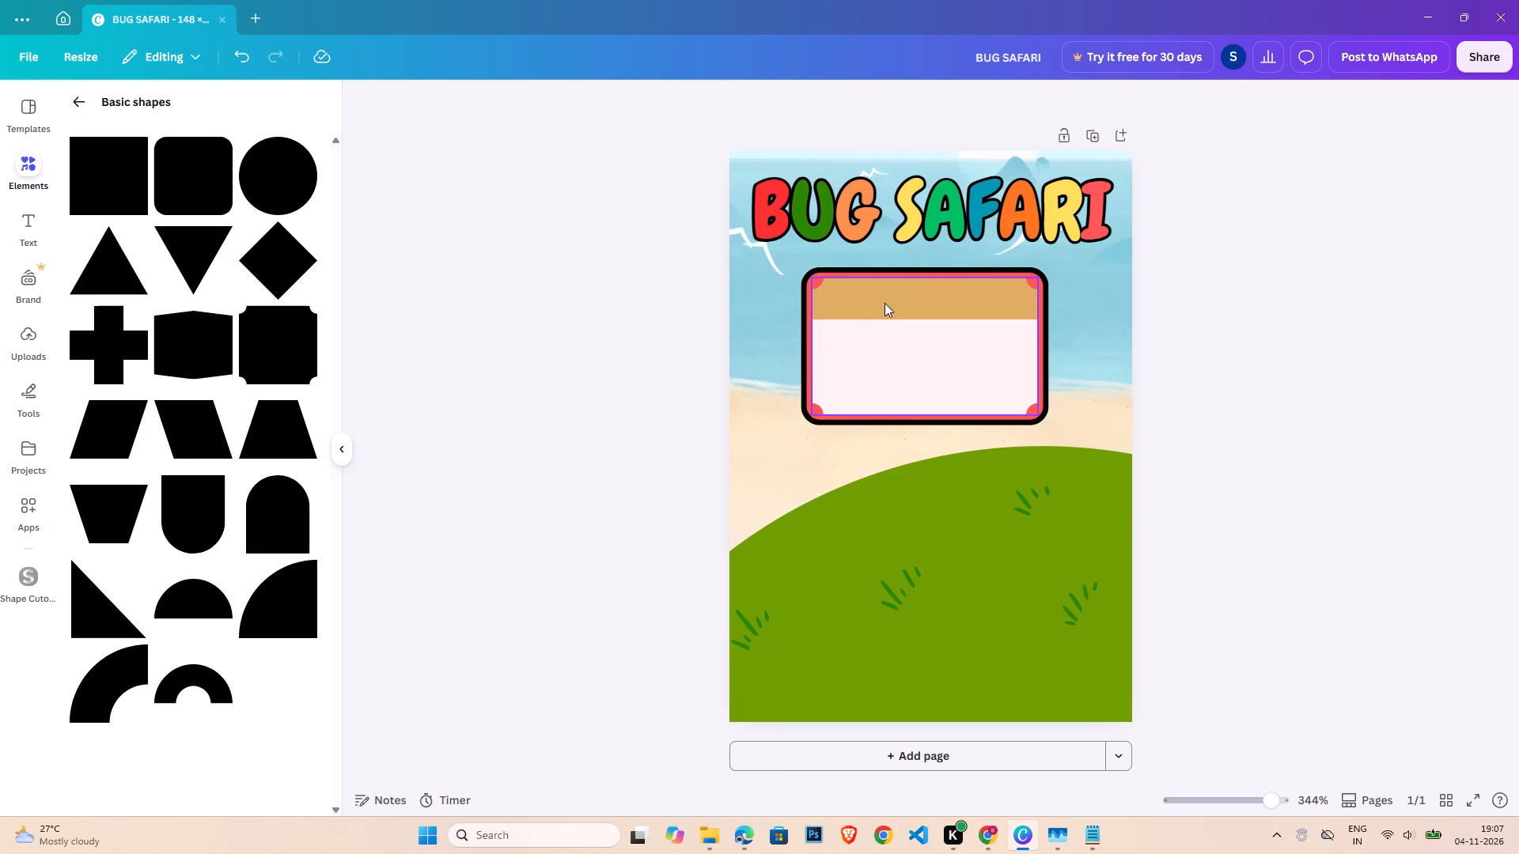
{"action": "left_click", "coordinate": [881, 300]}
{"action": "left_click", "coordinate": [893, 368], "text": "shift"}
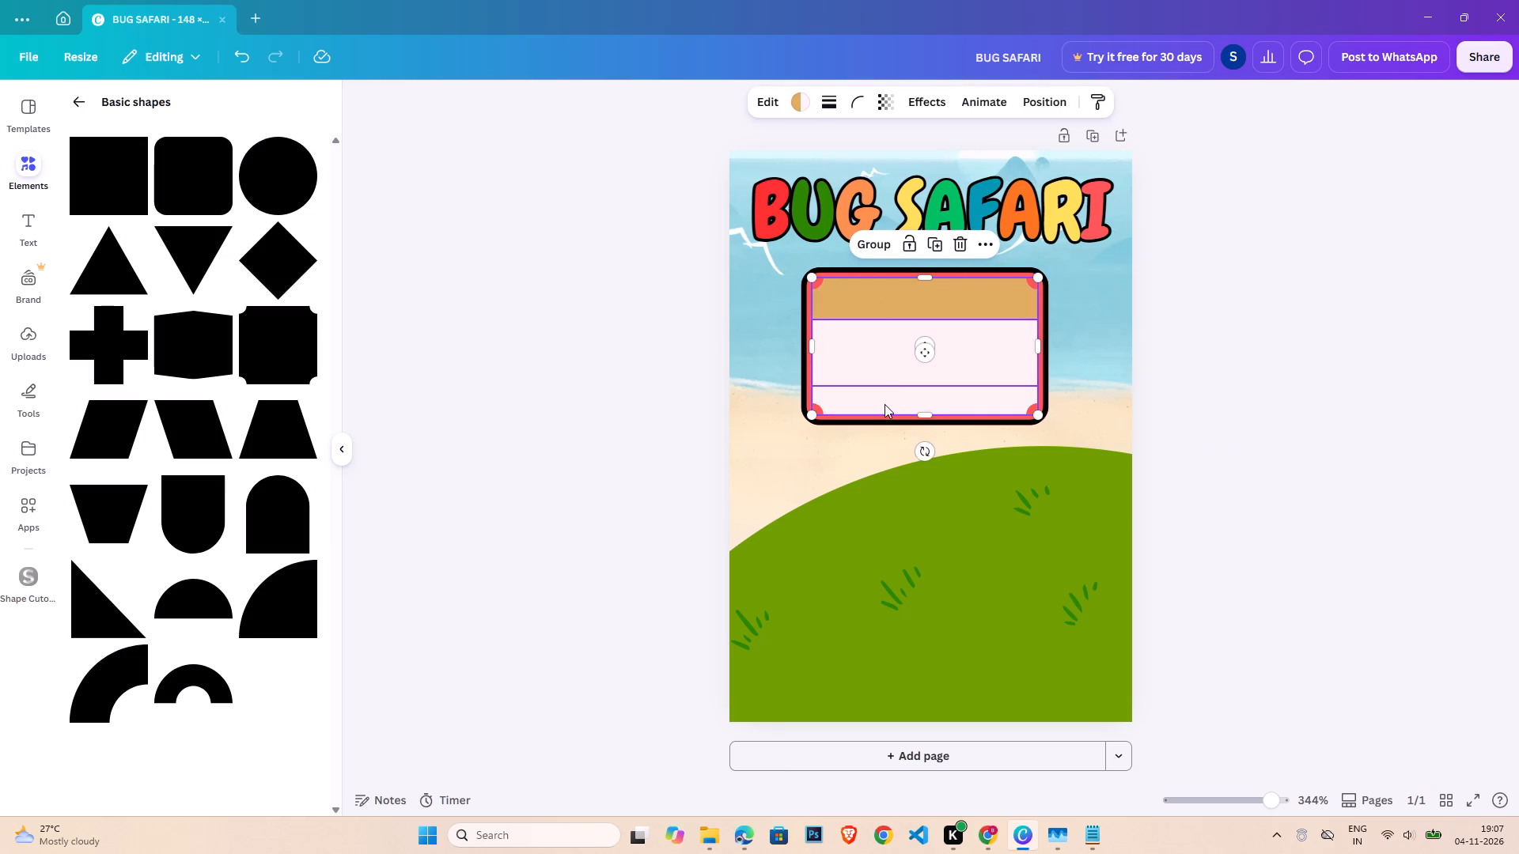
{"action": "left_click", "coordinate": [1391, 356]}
Send the pale pink plain rectangle one layer backward.
{"action": "left_click", "coordinate": [1010, 350]}
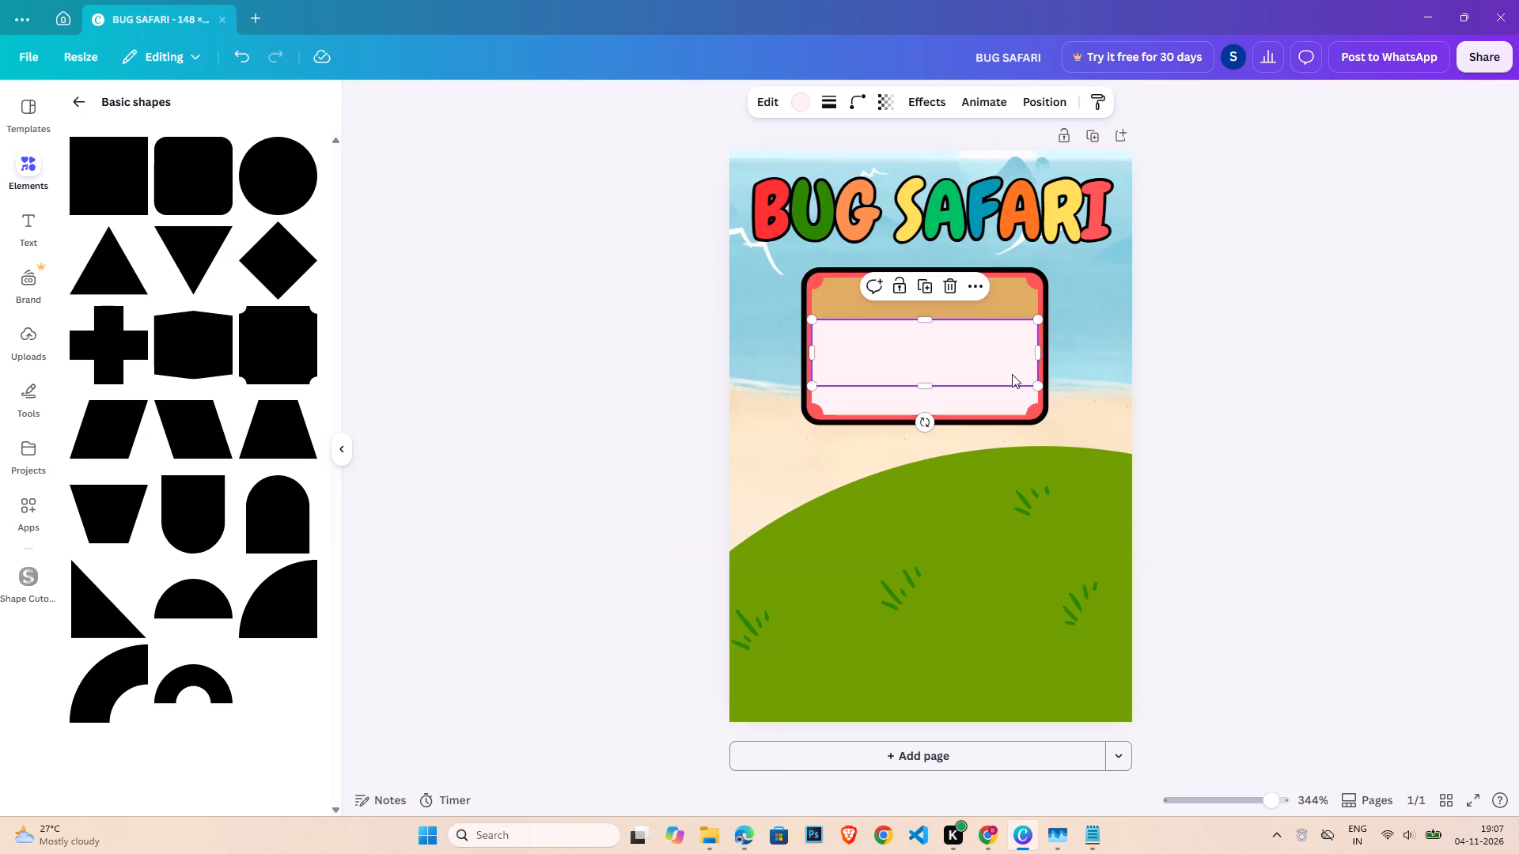
{"action": "left_click", "coordinate": [1053, 96]}
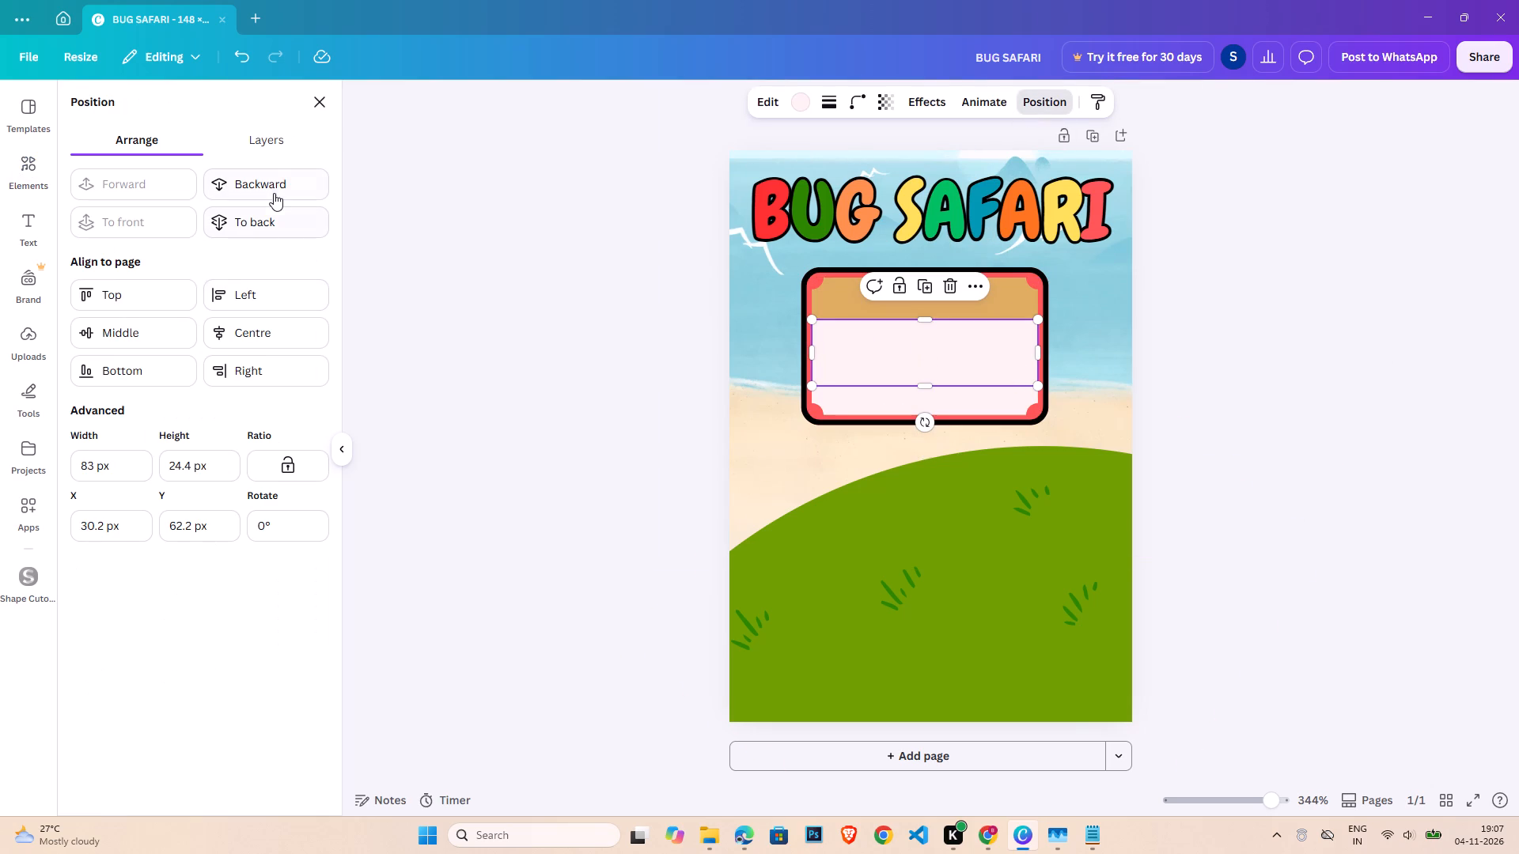
{"action": "left_click", "coordinate": [274, 193]}
{"action": "double_click", "coordinate": [1223, 402]}
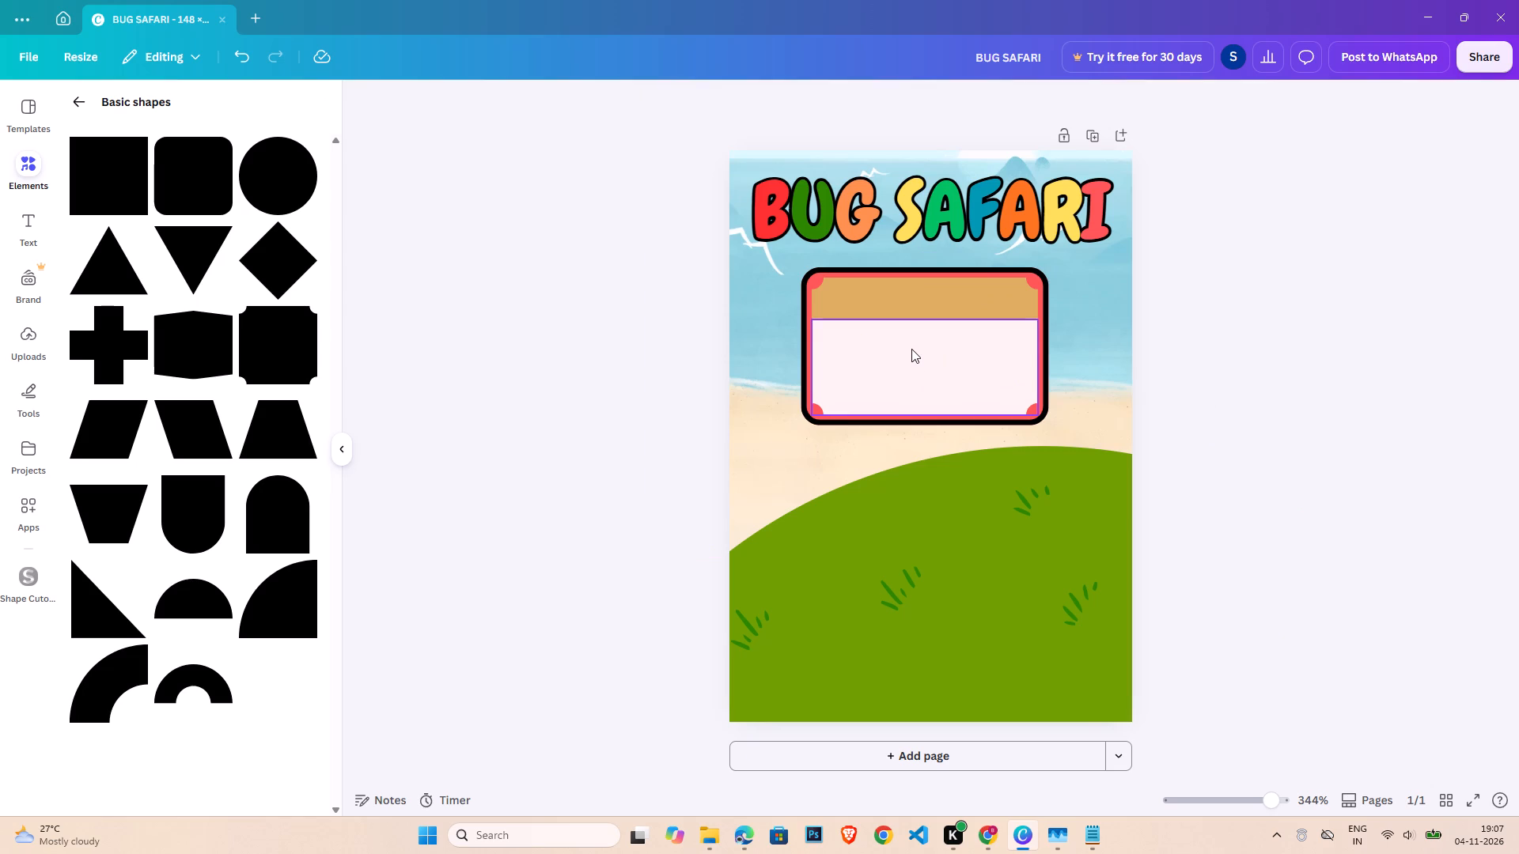
Give the pale pink notched panel a solid black outline with a stroke weight of 1.
{"action": "left_click", "coordinate": [911, 349]}
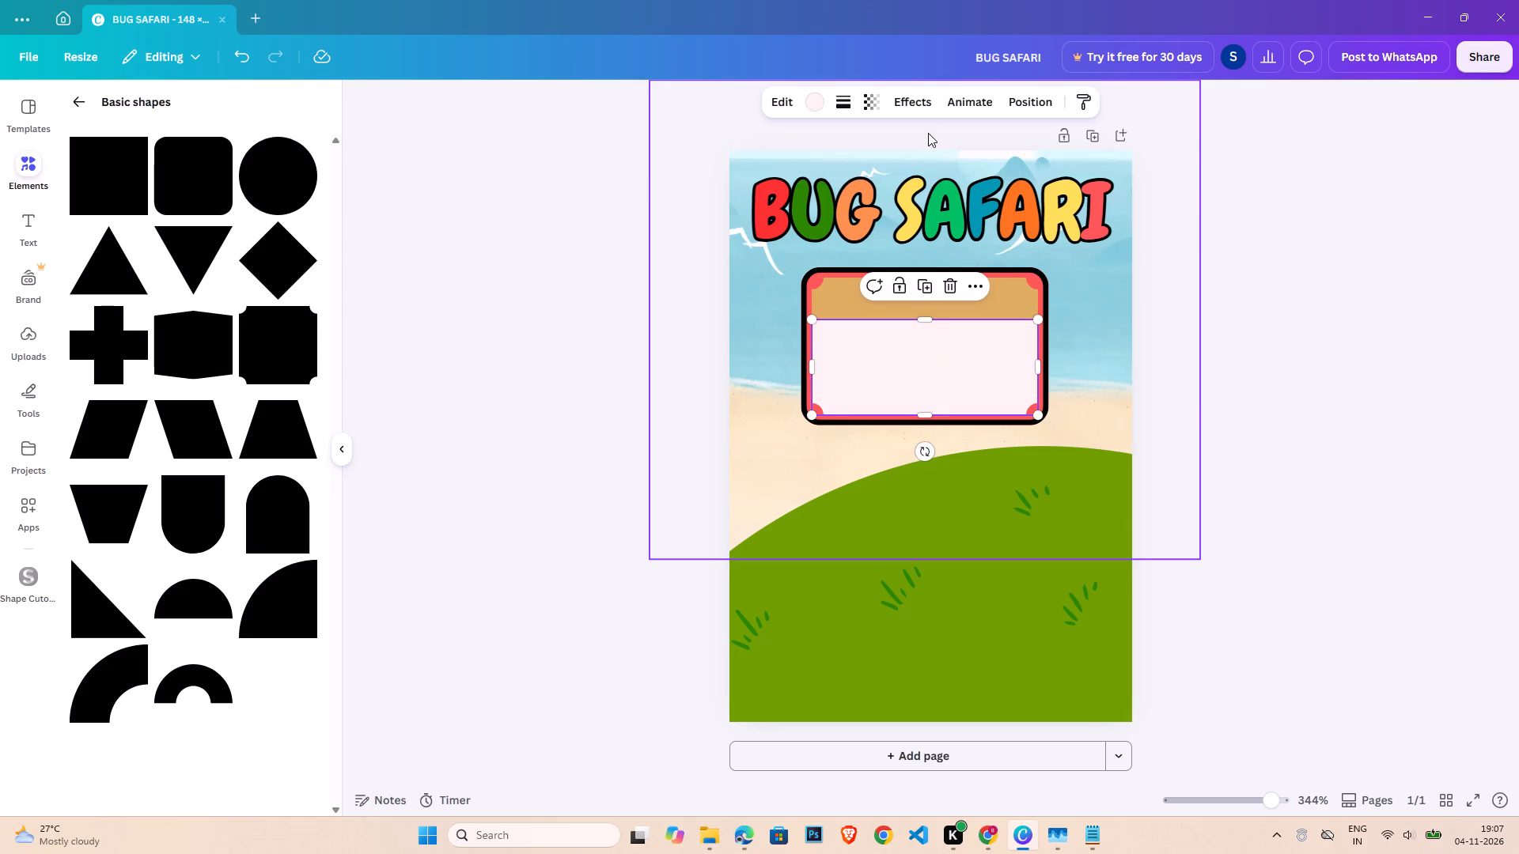
{"action": "left_click", "coordinate": [908, 102]}
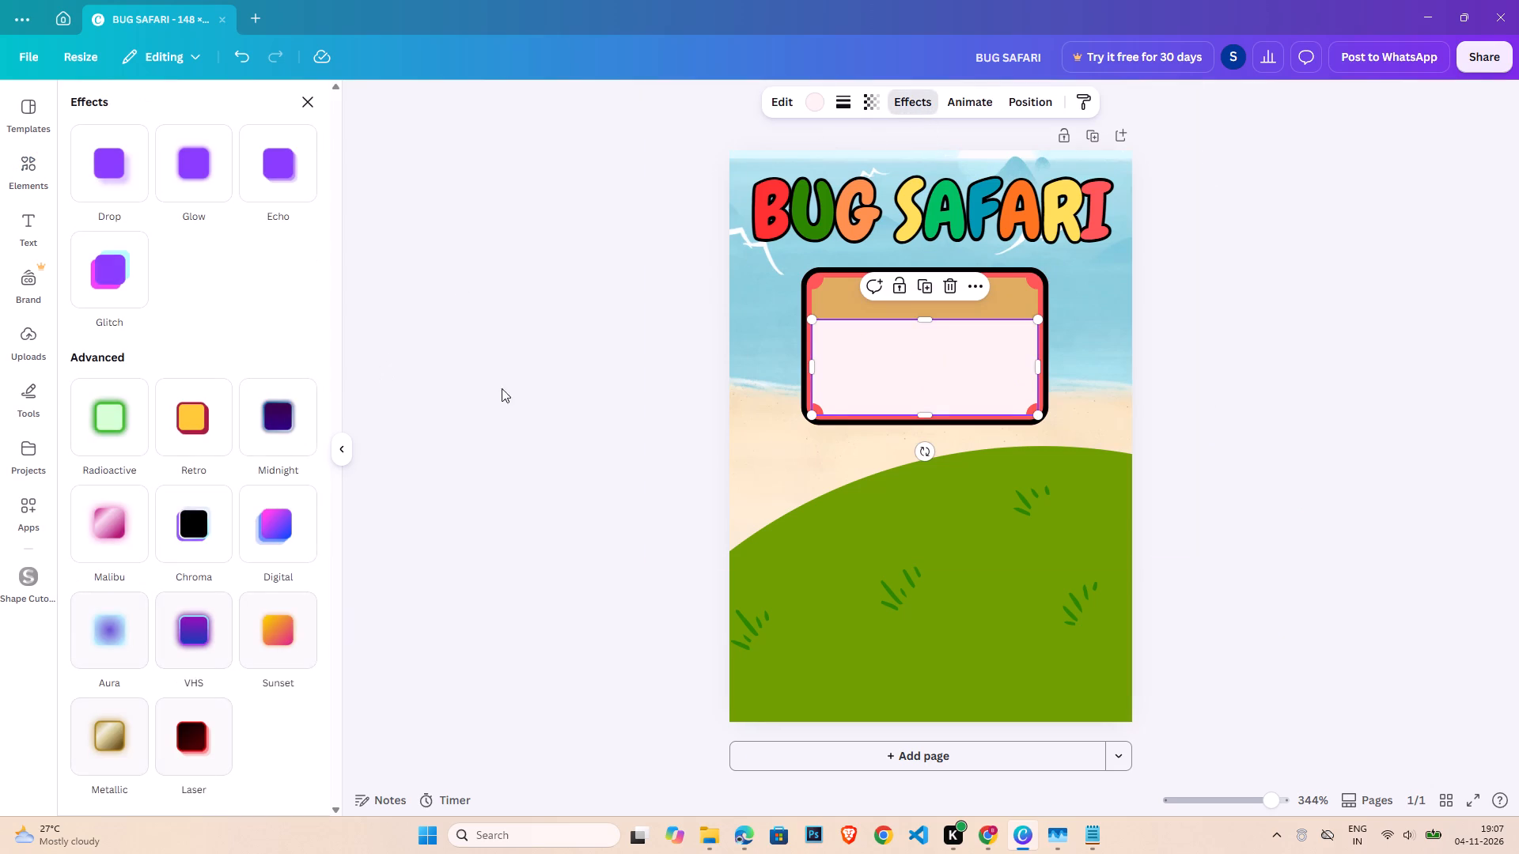
{"action": "left_click", "coordinate": [1021, 100]}
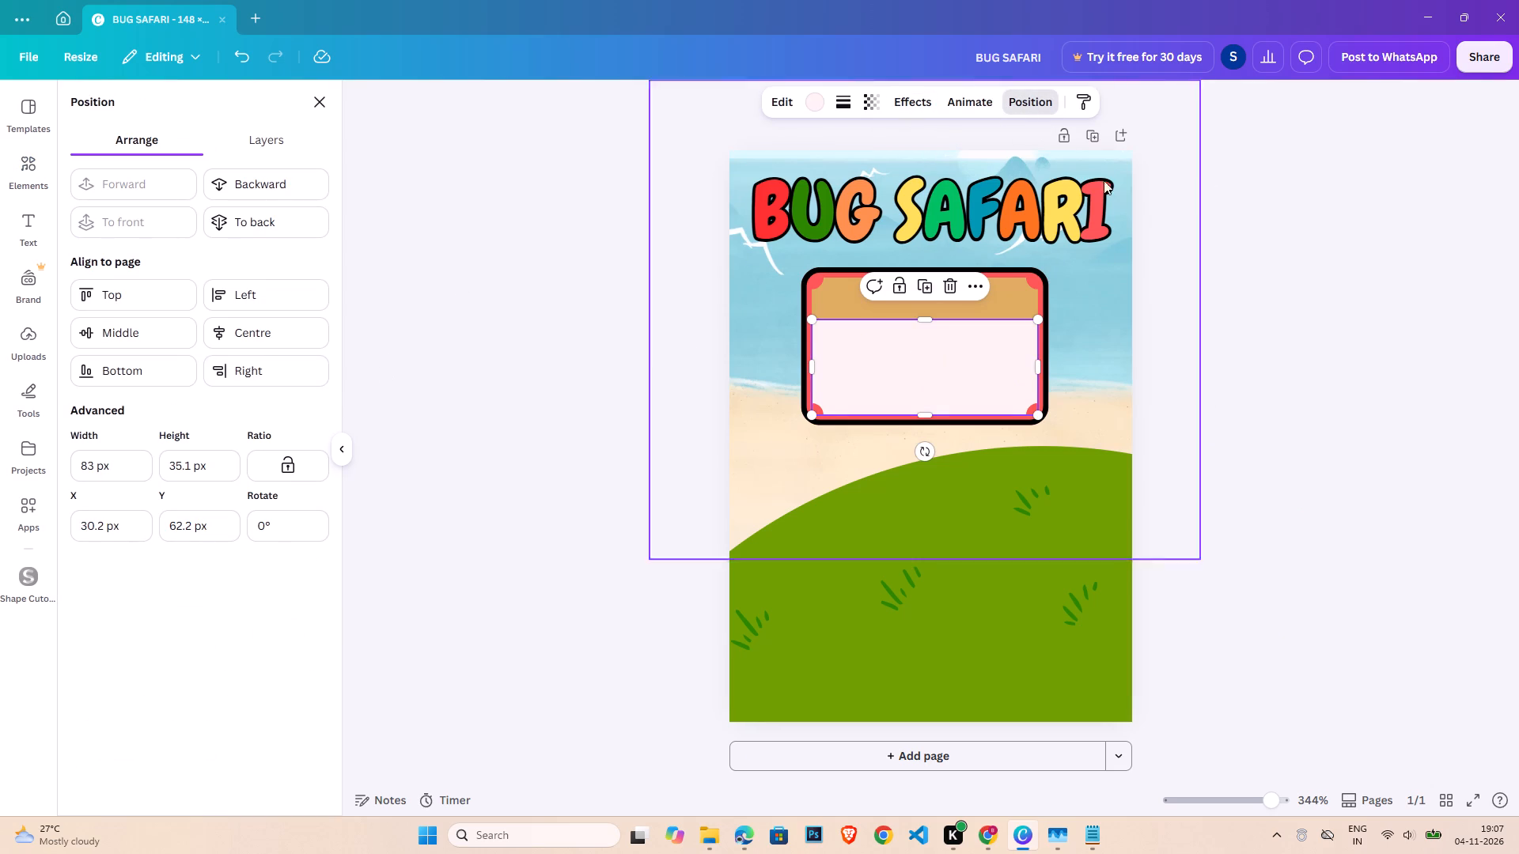
{"action": "left_click", "coordinate": [909, 106]}
{"action": "left_click", "coordinate": [525, 278]}
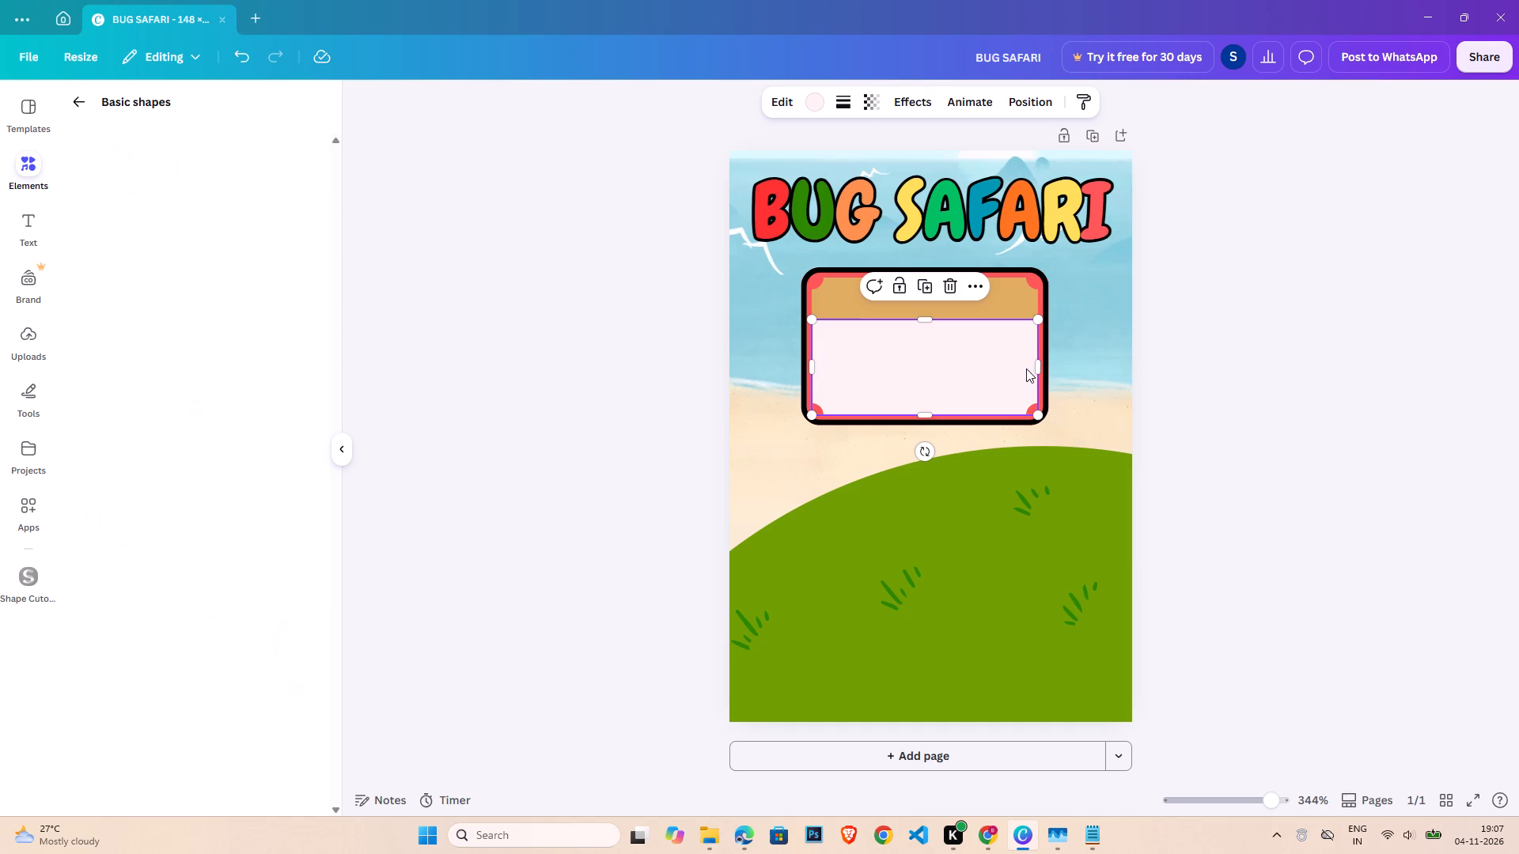
{"action": "left_click", "coordinate": [849, 93]}
{"action": "left_click", "coordinate": [930, 210]}
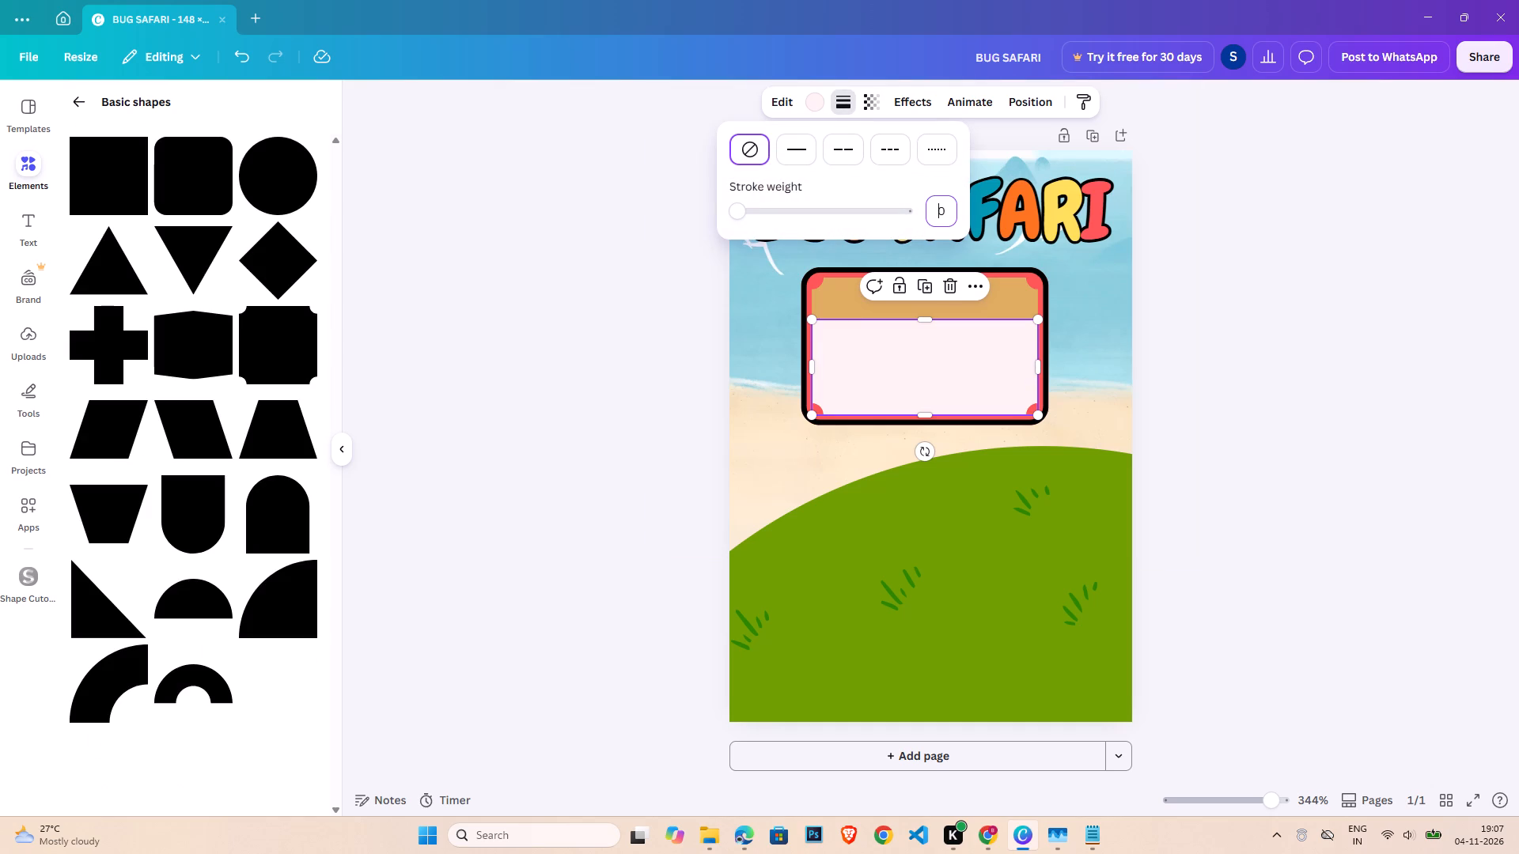
{"action": "key", "text": "1"}
{"action": "key", "text": "Return"}
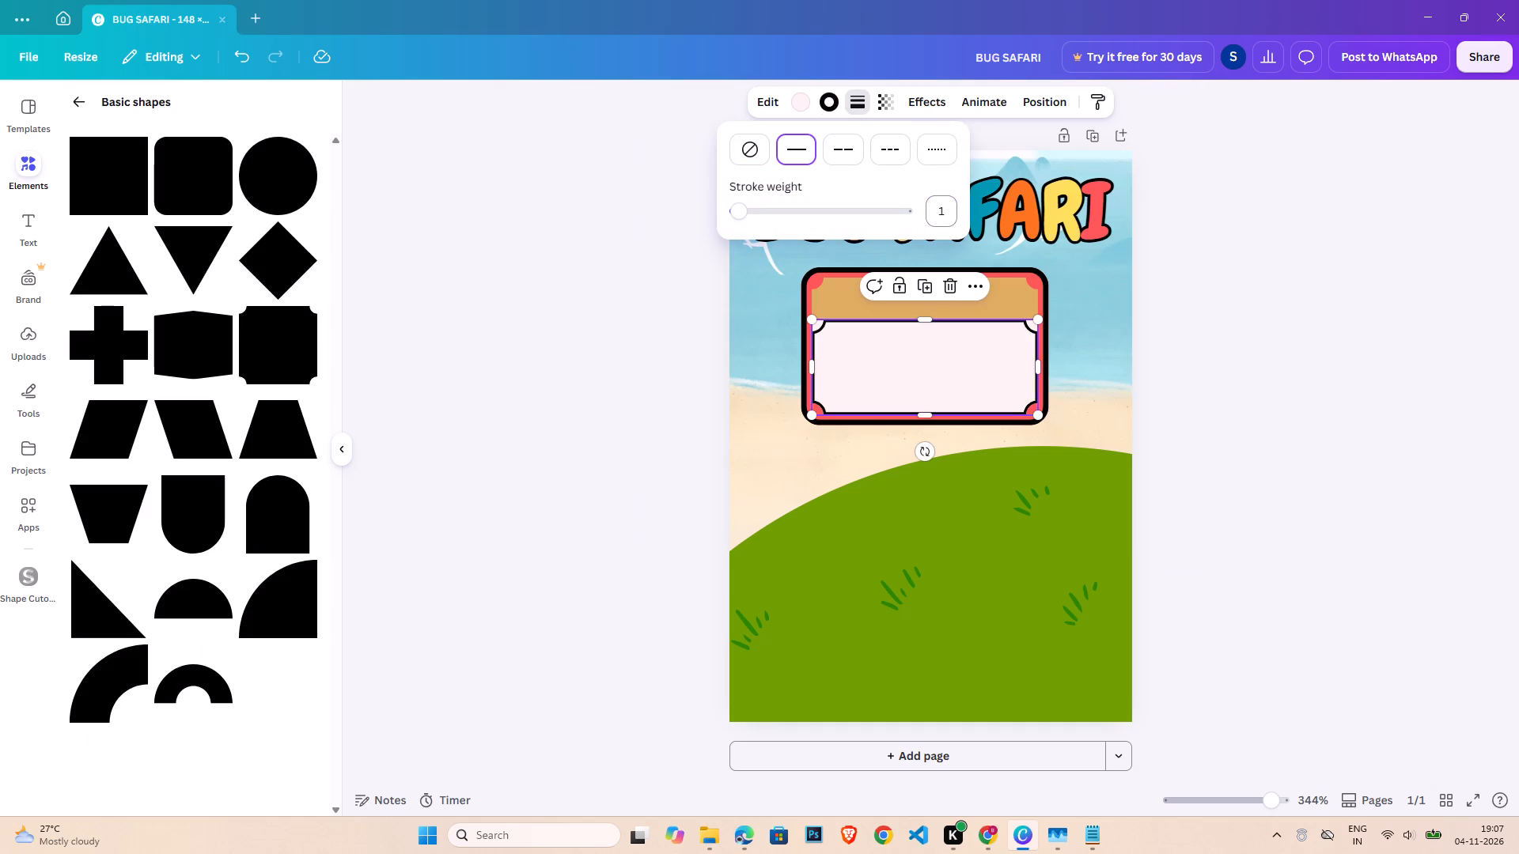
{"action": "double_click", "coordinate": [1223, 346]}
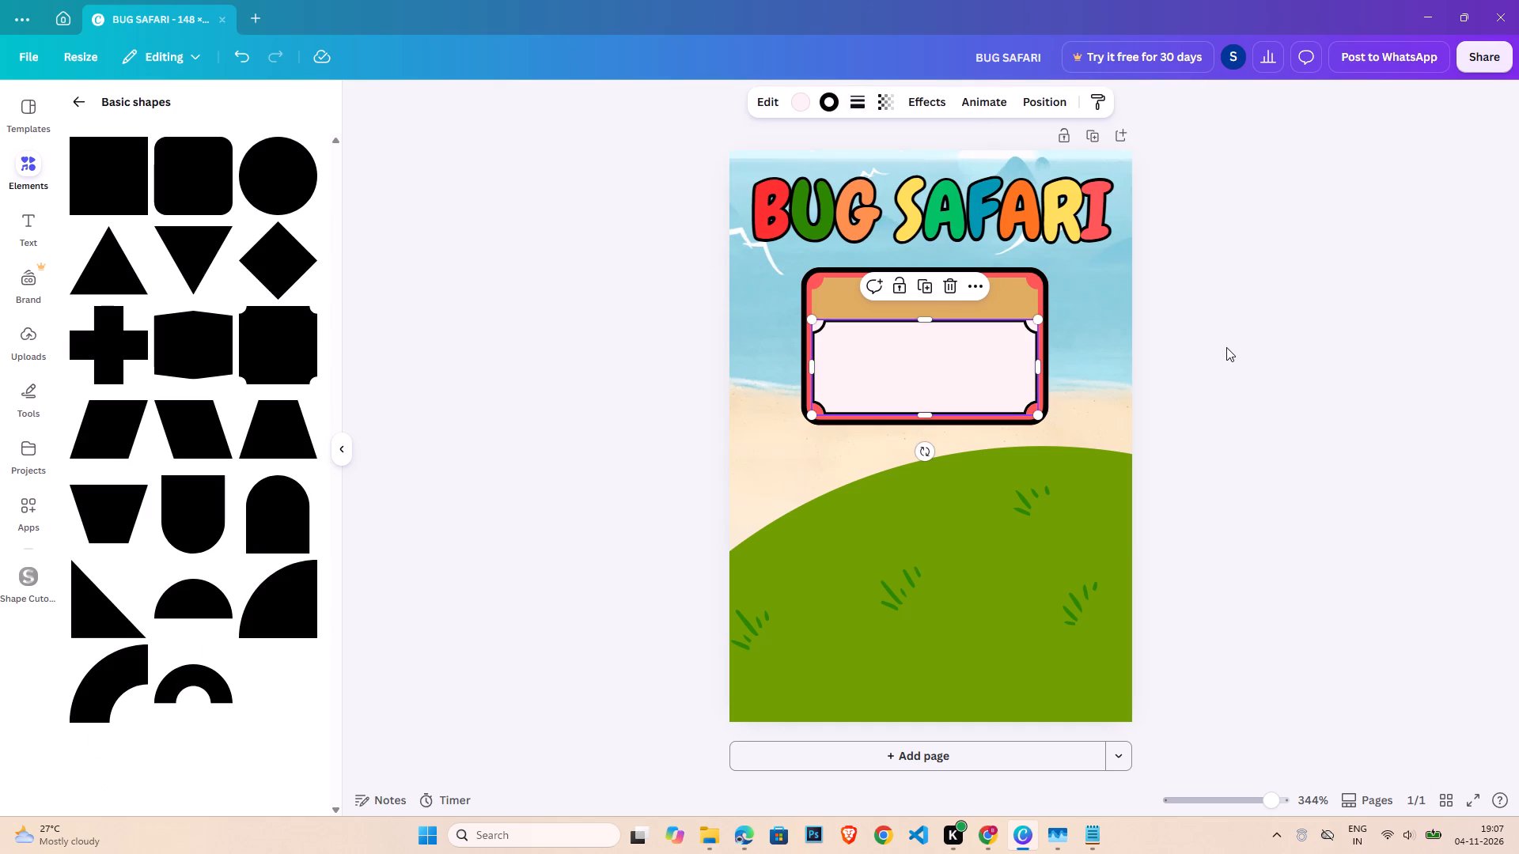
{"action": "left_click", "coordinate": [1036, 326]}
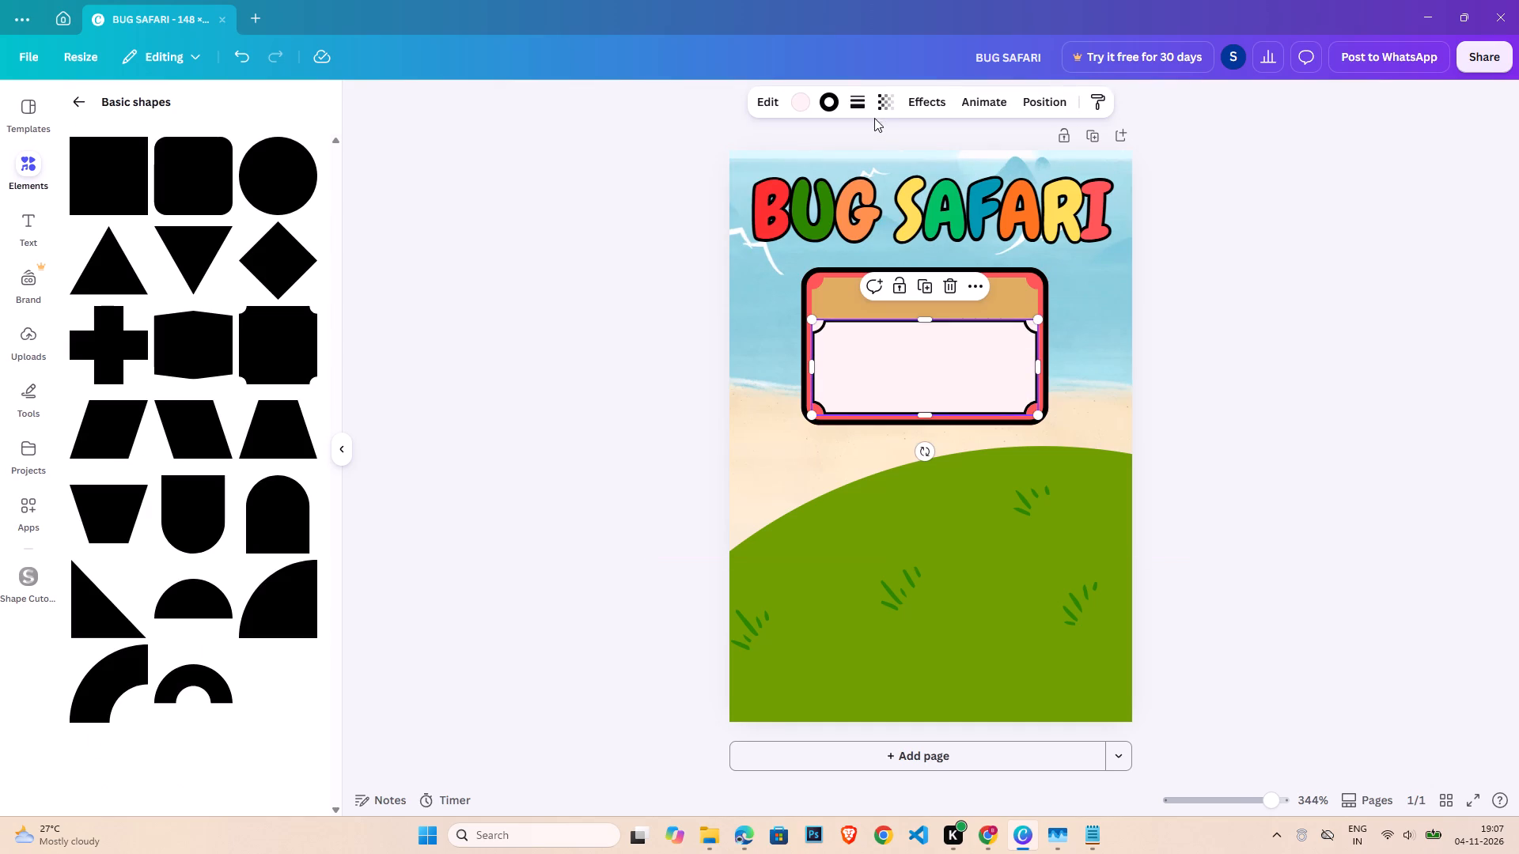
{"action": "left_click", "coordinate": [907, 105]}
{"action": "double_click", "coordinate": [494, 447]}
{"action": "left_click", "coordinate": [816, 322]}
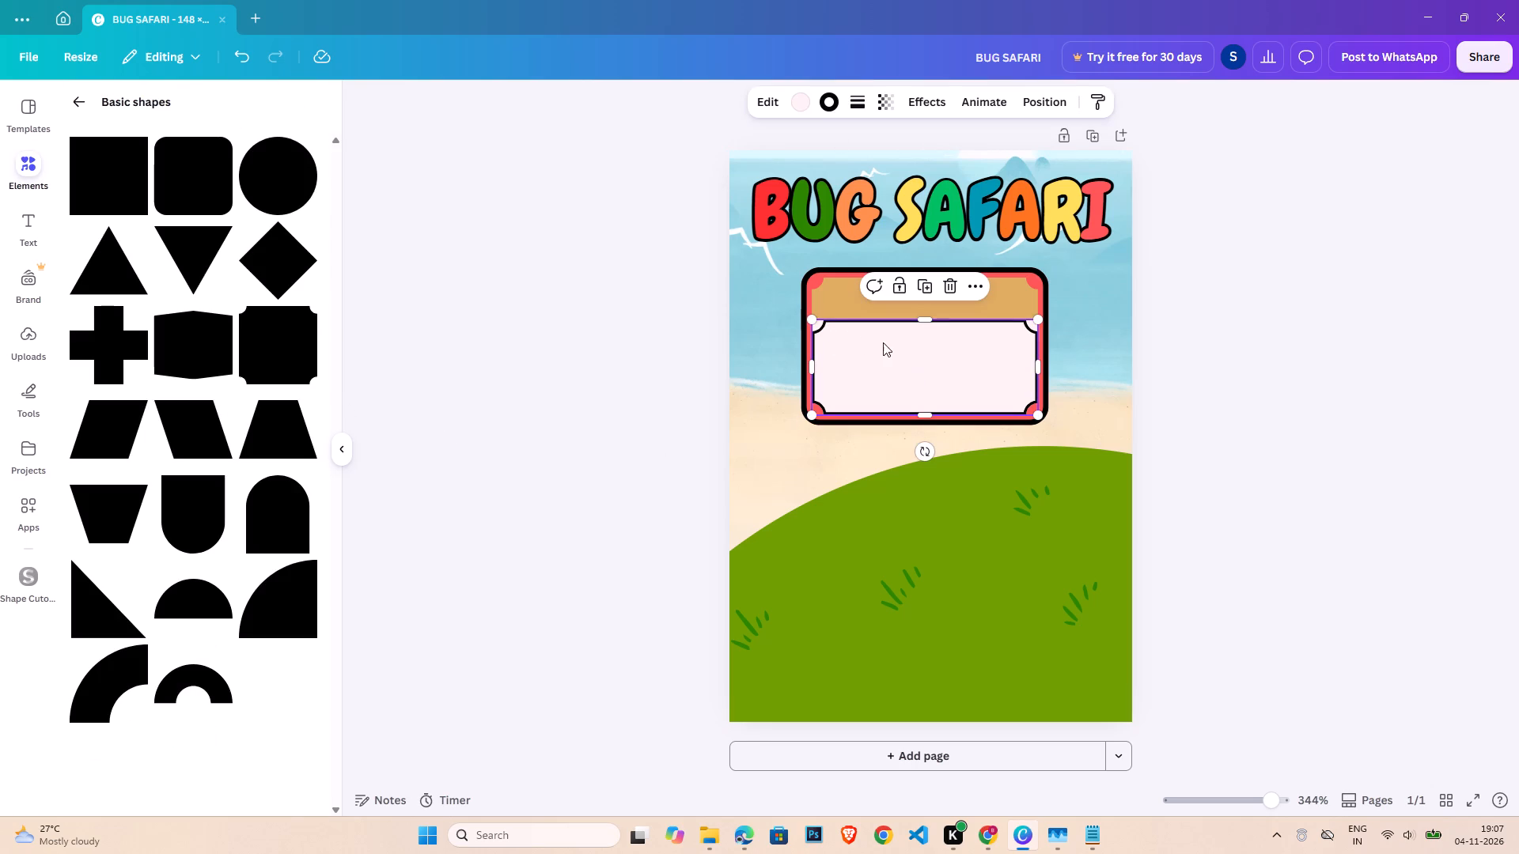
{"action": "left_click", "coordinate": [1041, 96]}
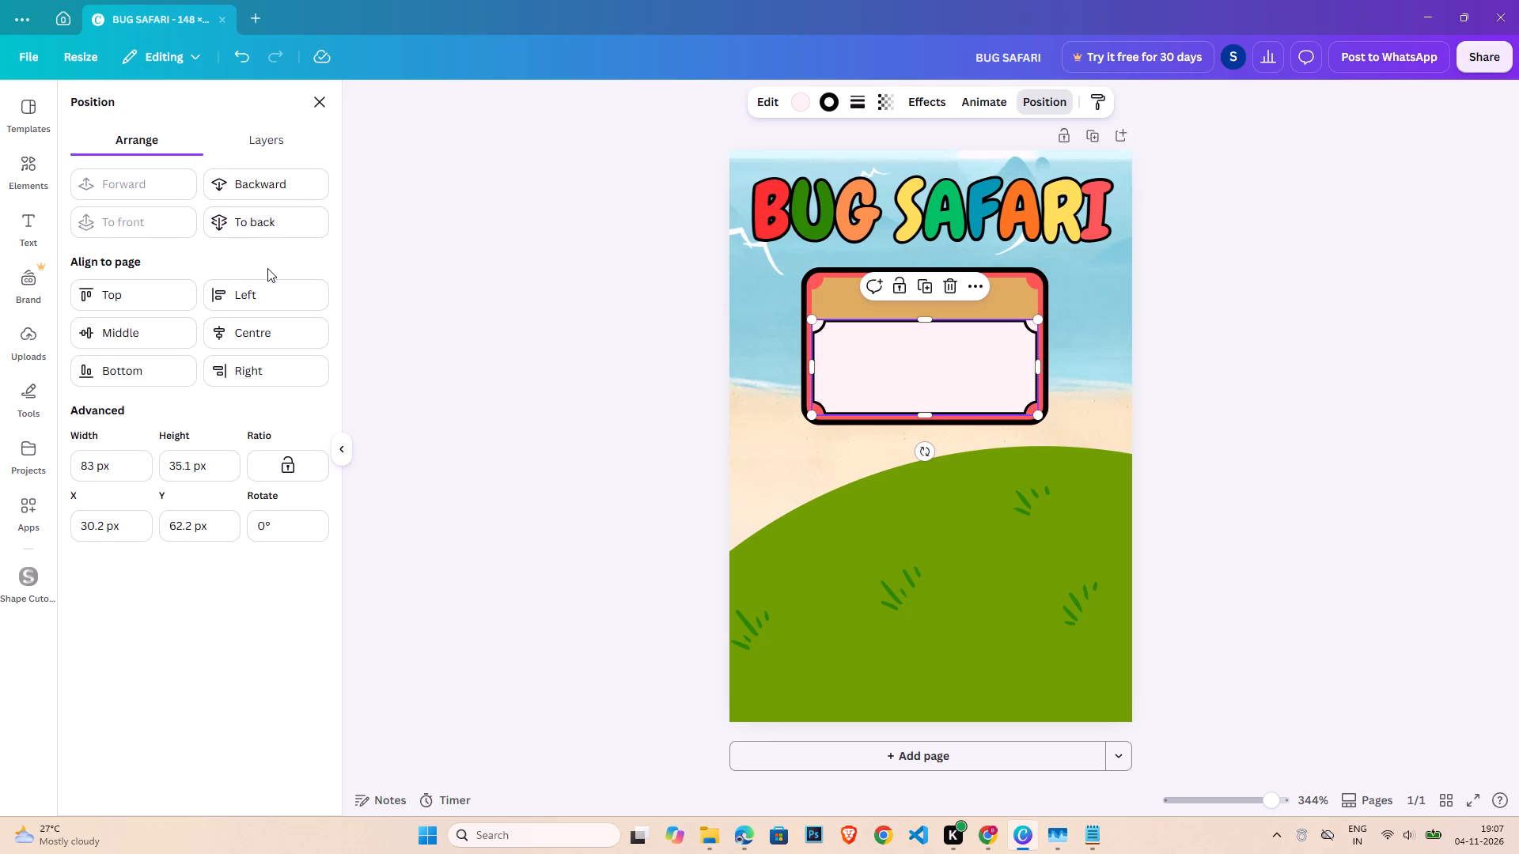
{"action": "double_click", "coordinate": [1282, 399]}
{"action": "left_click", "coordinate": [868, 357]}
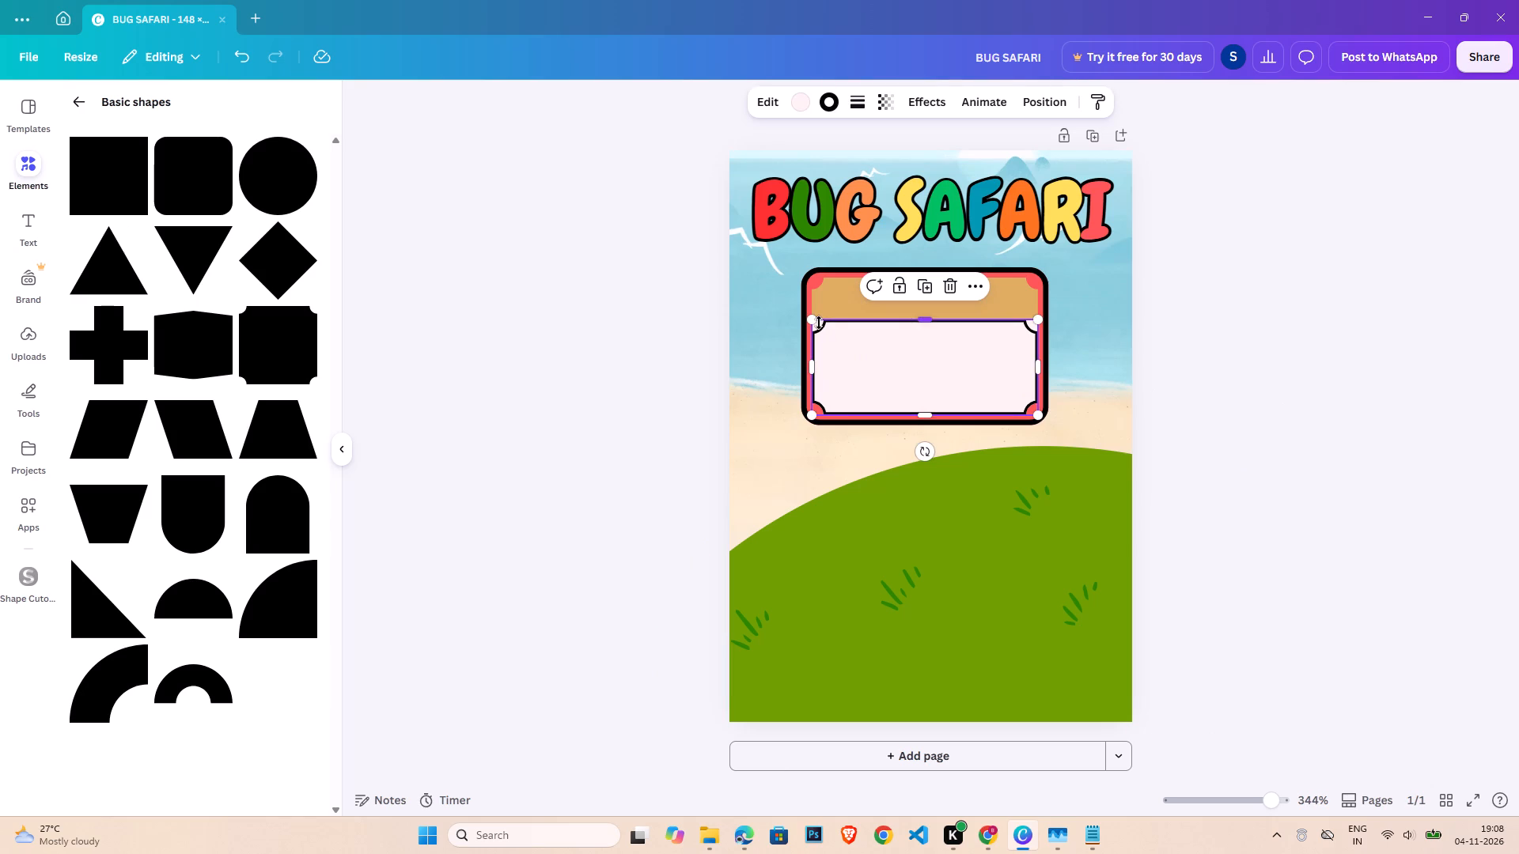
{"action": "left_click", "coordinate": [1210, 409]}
Send the outlined notched panel one layer backward, behind the plain pale pink rectangle.
{"action": "left_click", "coordinate": [848, 346]}
{"action": "left_click", "coordinate": [1032, 94]}
{"action": "left_click", "coordinate": [297, 179]}
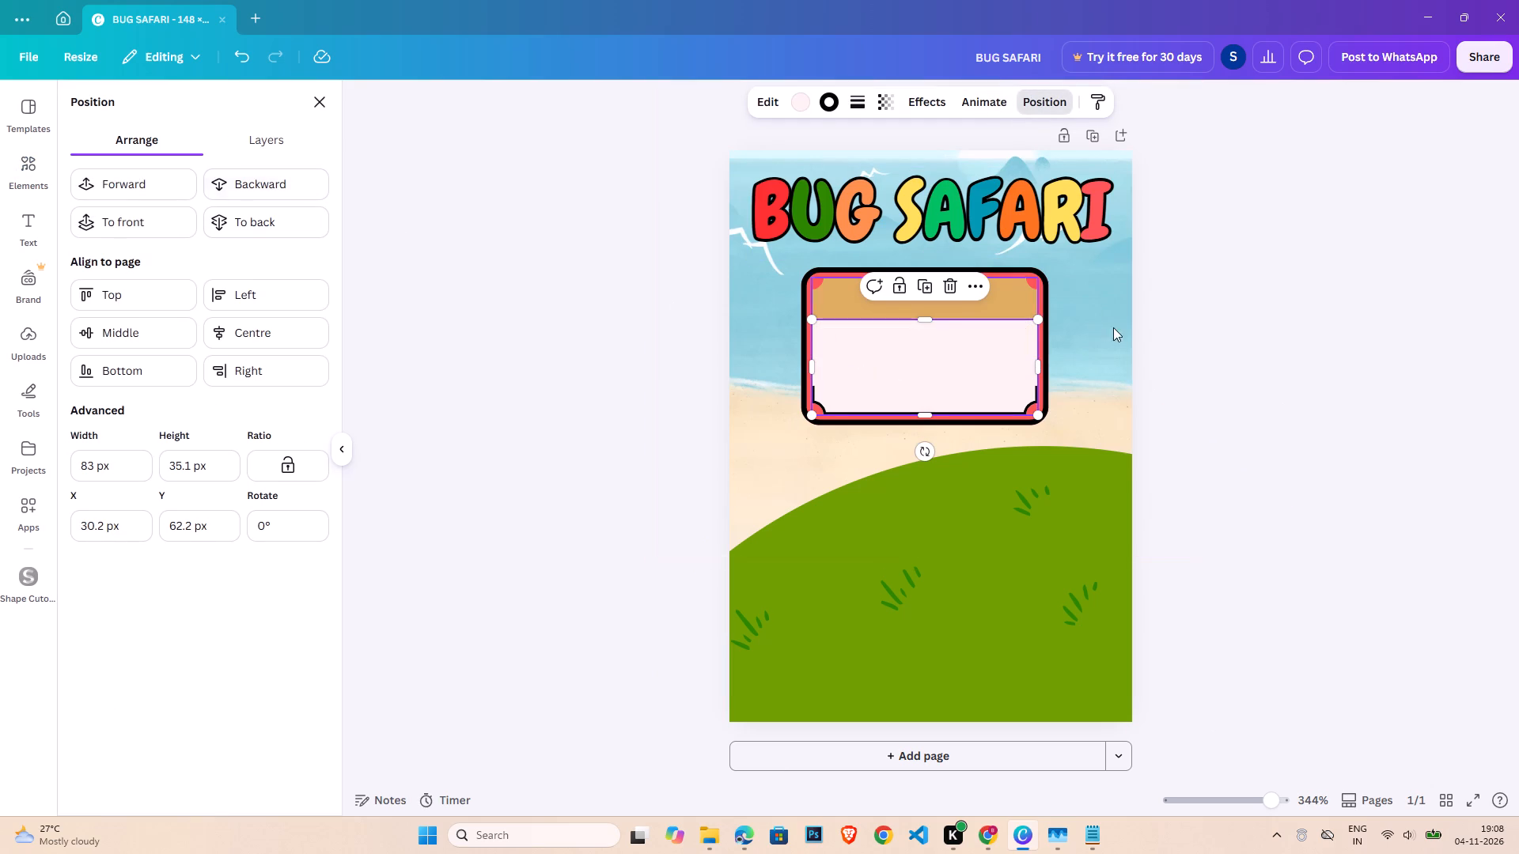
{"action": "left_click", "coordinate": [1225, 346]}
{"action": "left_click", "coordinate": [1214, 346]}
Give the plain pale pink rectangle a solid black outline with a stroke weight of 1.
{"action": "left_click", "coordinate": [873, 375]}
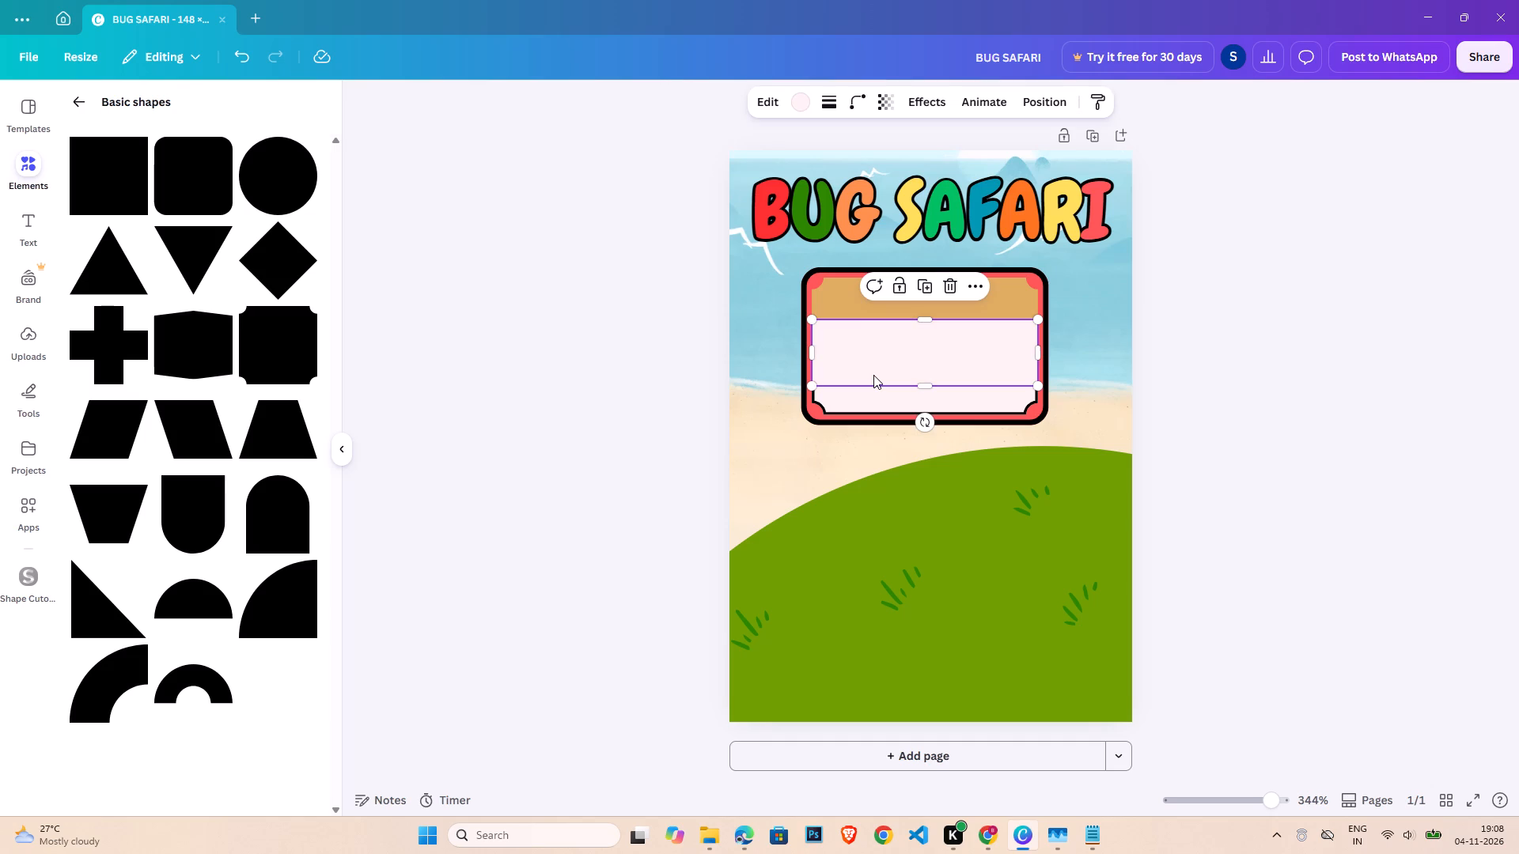
{"action": "left_click", "coordinate": [941, 104]}
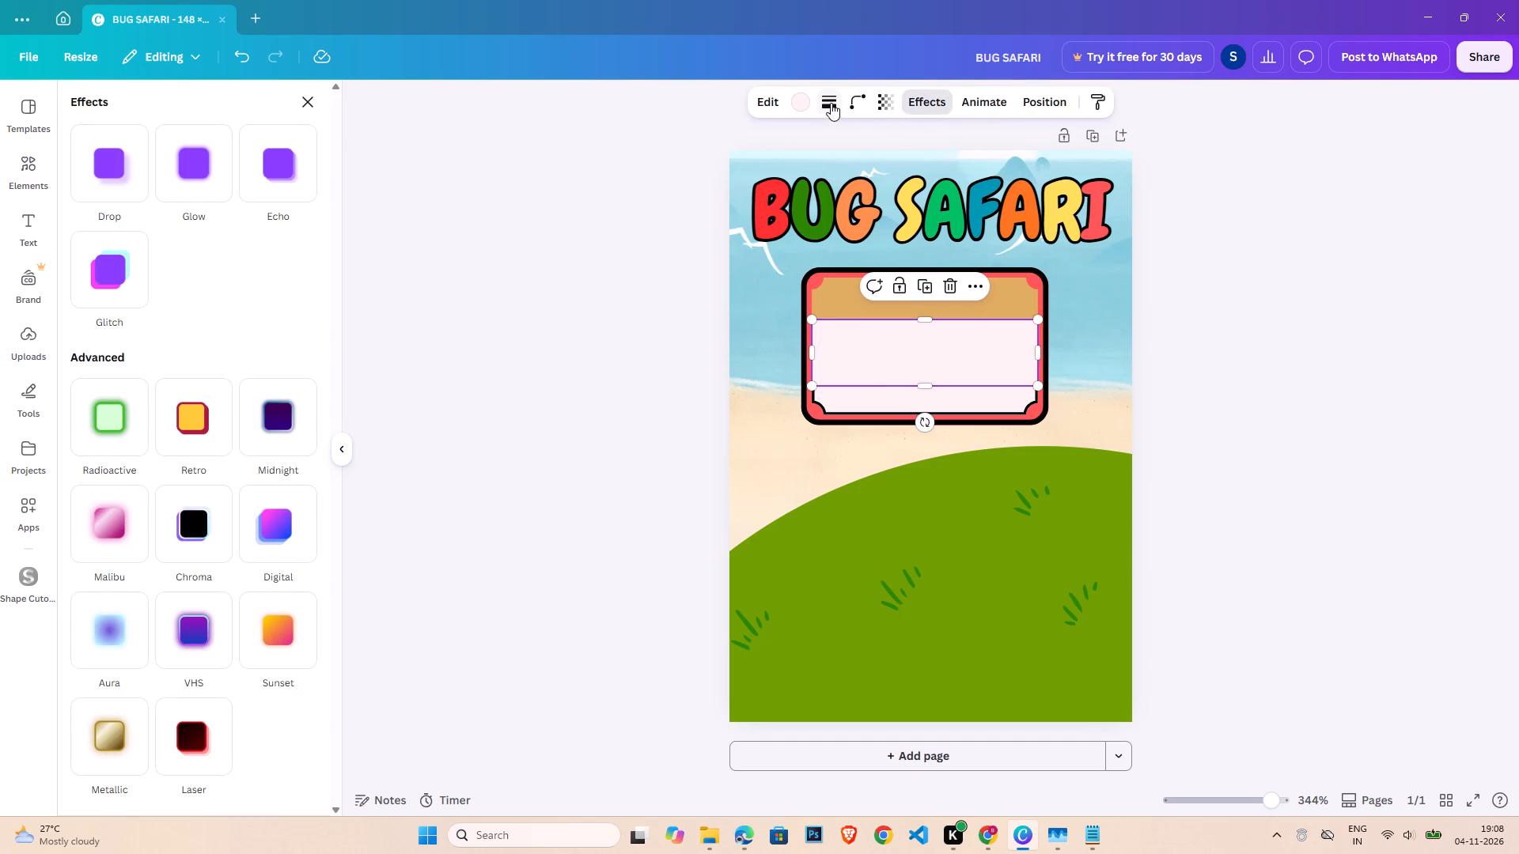
{"action": "left_click", "coordinate": [831, 103]}
{"action": "left_click", "coordinate": [922, 206]}
{"action": "key", "text": "1"}
{"action": "key", "text": "Return"}
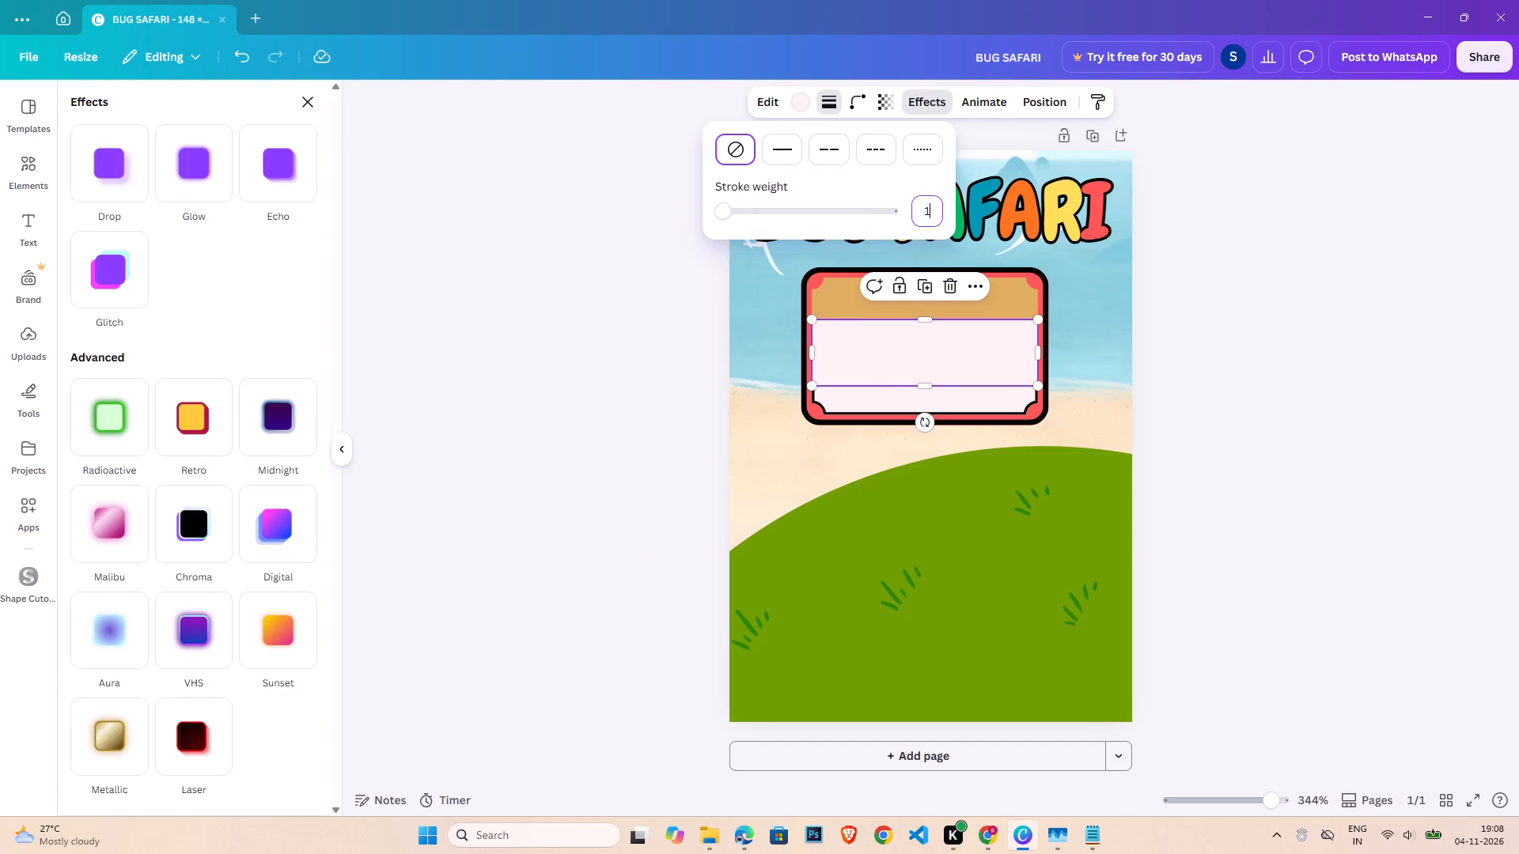
{"action": "double_click", "coordinate": [1161, 461]}
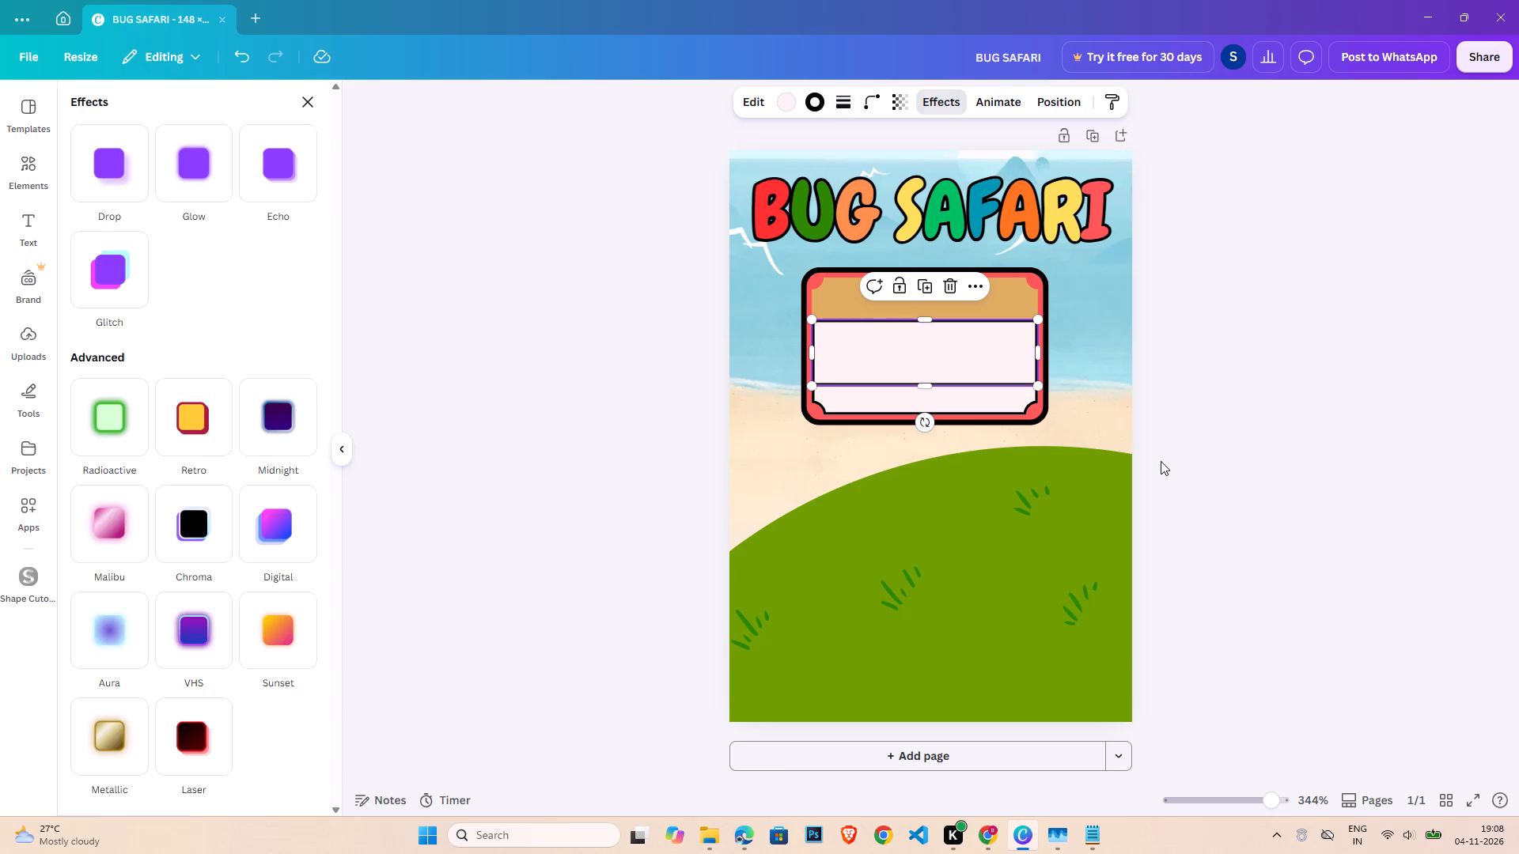
{"action": "left_click", "coordinate": [1161, 418]}
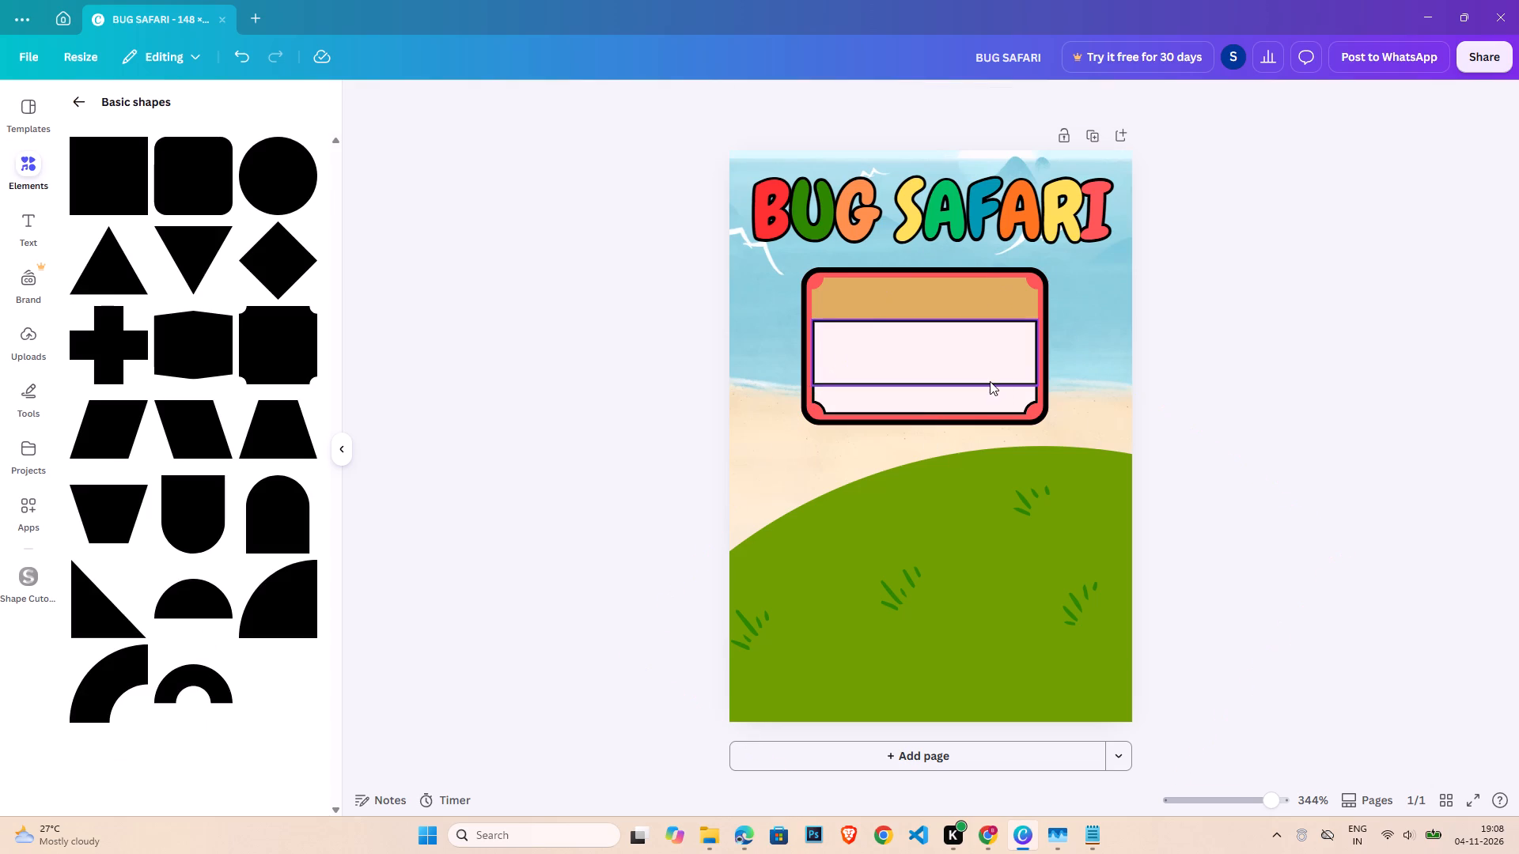
Shrink the outlined plain rectangle from its bottom edge into a thin strip of about 83 × 5 px below the tan band.
{"action": "left_click", "coordinate": [941, 375]}
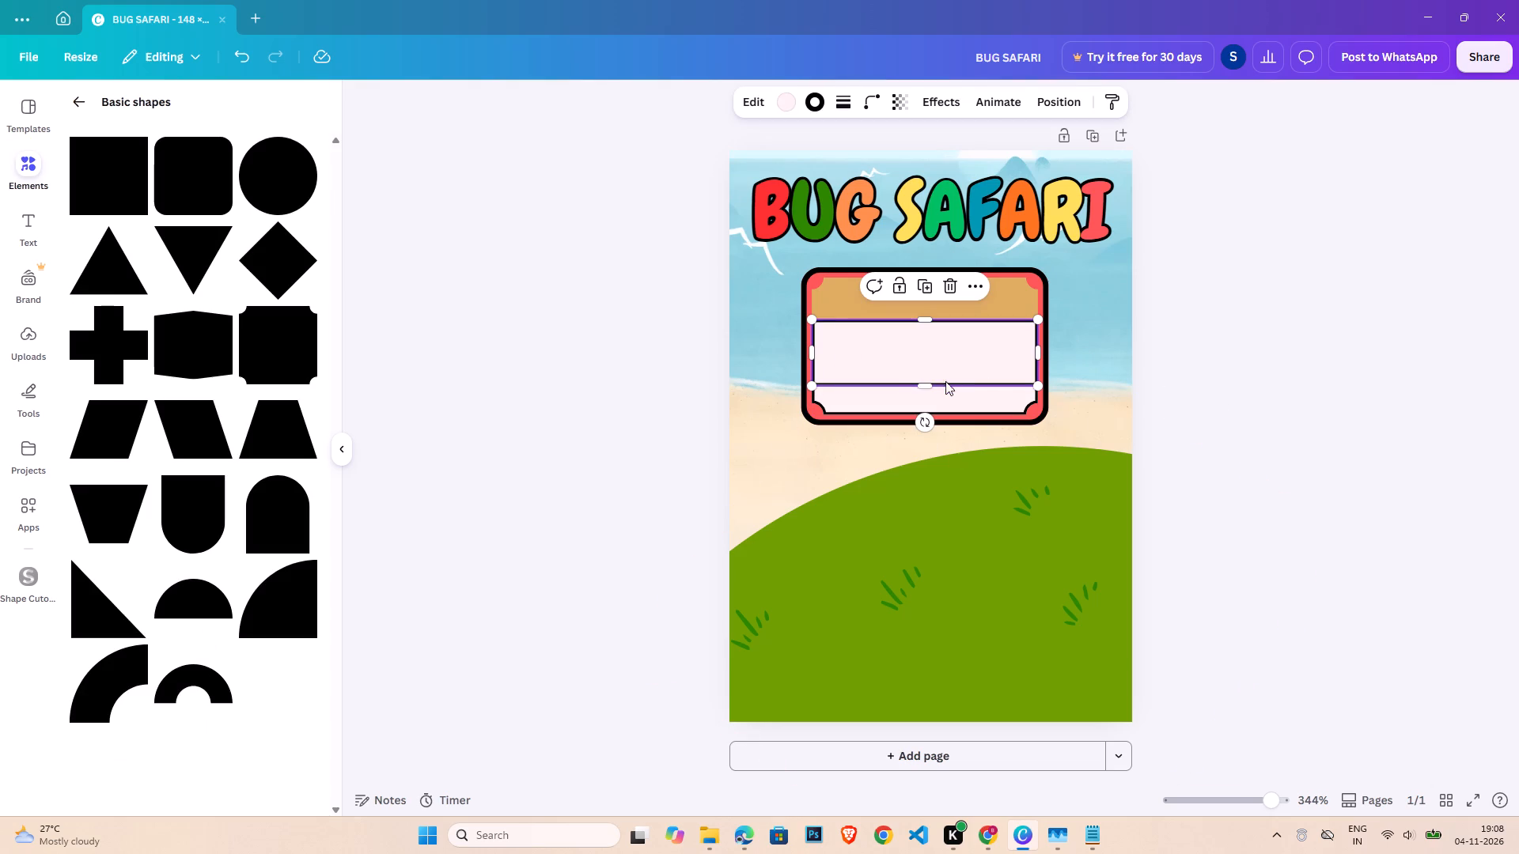
{"action": "left_click_drag", "start_coordinate": [940, 384], "coordinate": [949, 333]}
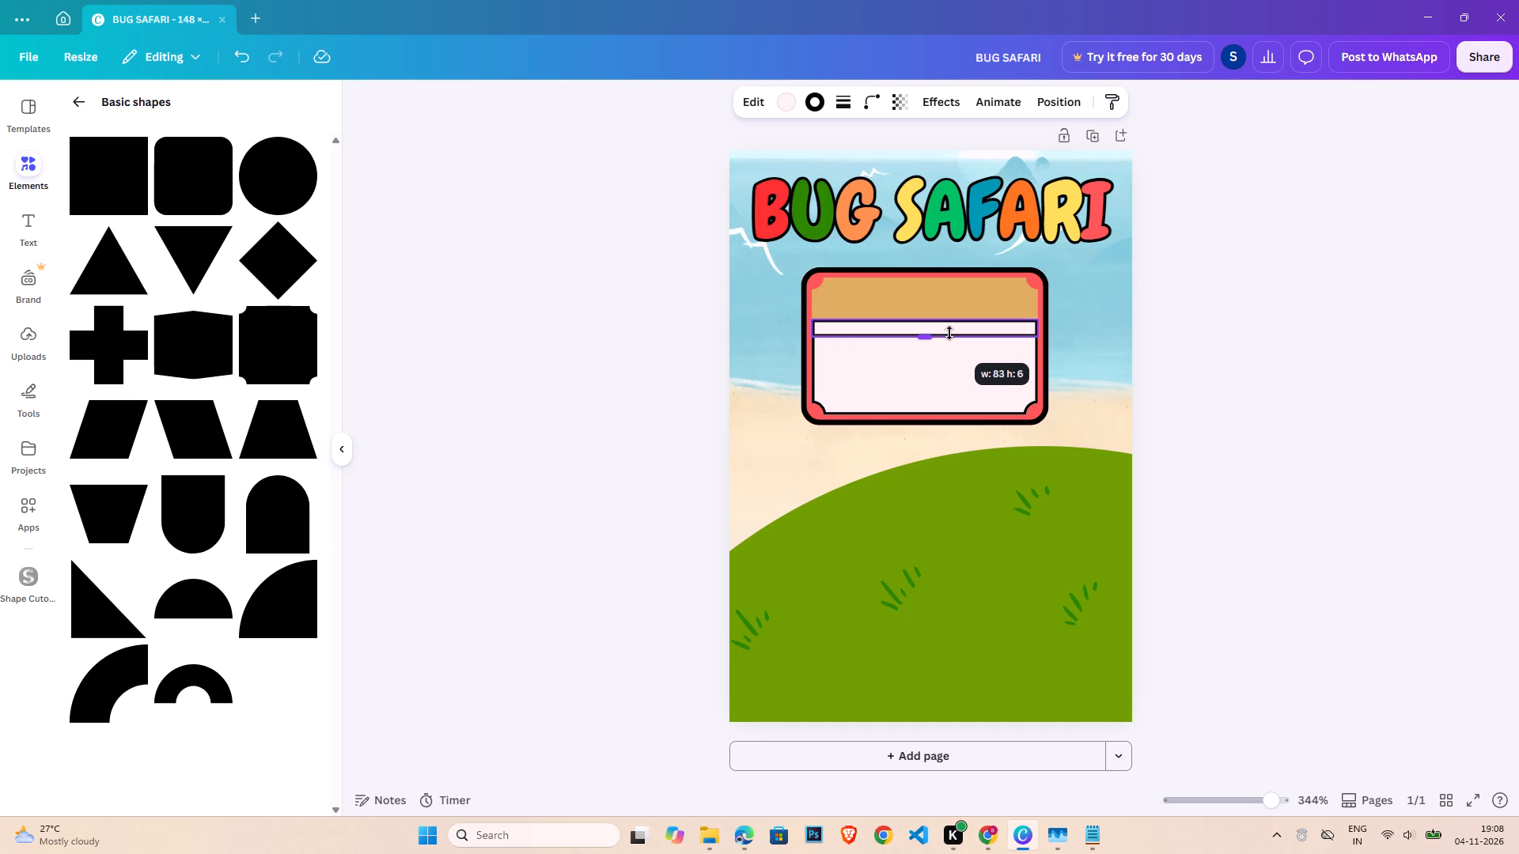
{"action": "left_click_drag", "start_coordinate": [949, 333], "coordinate": [952, 312]}
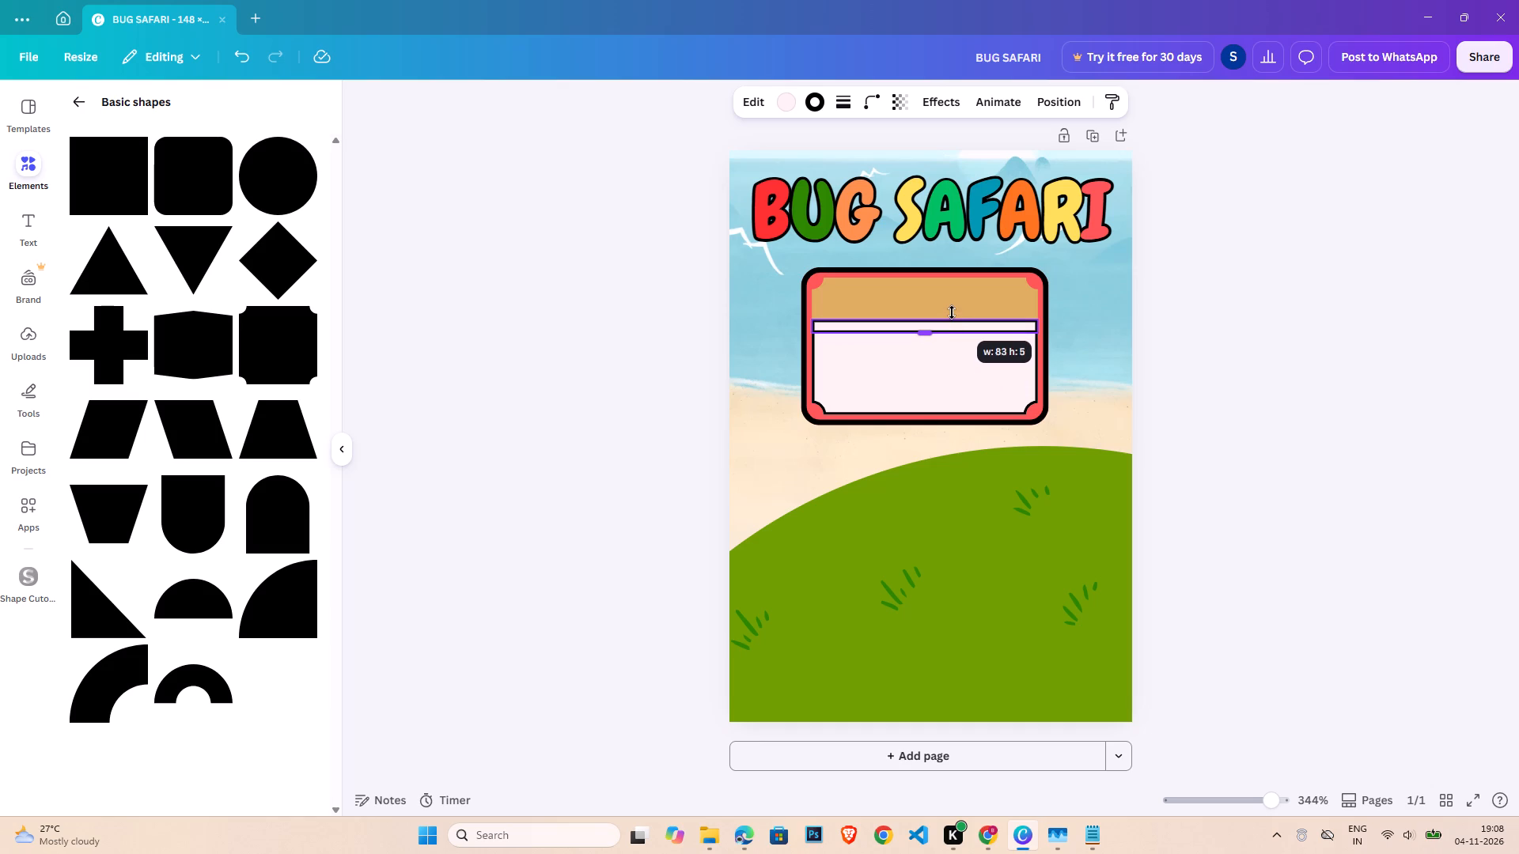
{"action": "left_click_drag", "start_coordinate": [952, 312], "coordinate": [953, 320]}
{"action": "left_click", "coordinate": [1335, 422]}
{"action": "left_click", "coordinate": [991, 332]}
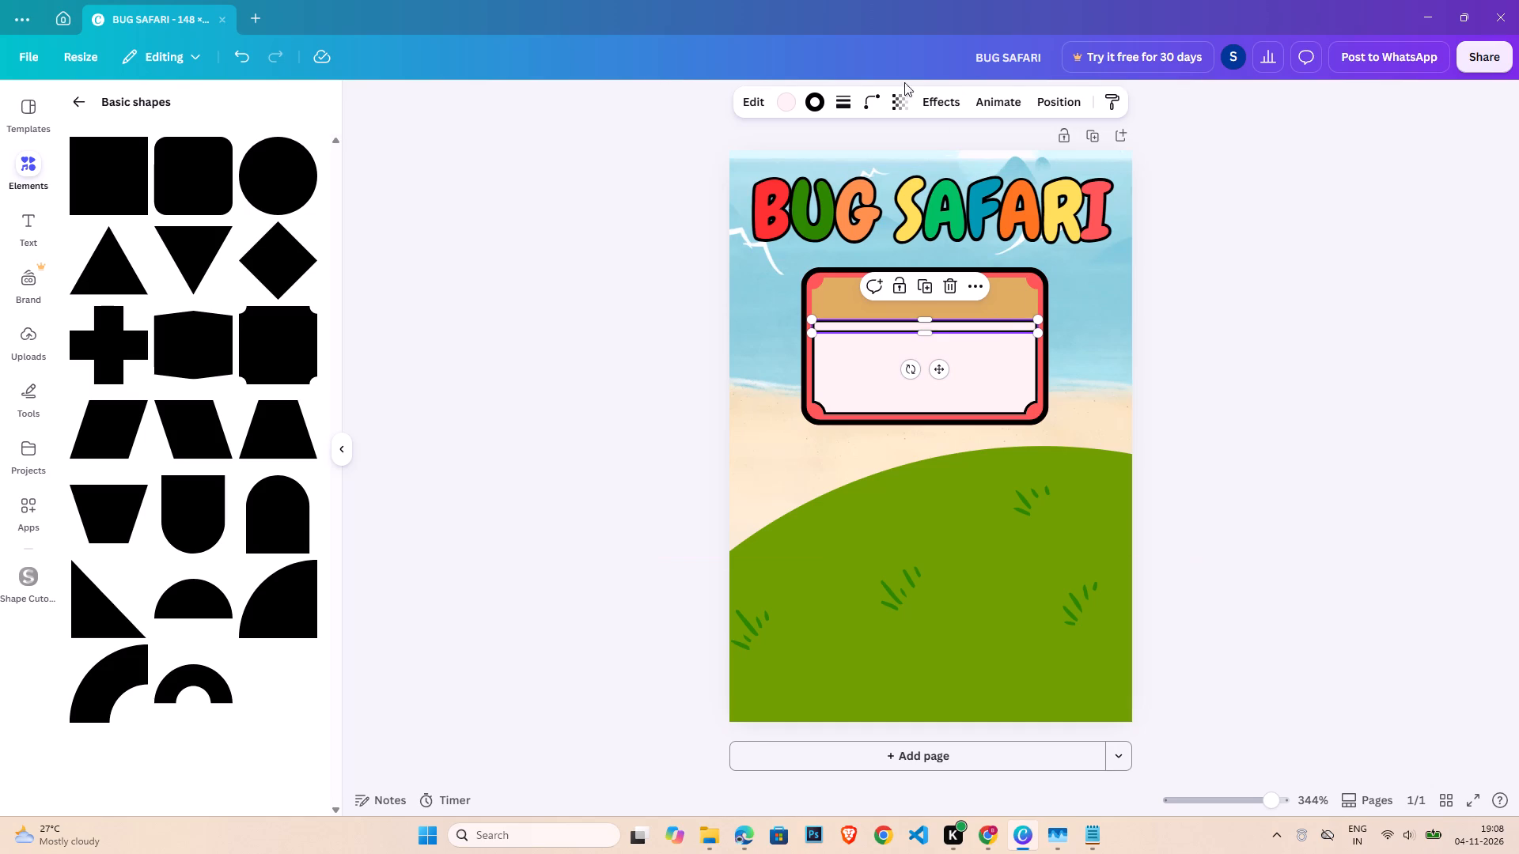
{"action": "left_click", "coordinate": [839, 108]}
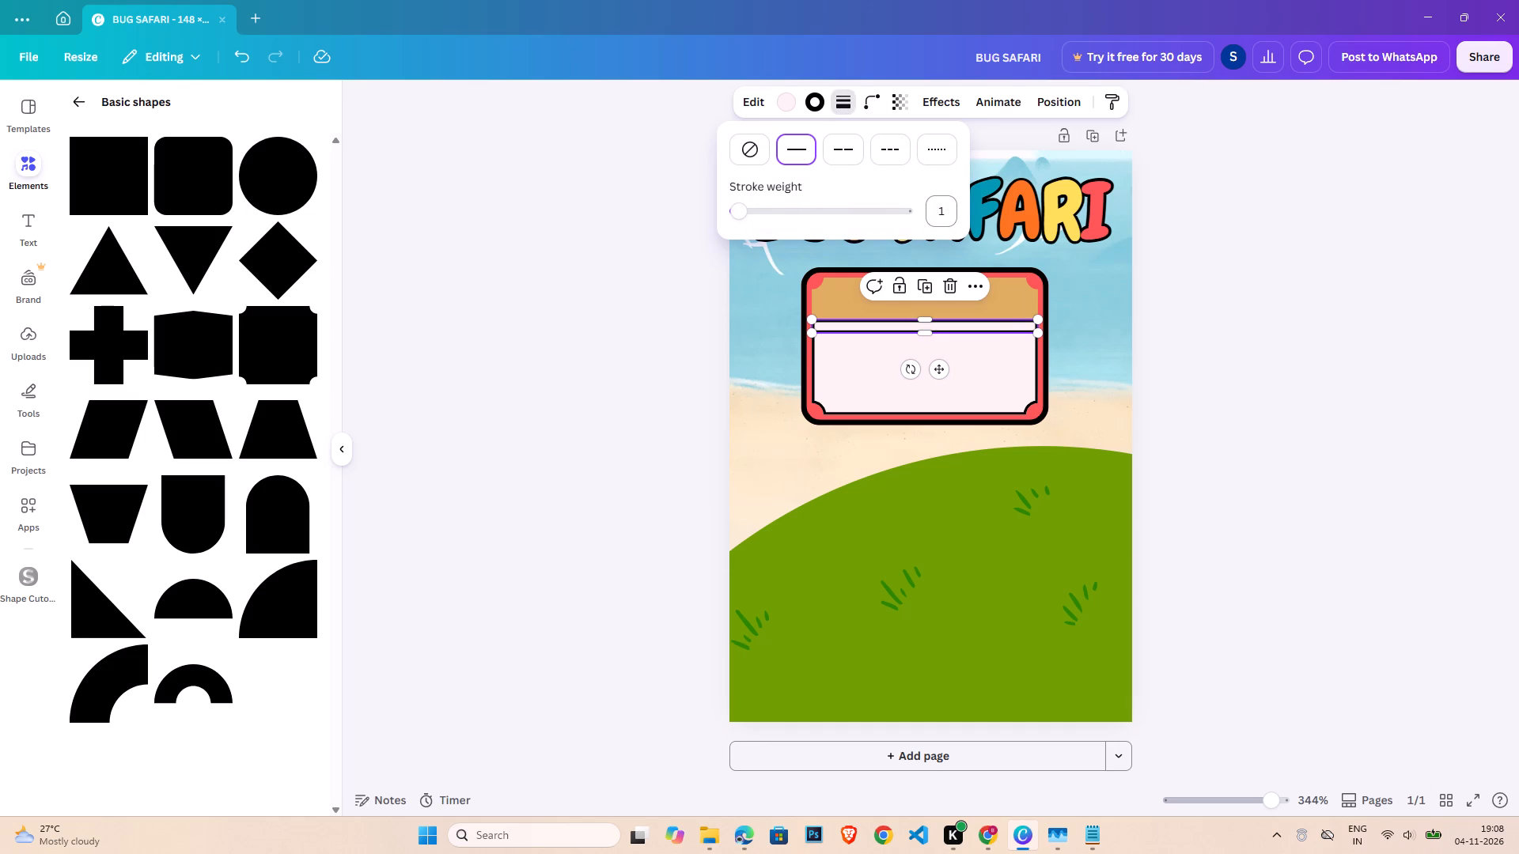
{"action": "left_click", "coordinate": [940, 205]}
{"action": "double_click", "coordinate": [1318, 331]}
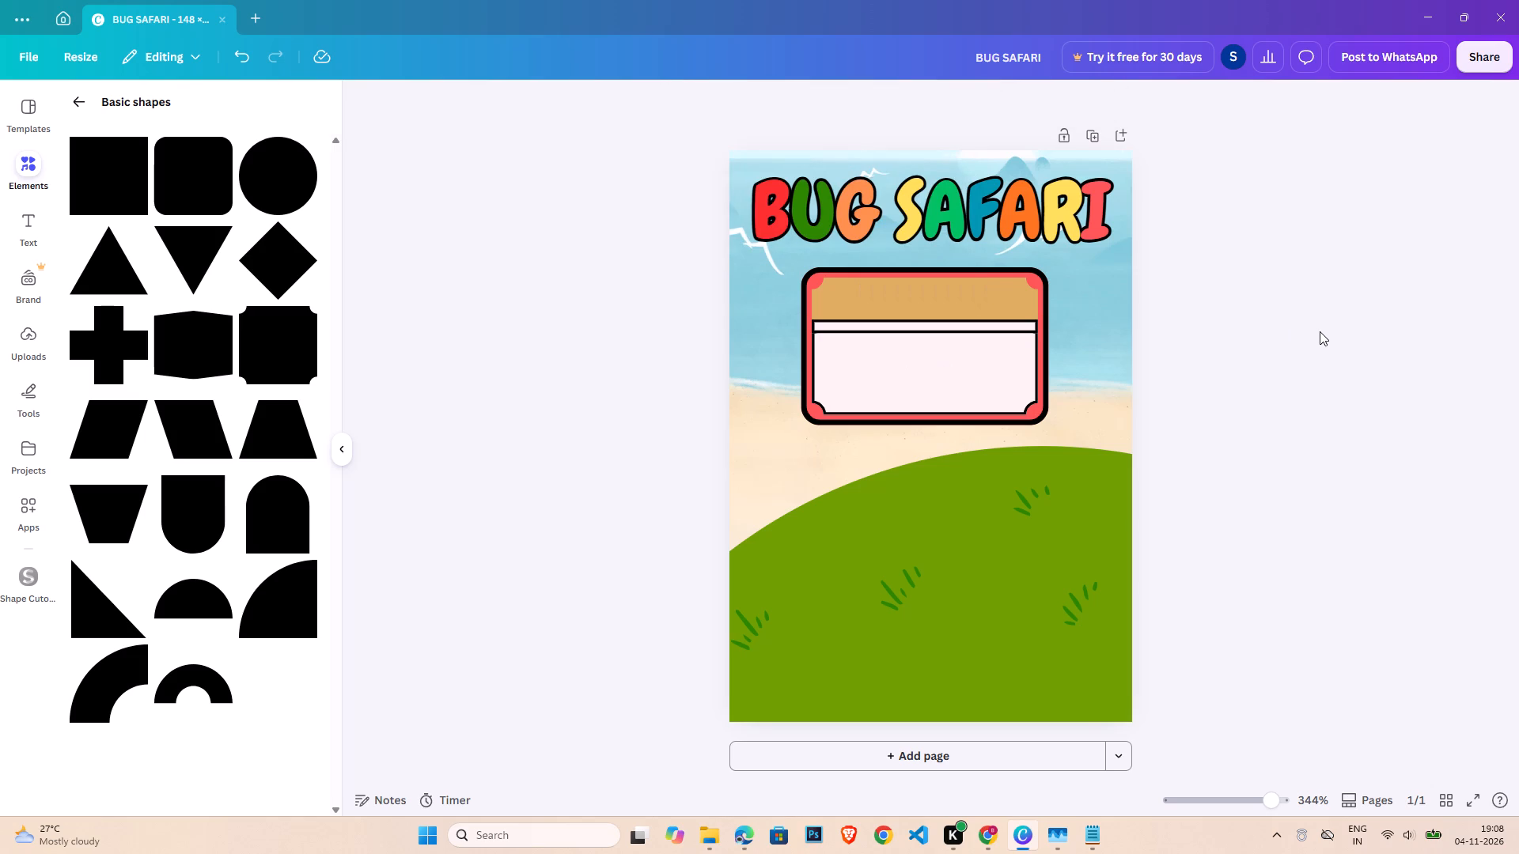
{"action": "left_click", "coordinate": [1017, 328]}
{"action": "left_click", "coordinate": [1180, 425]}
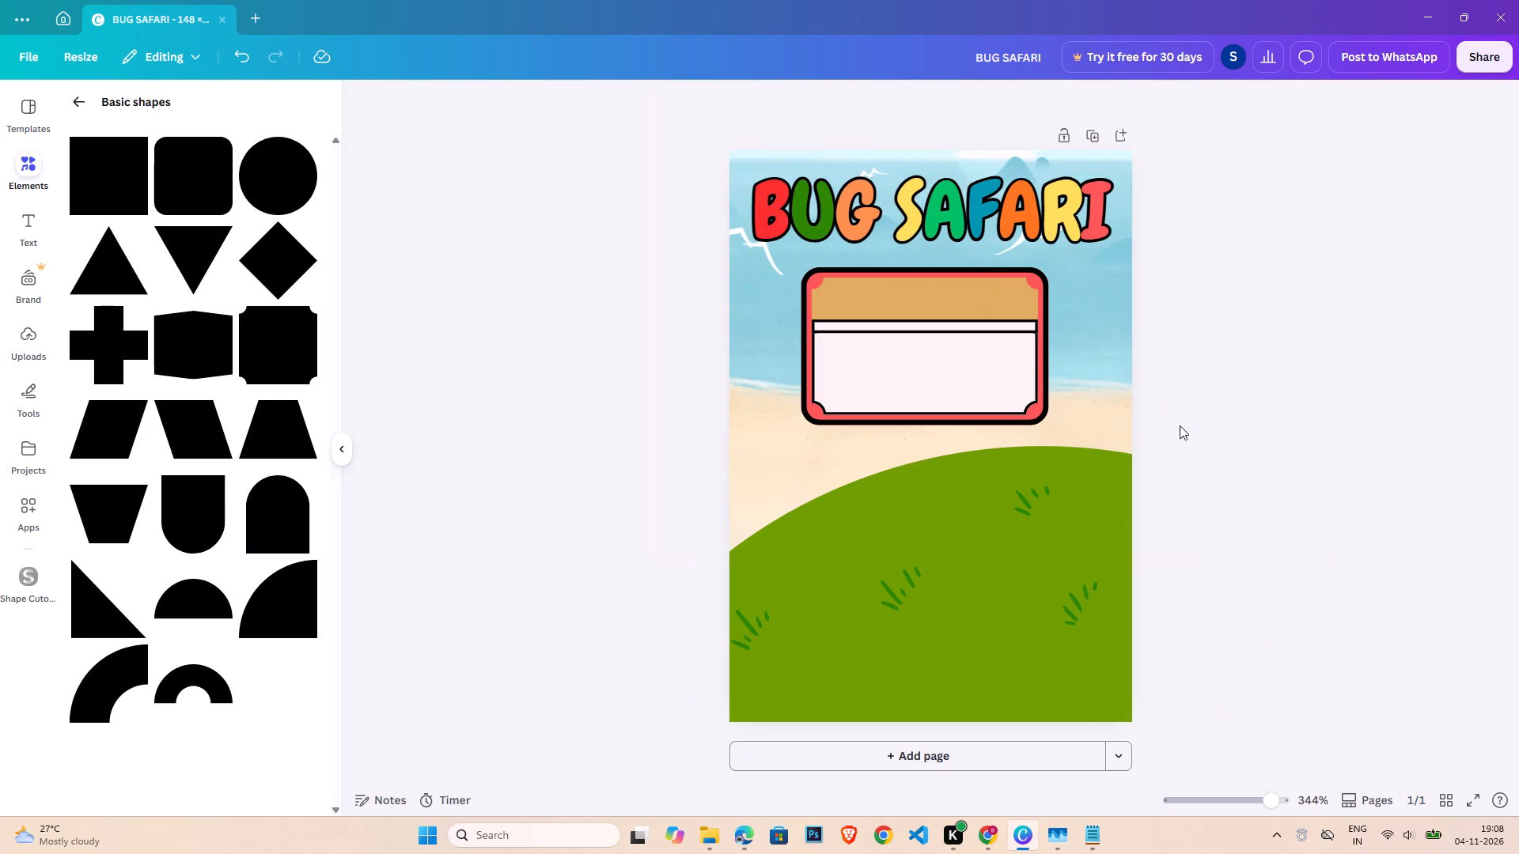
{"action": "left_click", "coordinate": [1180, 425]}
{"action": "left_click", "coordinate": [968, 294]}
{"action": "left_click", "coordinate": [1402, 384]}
Add a rounded square, reduce it to a small pill-shaped bar and centre it horizontally on the panel's tan band.
{"action": "left_click", "coordinate": [204, 193]}
{"action": "left_click", "coordinate": [1191, 351]}
{"action": "left_click_drag", "start_coordinate": [914, 452], "coordinate": [941, 359]}
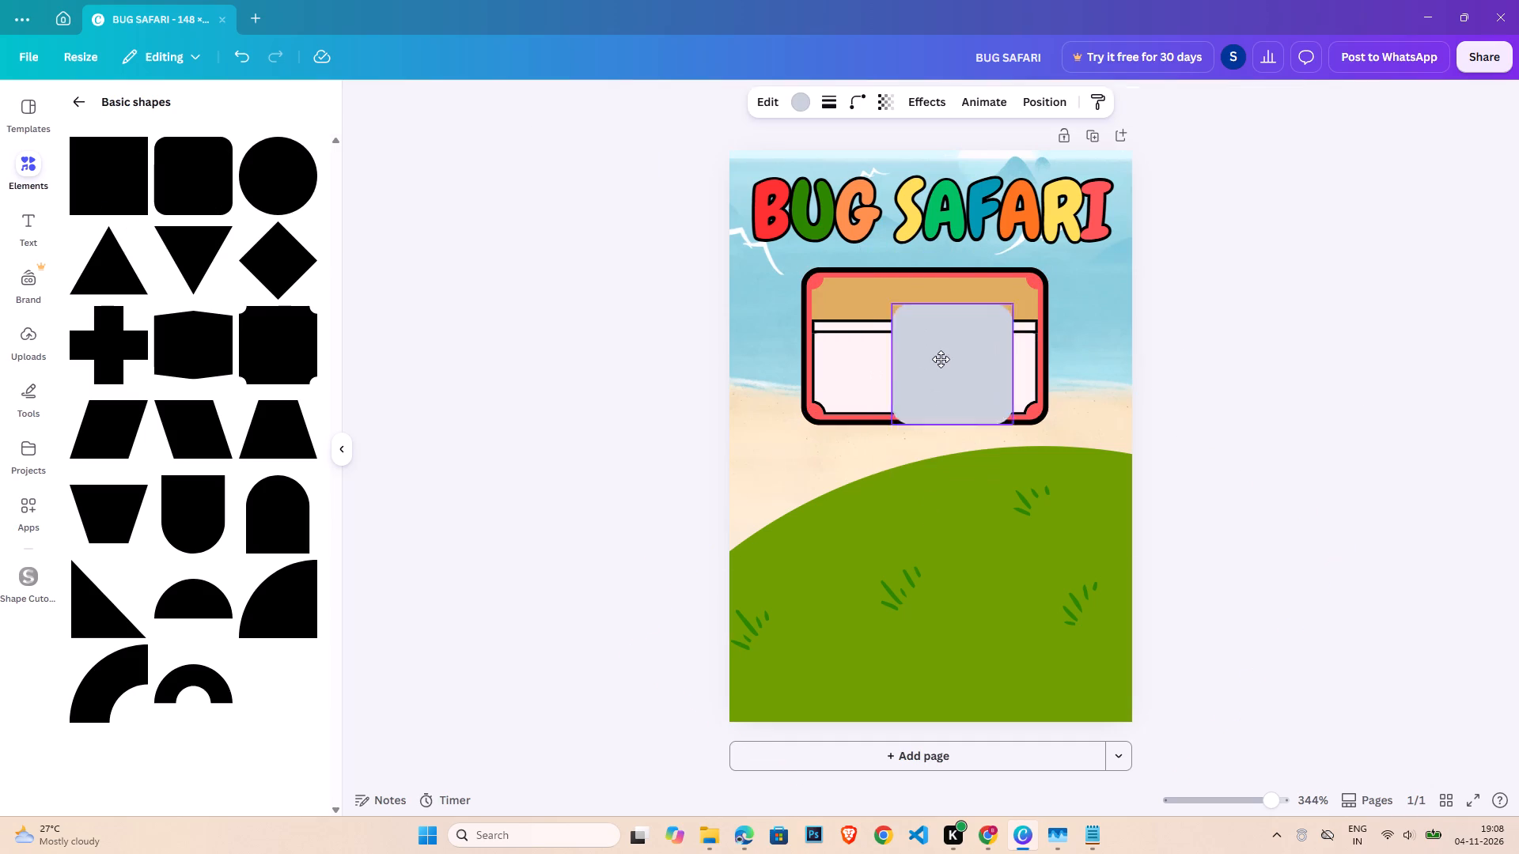
{"action": "left_click_drag", "start_coordinate": [941, 359], "coordinate": [943, 333]}
{"action": "left_click_drag", "start_coordinate": [971, 261], "coordinate": [977, 345]}
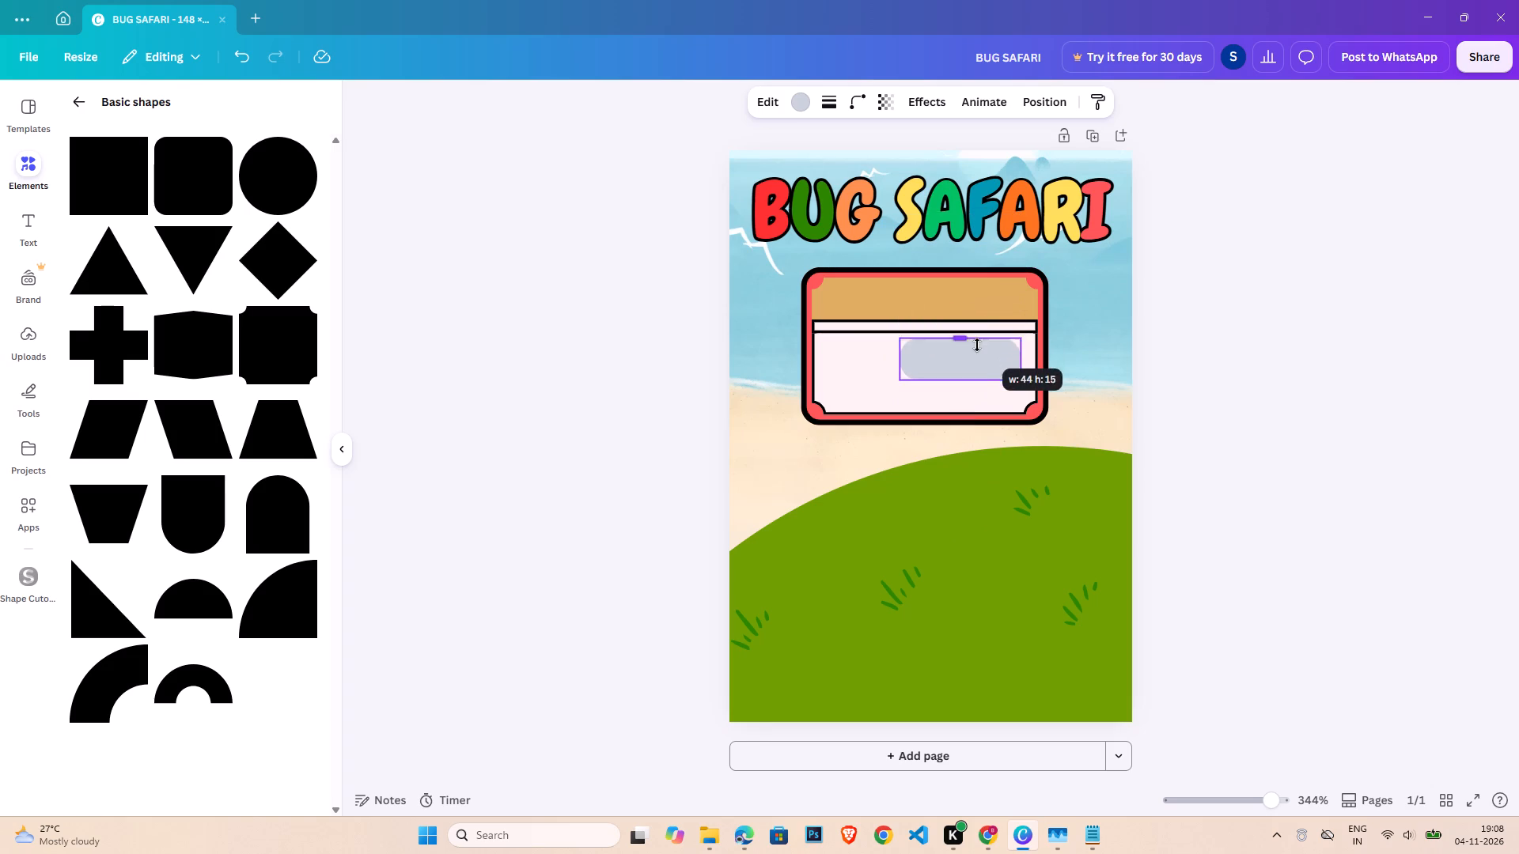
{"action": "left_click_drag", "start_coordinate": [977, 345], "coordinate": [979, 358]}
{"action": "left_click_drag", "start_coordinate": [1018, 370], "coordinate": [980, 368]}
{"action": "left_click_drag", "start_coordinate": [955, 418], "coordinate": [946, 341]}
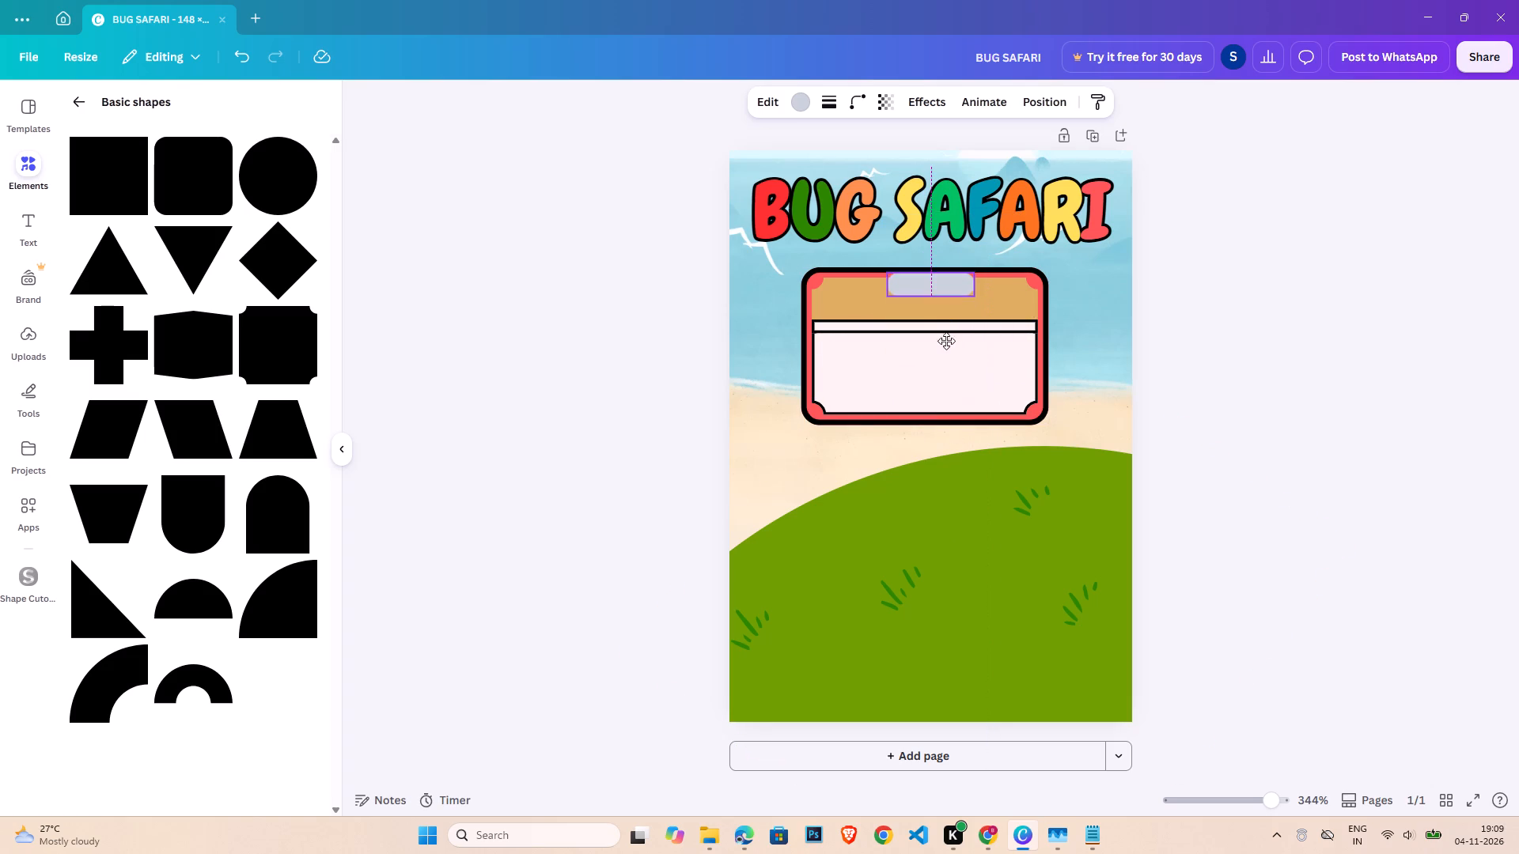
{"action": "left_click_drag", "start_coordinate": [946, 341], "coordinate": [939, 346]}
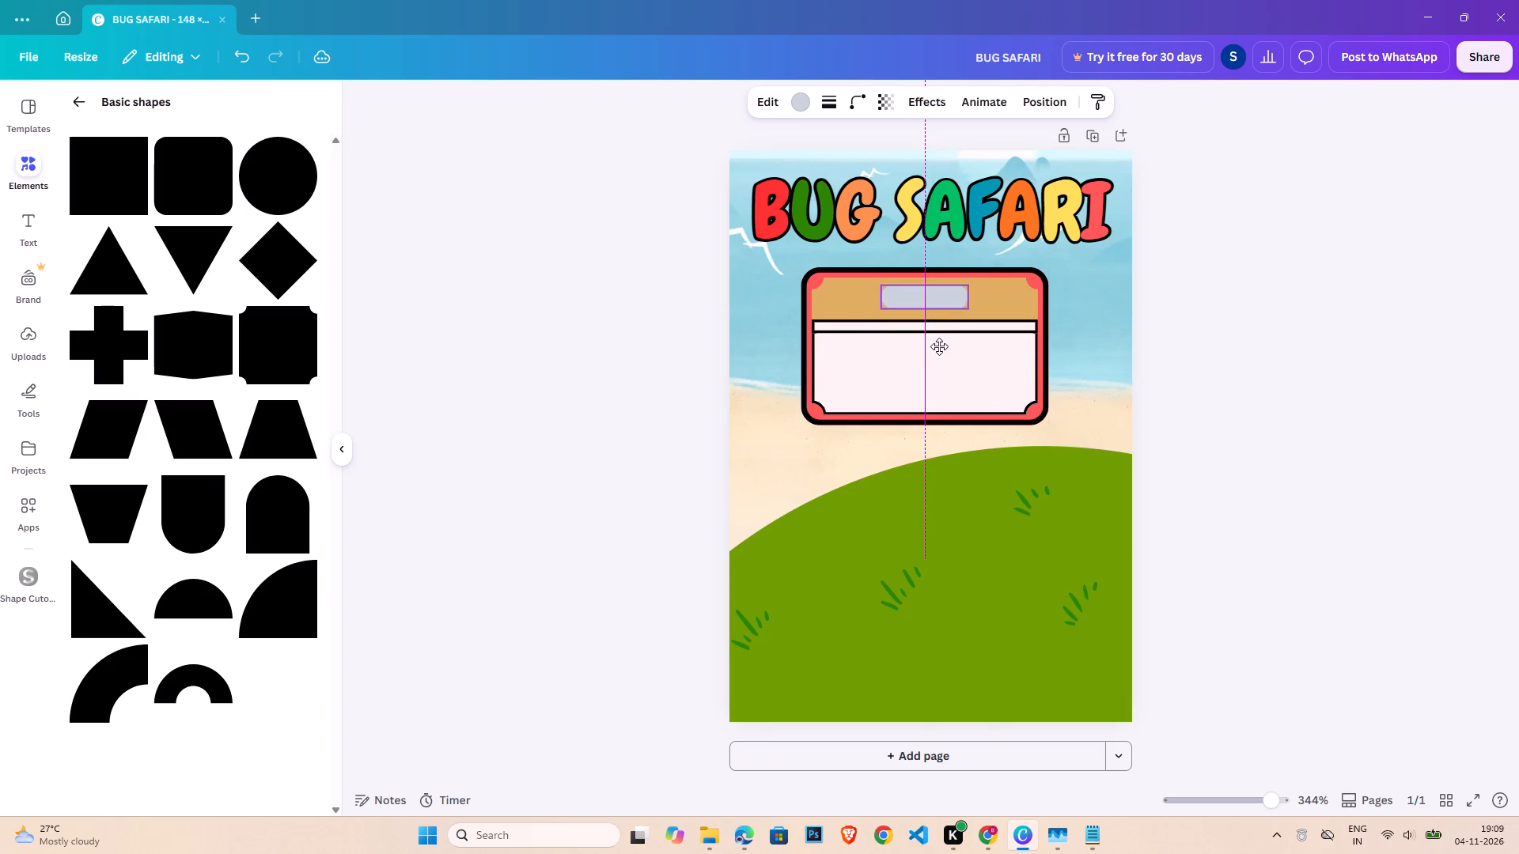
{"action": "left_click_drag", "start_coordinate": [939, 346], "coordinate": [939, 345]}
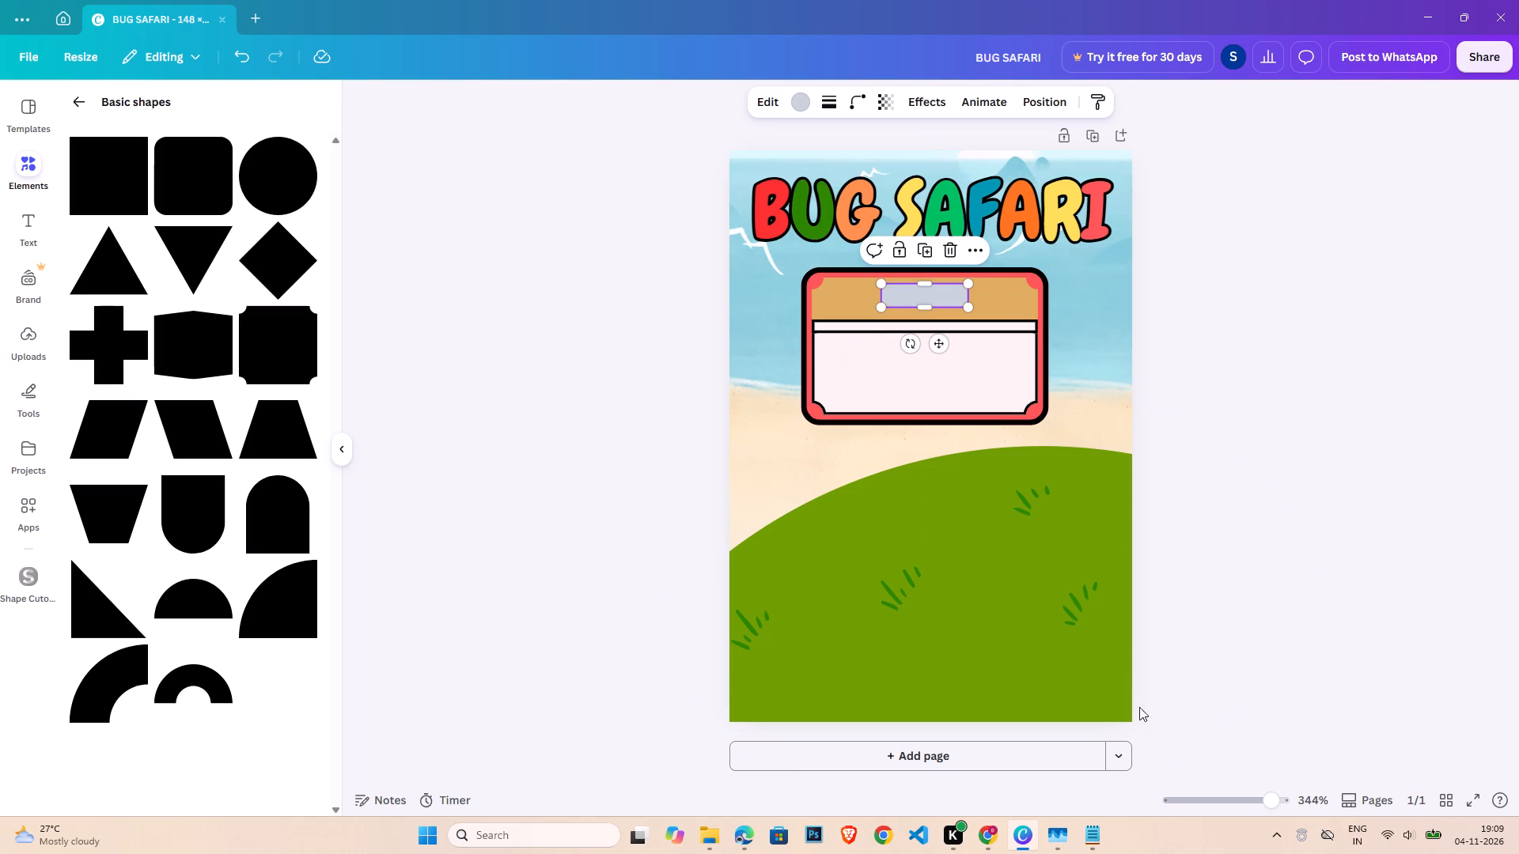
{"action": "left_click_drag", "start_coordinate": [1278, 803], "coordinate": [1290, 804]}
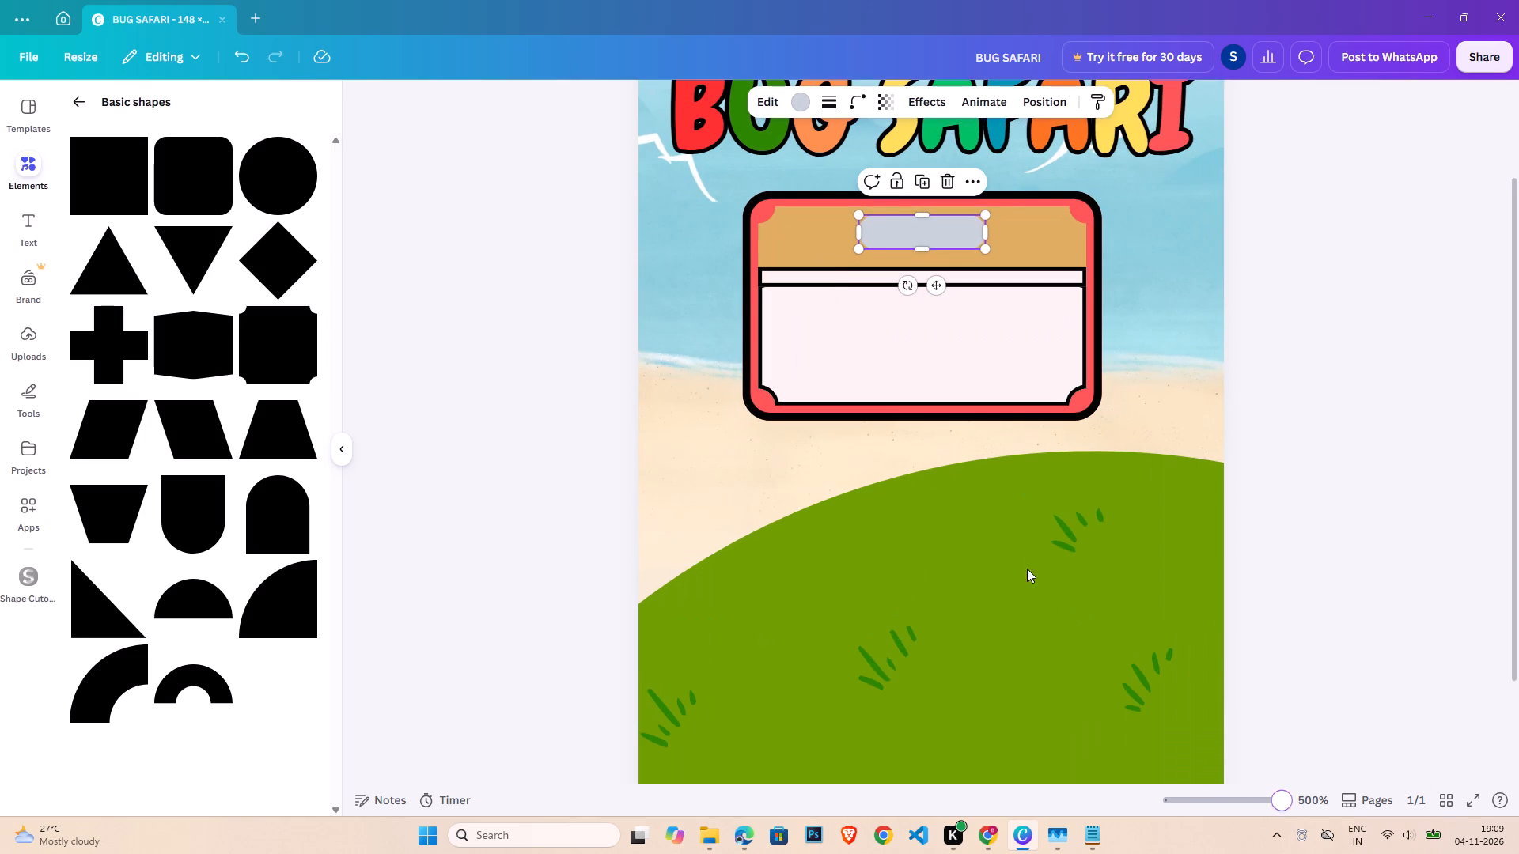
{"action": "scroll", "coordinate": [986, 519], "scroll_direction": "up", "scroll_amount": 3}
{"action": "left_click", "coordinate": [1382, 337]}
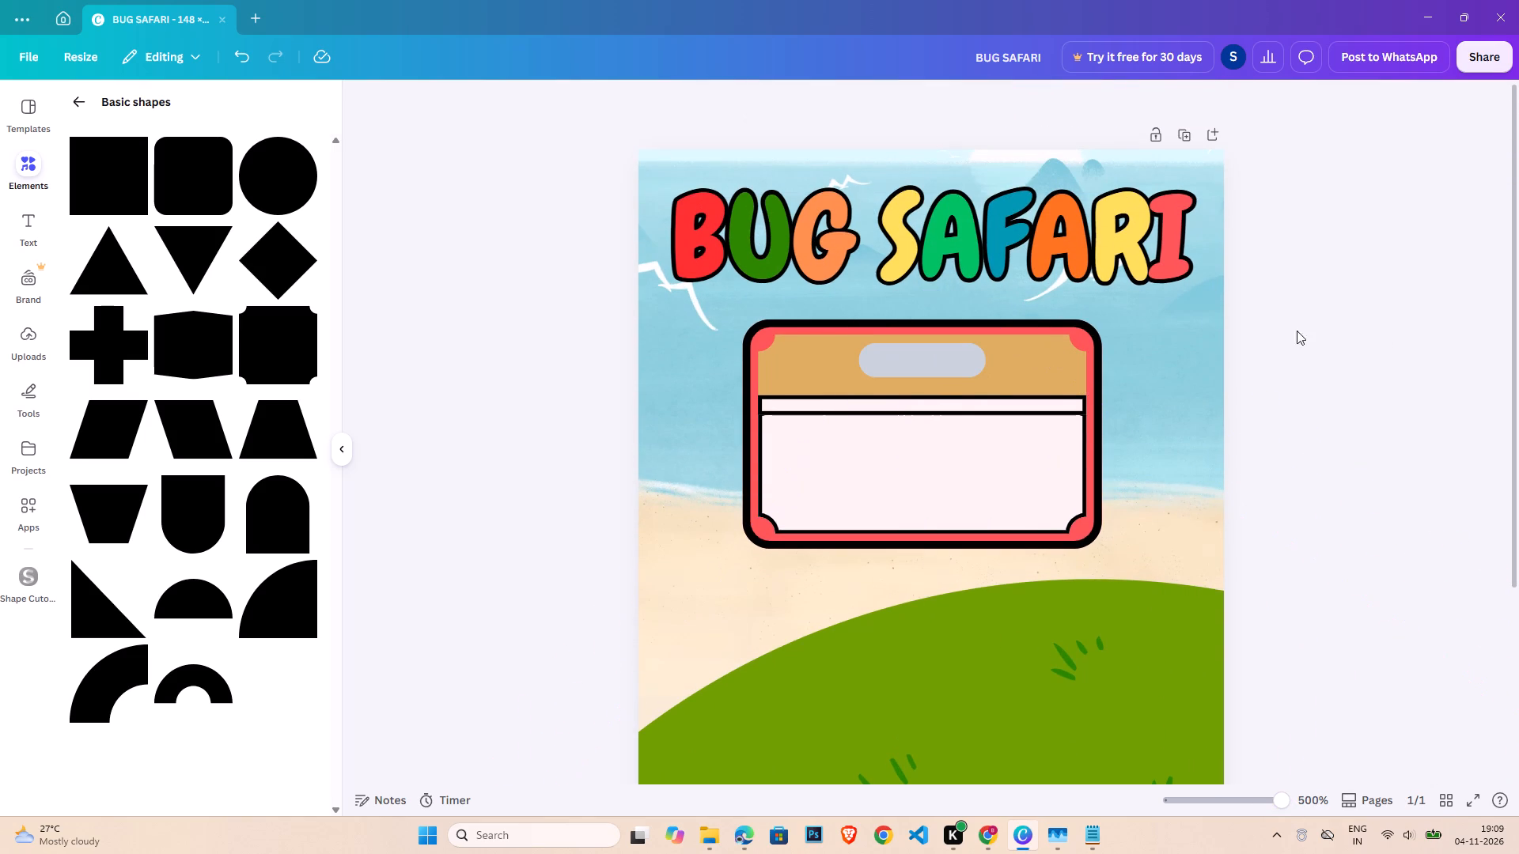
Give the grey pill-shaped bar on the tan band a solid black outline with a stroke weight of 1.
{"action": "left_click", "coordinate": [949, 361]}
{"action": "left_click", "coordinate": [803, 104]}
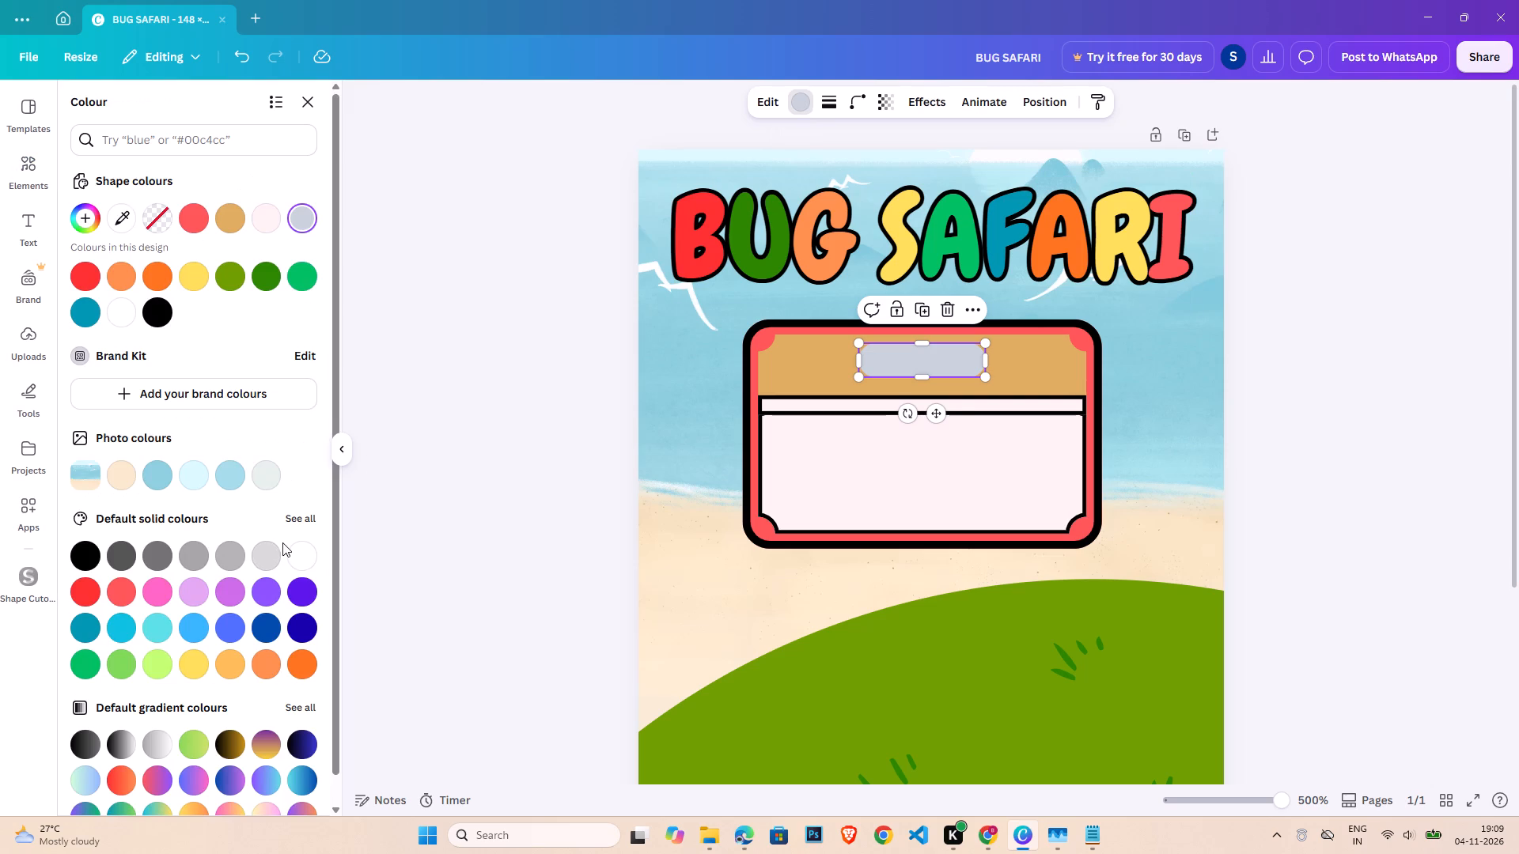
{"action": "left_click", "coordinate": [826, 106]}
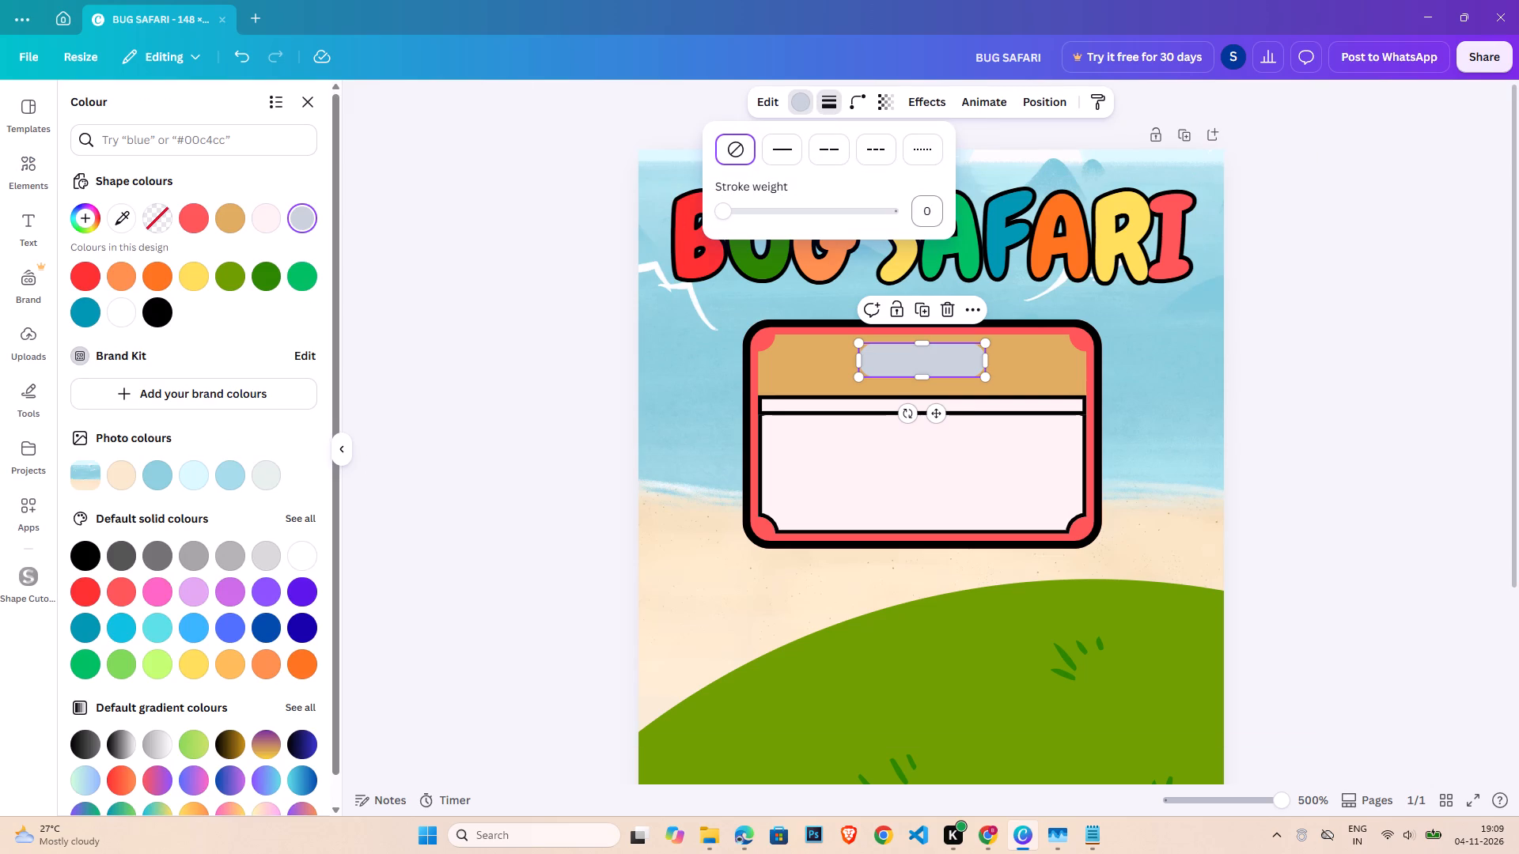
{"action": "left_click", "coordinate": [932, 202]}
{"action": "key", "text": "1"}
{"action": "key", "text": "Return"}
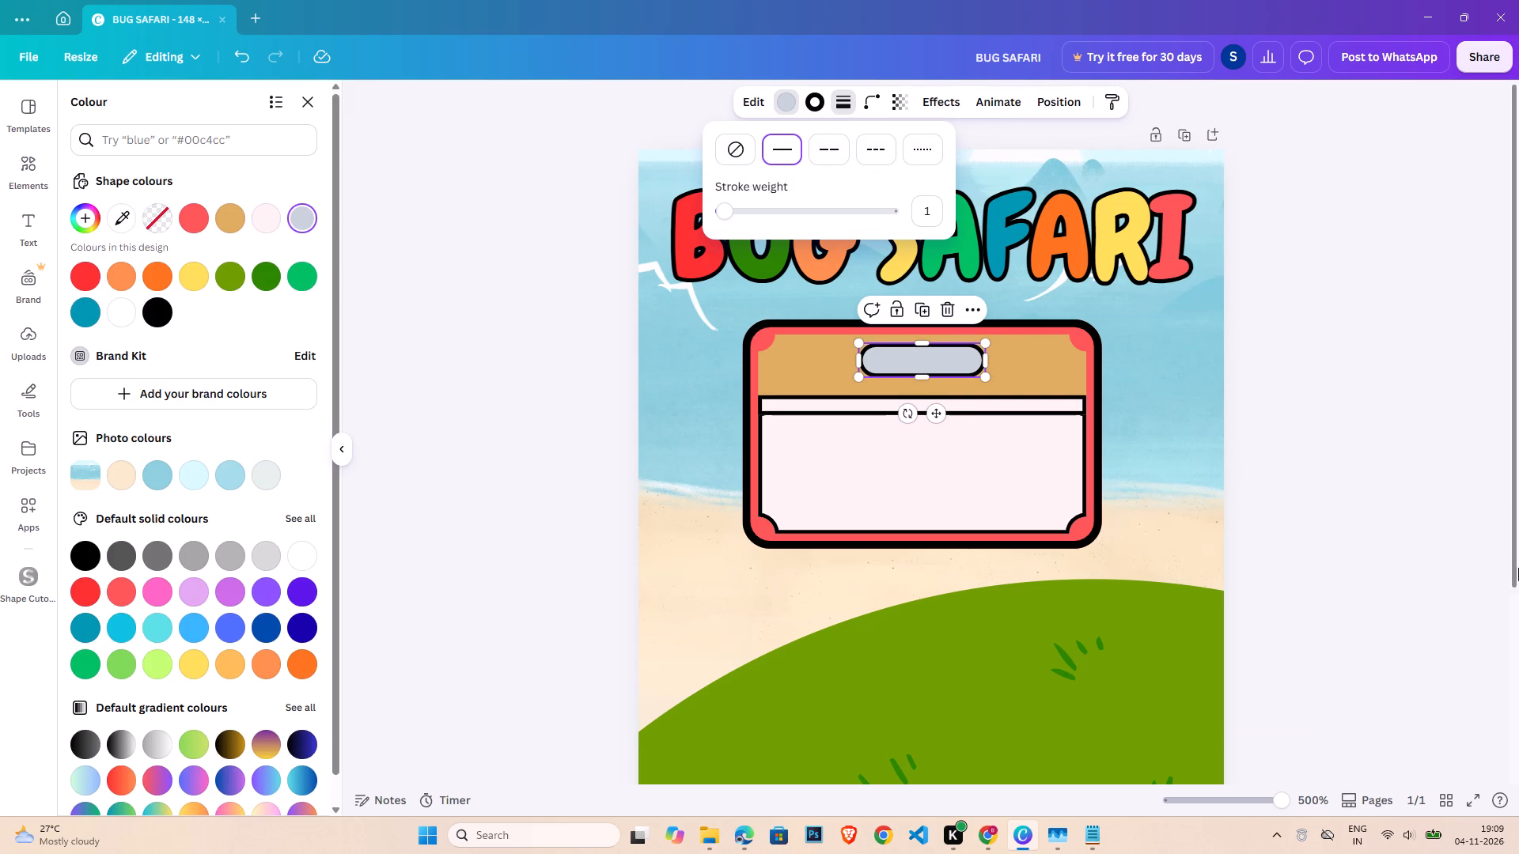
{"action": "left_click", "coordinate": [1373, 546]}
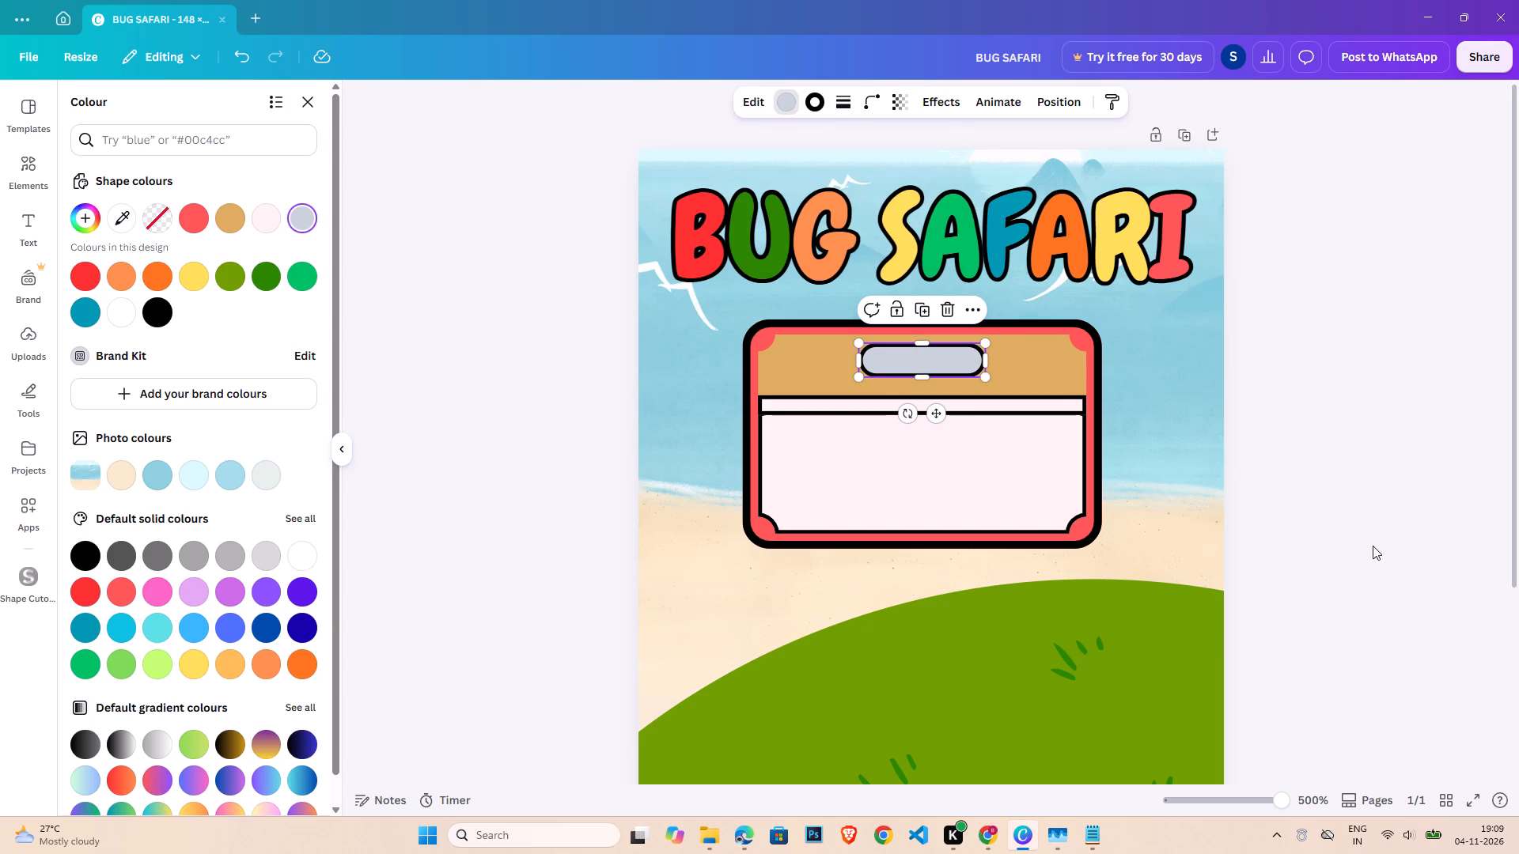
Add a square, narrow it to a vertical strap about 20 px wide, shorten it and centre it over the pill-shaped bar.
{"action": "left_click", "coordinate": [29, 169]}
{"action": "left_click", "coordinate": [118, 187]}
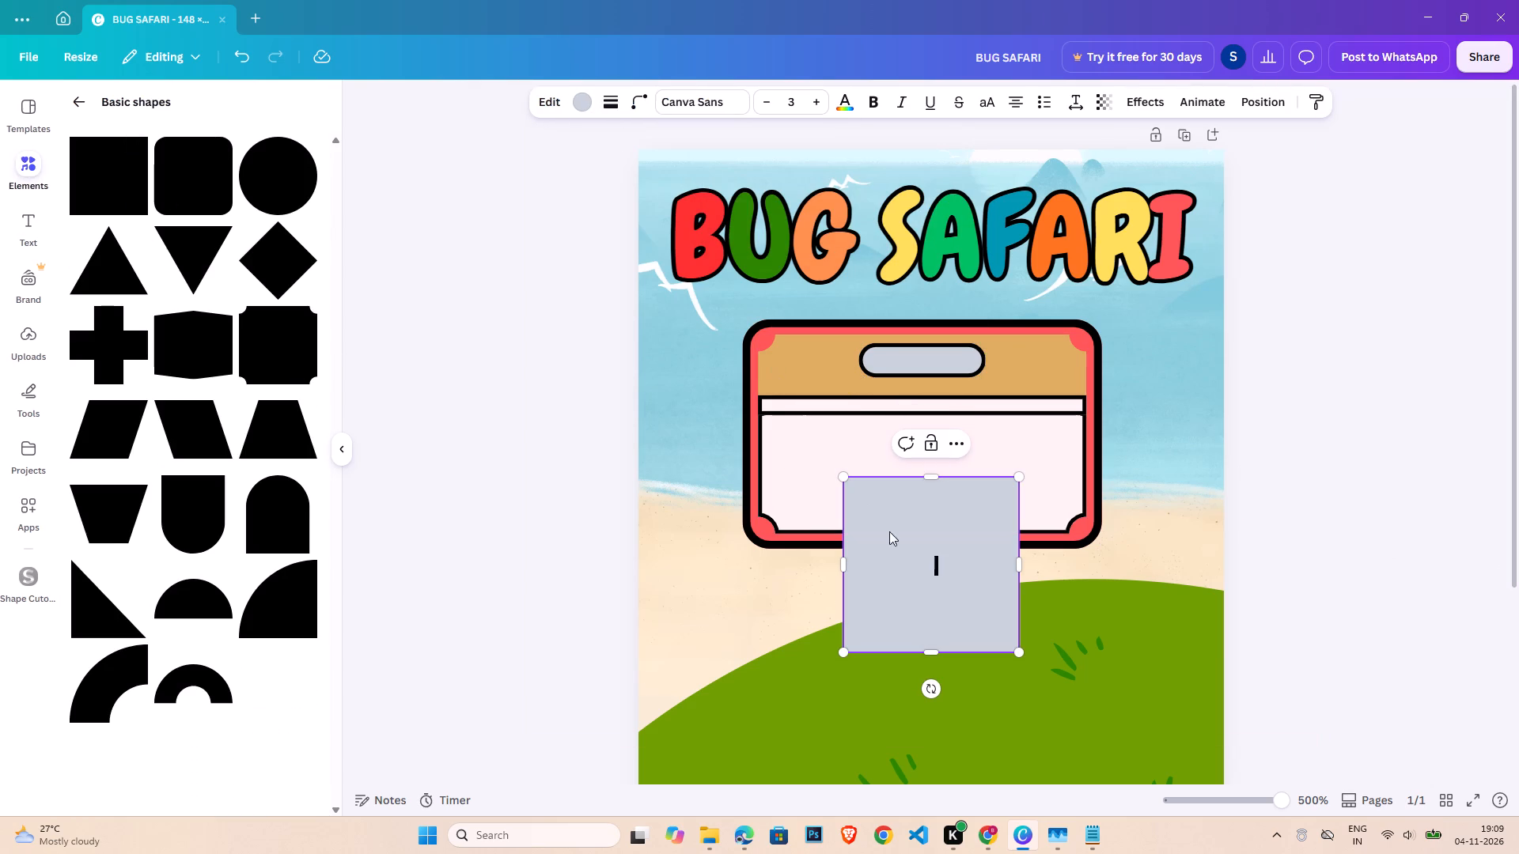
{"action": "left_click", "coordinate": [1339, 530]}
{"action": "left_click_drag", "start_coordinate": [923, 580], "coordinate": [972, 328]}
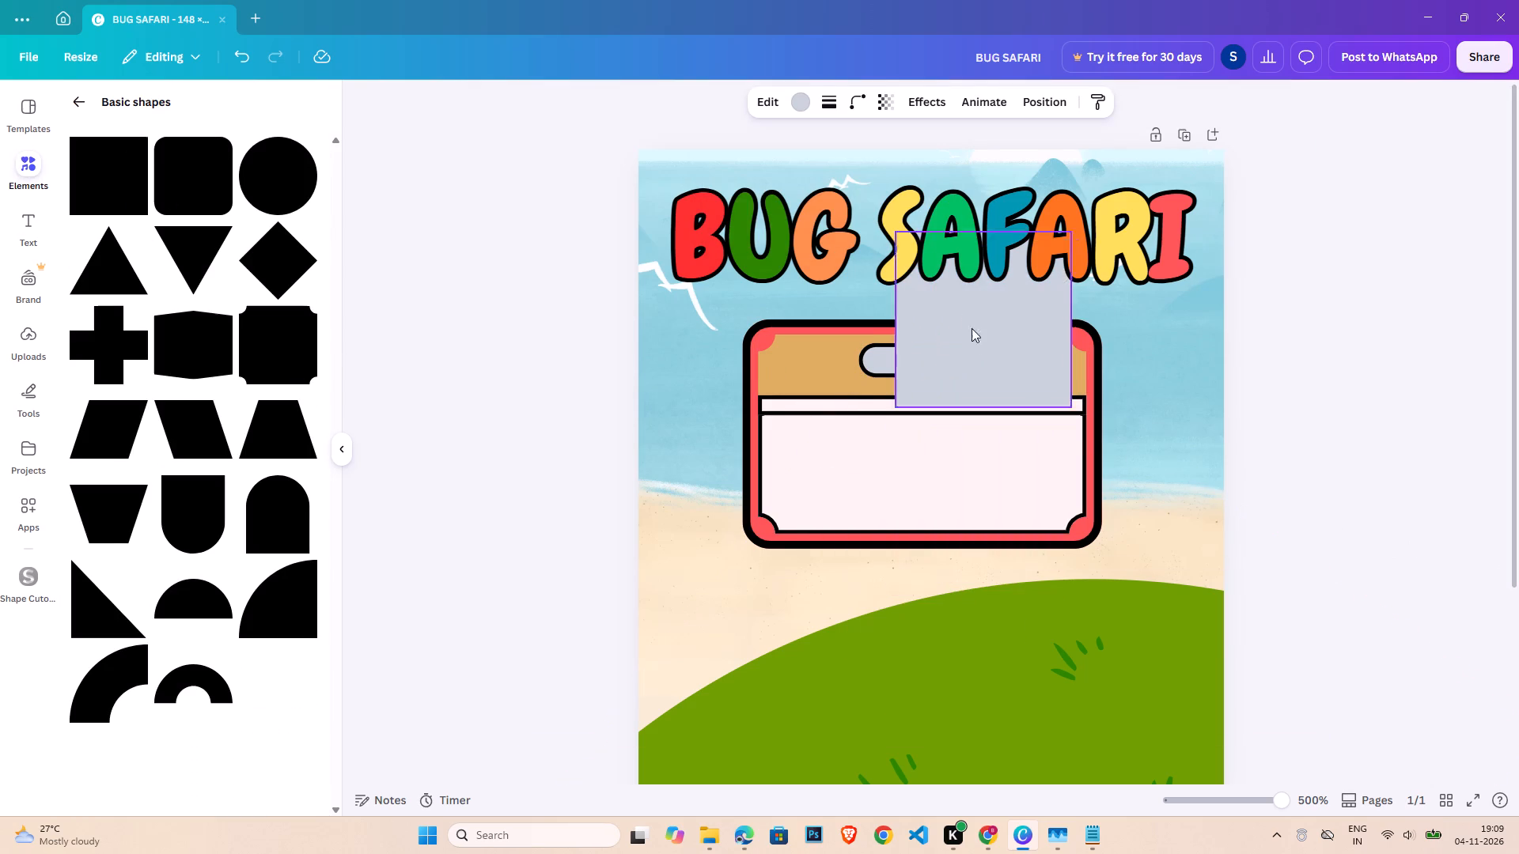
{"action": "left_click_drag", "start_coordinate": [972, 328], "coordinate": [959, 290]}
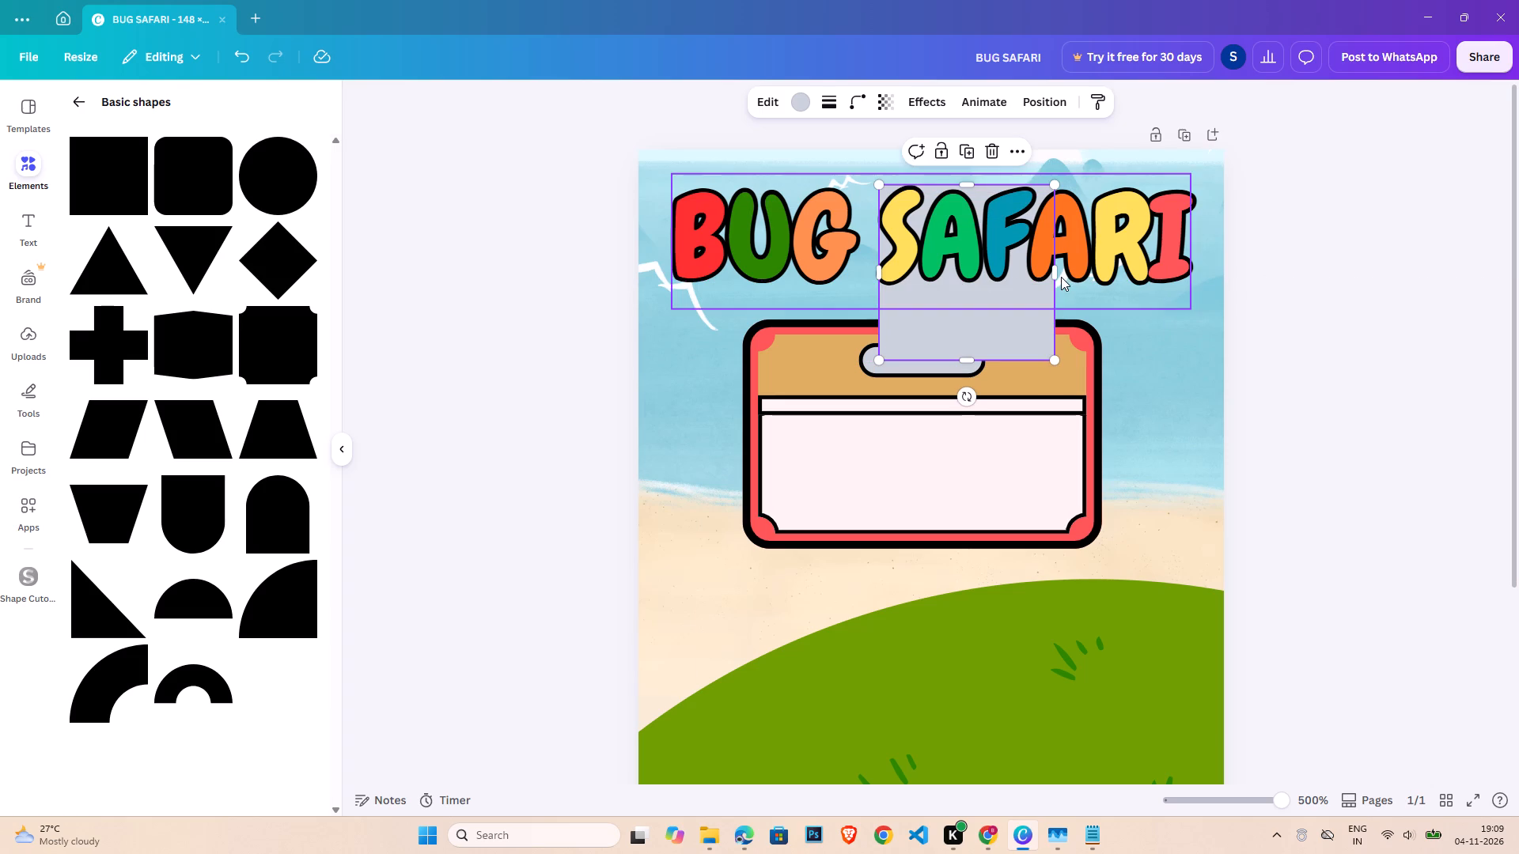
{"action": "left_click_drag", "start_coordinate": [1056, 277], "coordinate": [949, 291]}
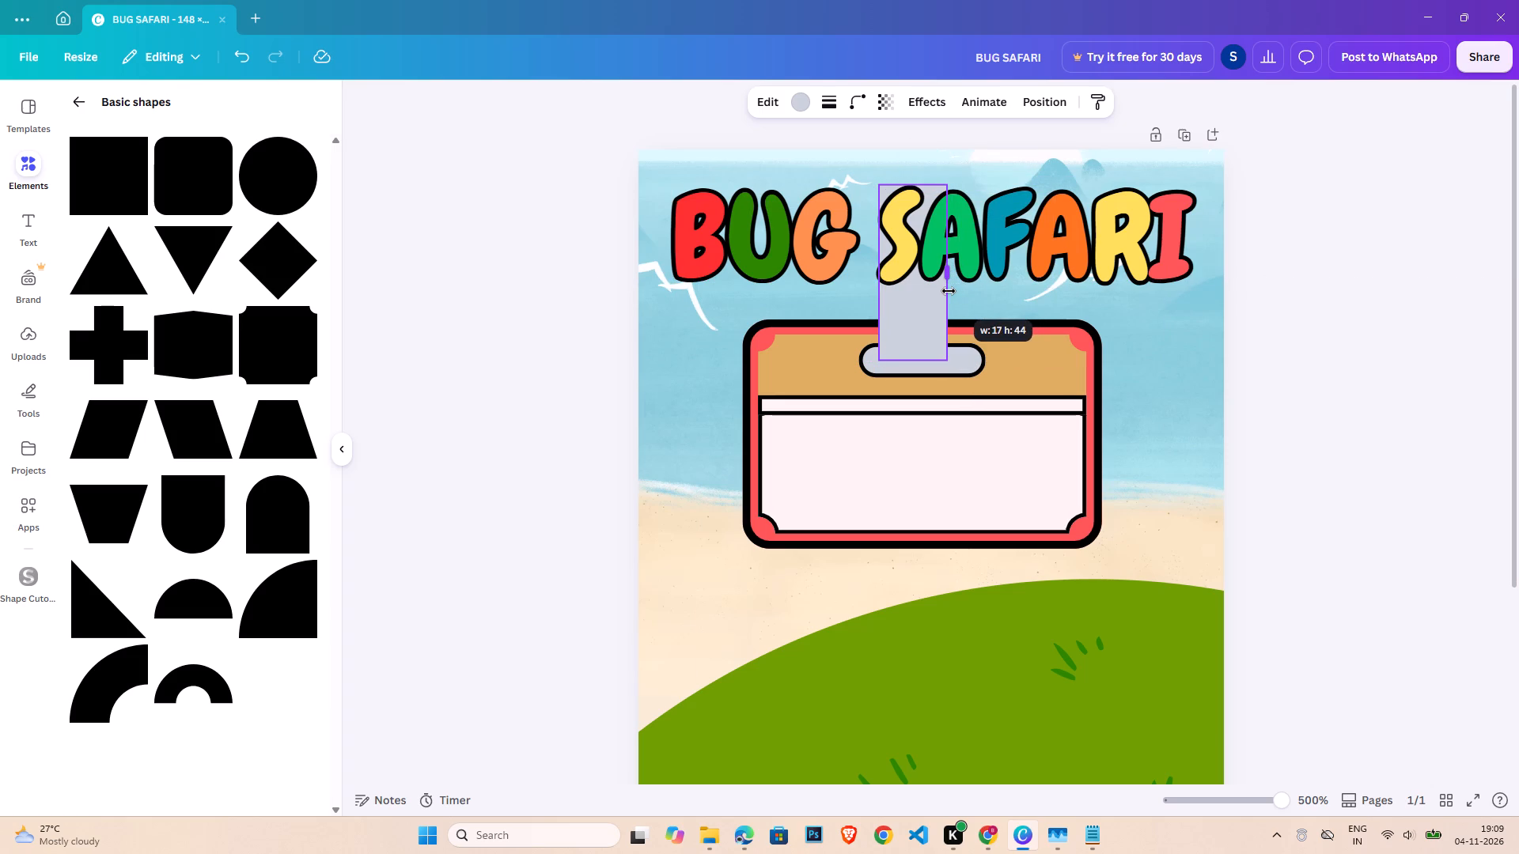
{"action": "left_click_drag", "start_coordinate": [949, 291], "coordinate": [960, 291]}
{"action": "left_click", "coordinate": [926, 309]}
{"action": "left_click", "coordinate": [927, 328]}
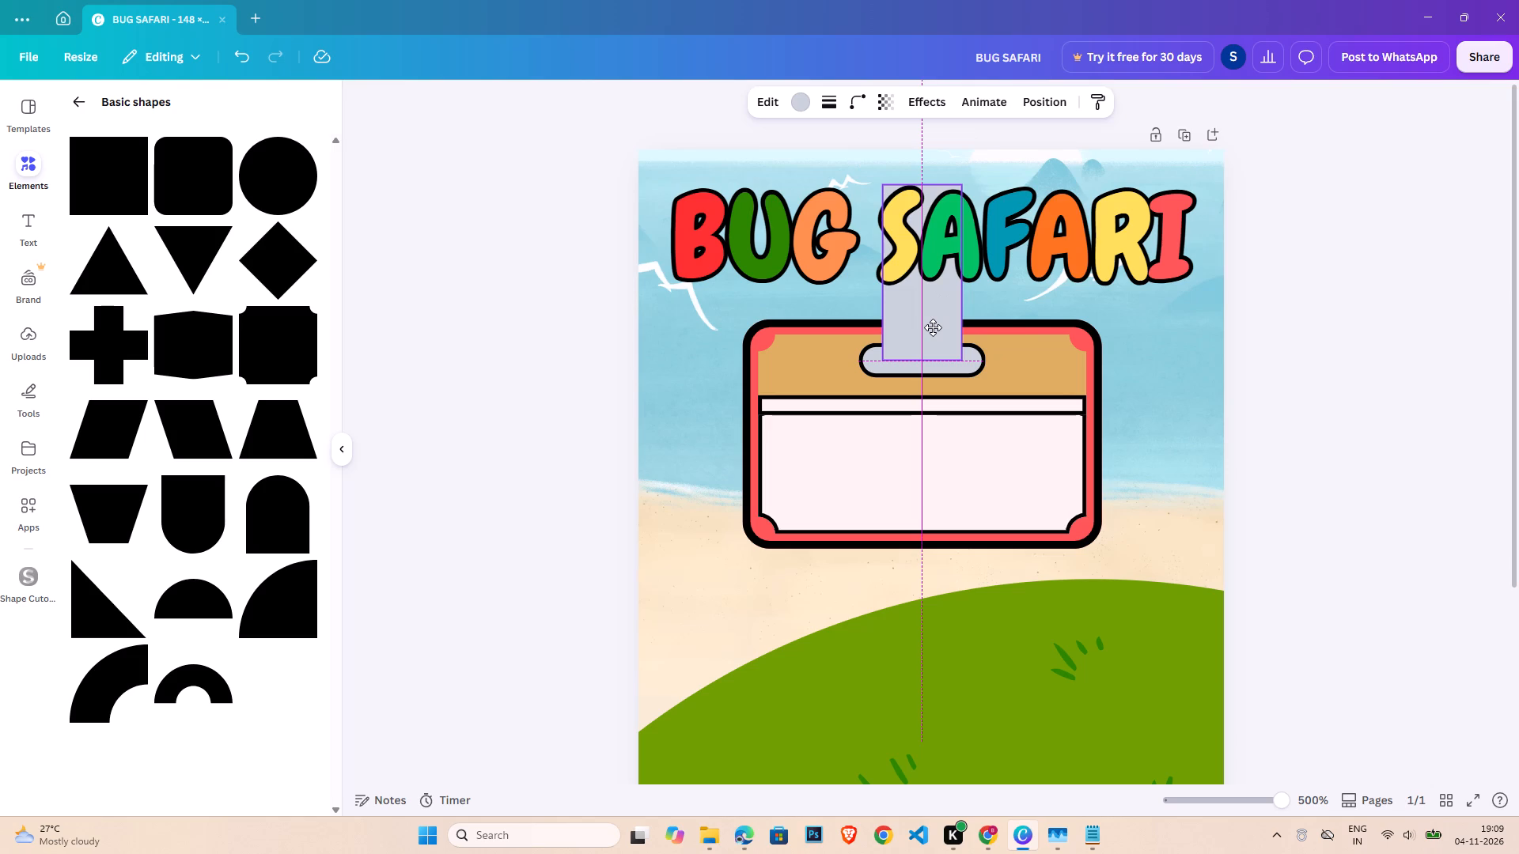
{"action": "left_click_drag", "start_coordinate": [919, 187], "coordinate": [917, 294]}
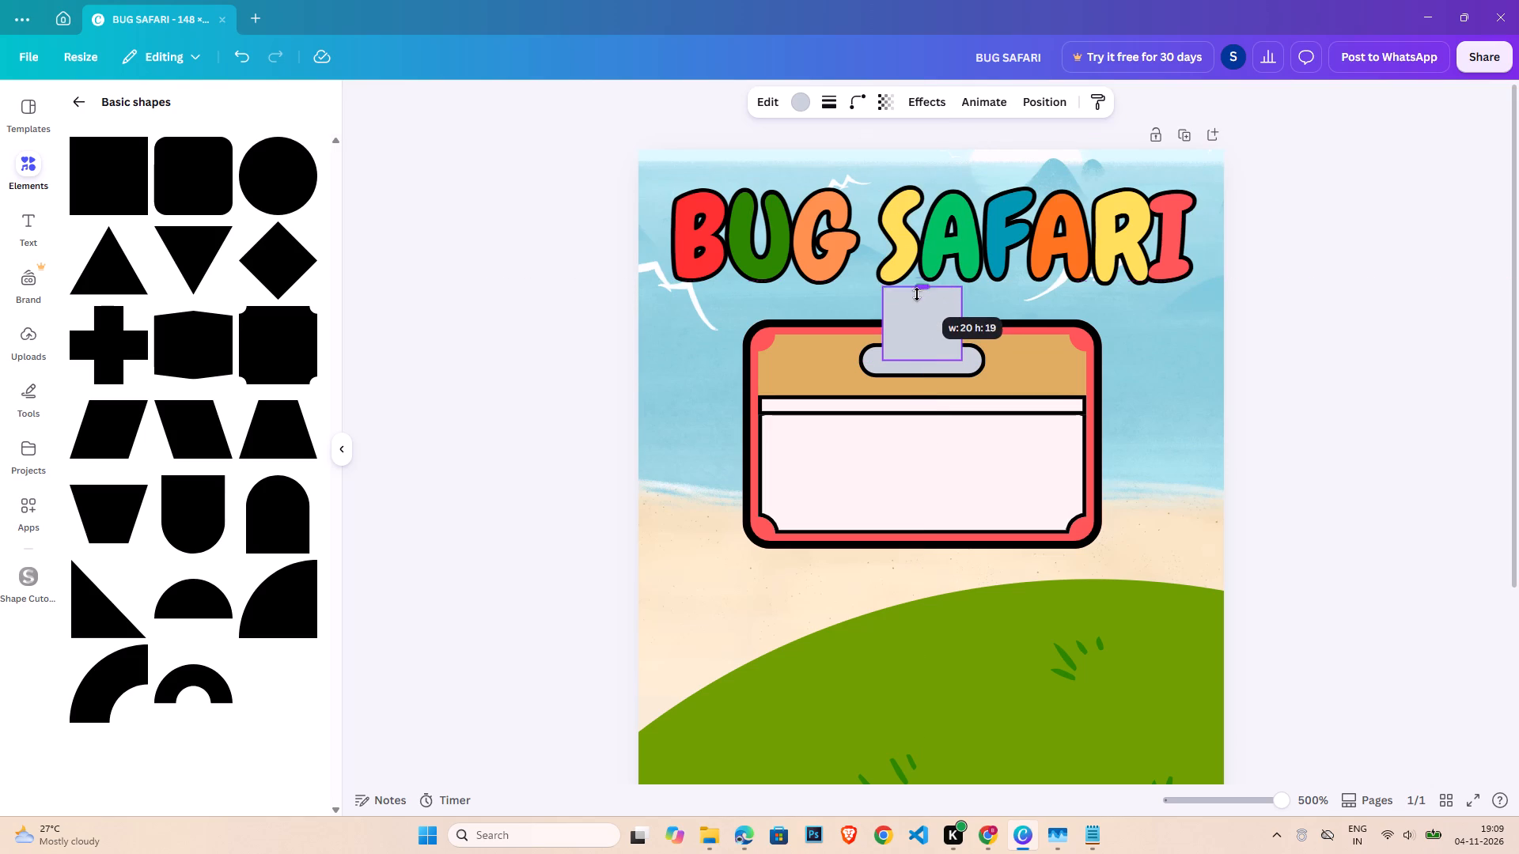
{"action": "left_click_drag", "start_coordinate": [917, 294], "coordinate": [917, 295]}
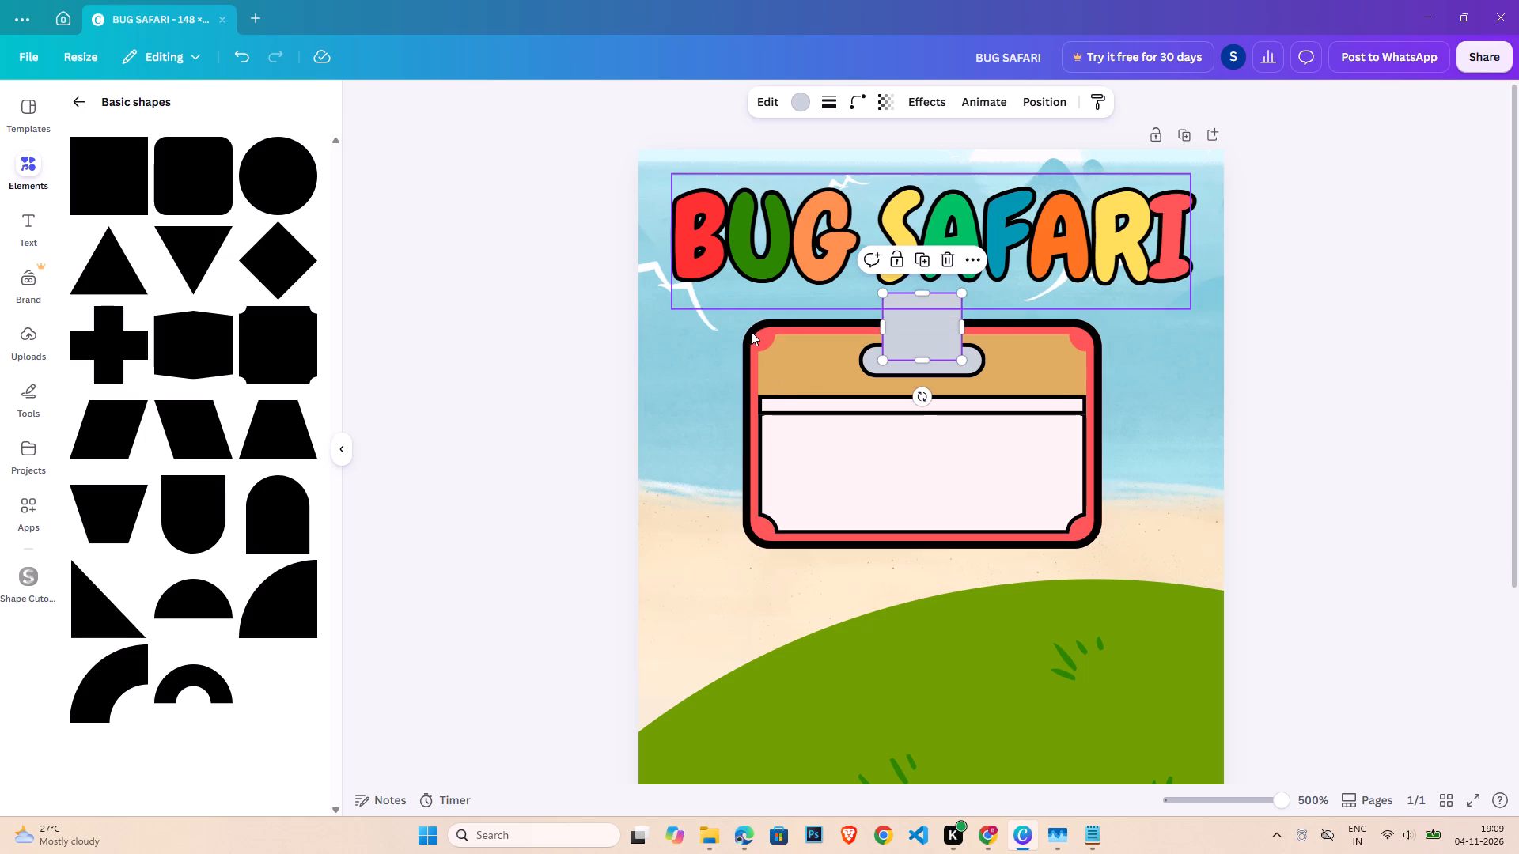
Lock the beach background image and the green grass hill together.
{"action": "left_click", "coordinate": [650, 316]}
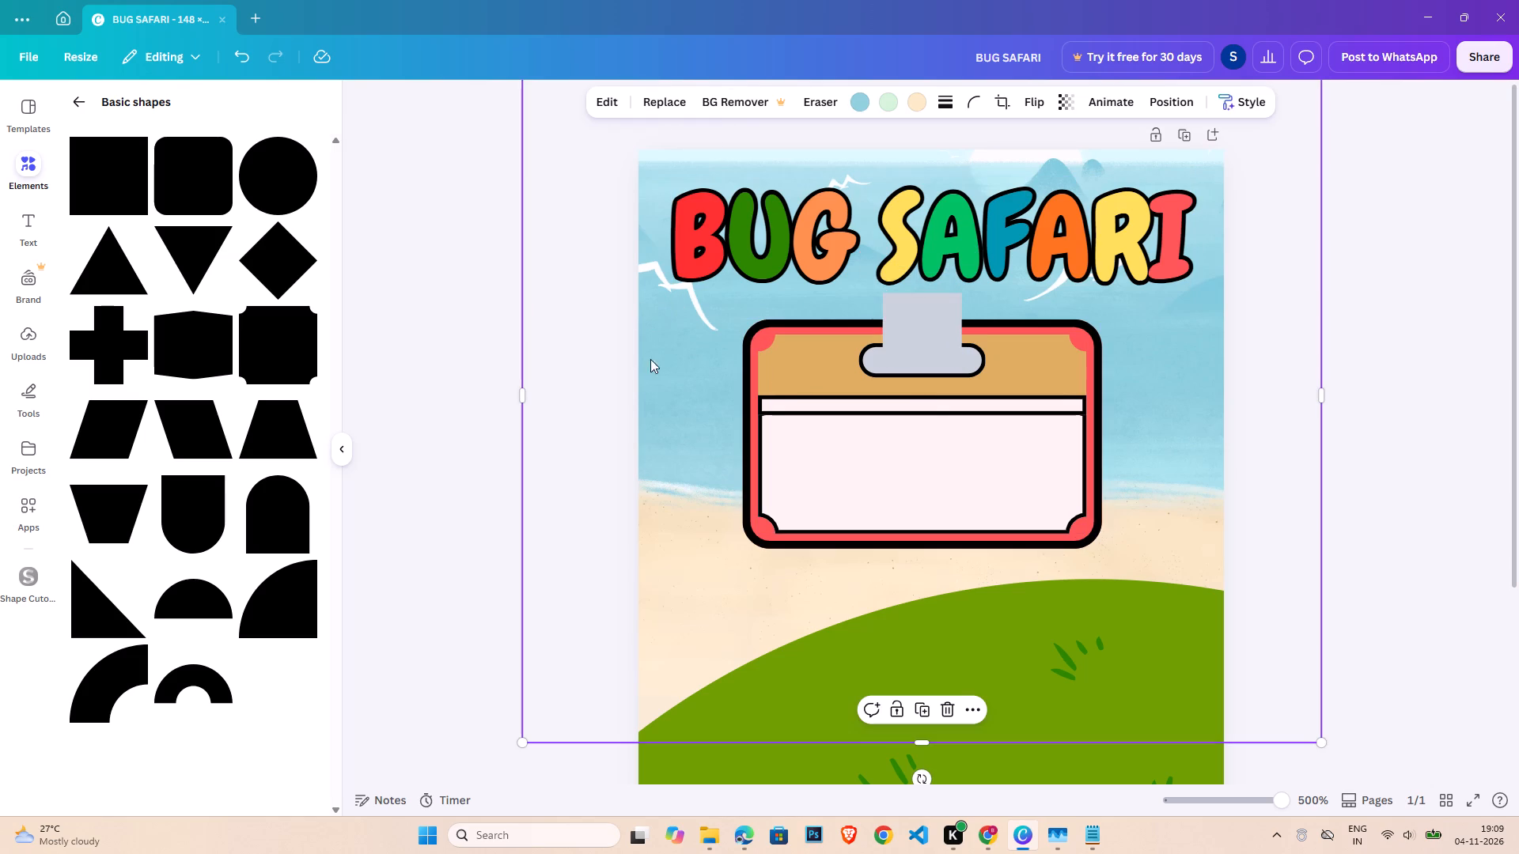
{"action": "left_click", "coordinate": [1360, 640]}
{"action": "left_click_drag", "start_coordinate": [1390, 524], "coordinate": [1223, 718]}
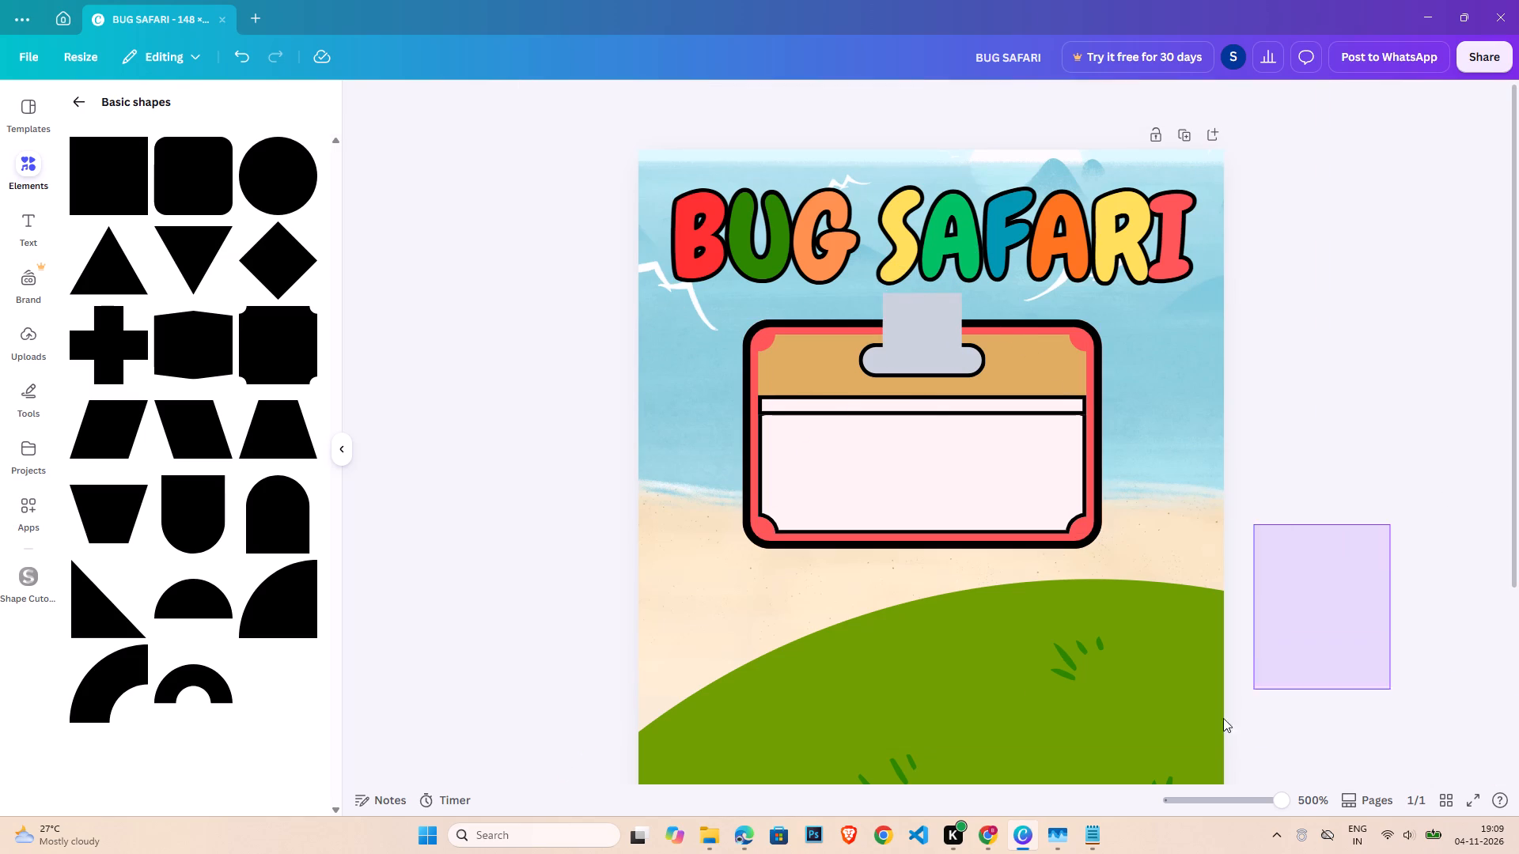
{"action": "left_click_drag", "start_coordinate": [1223, 718], "coordinate": [1180, 746]}
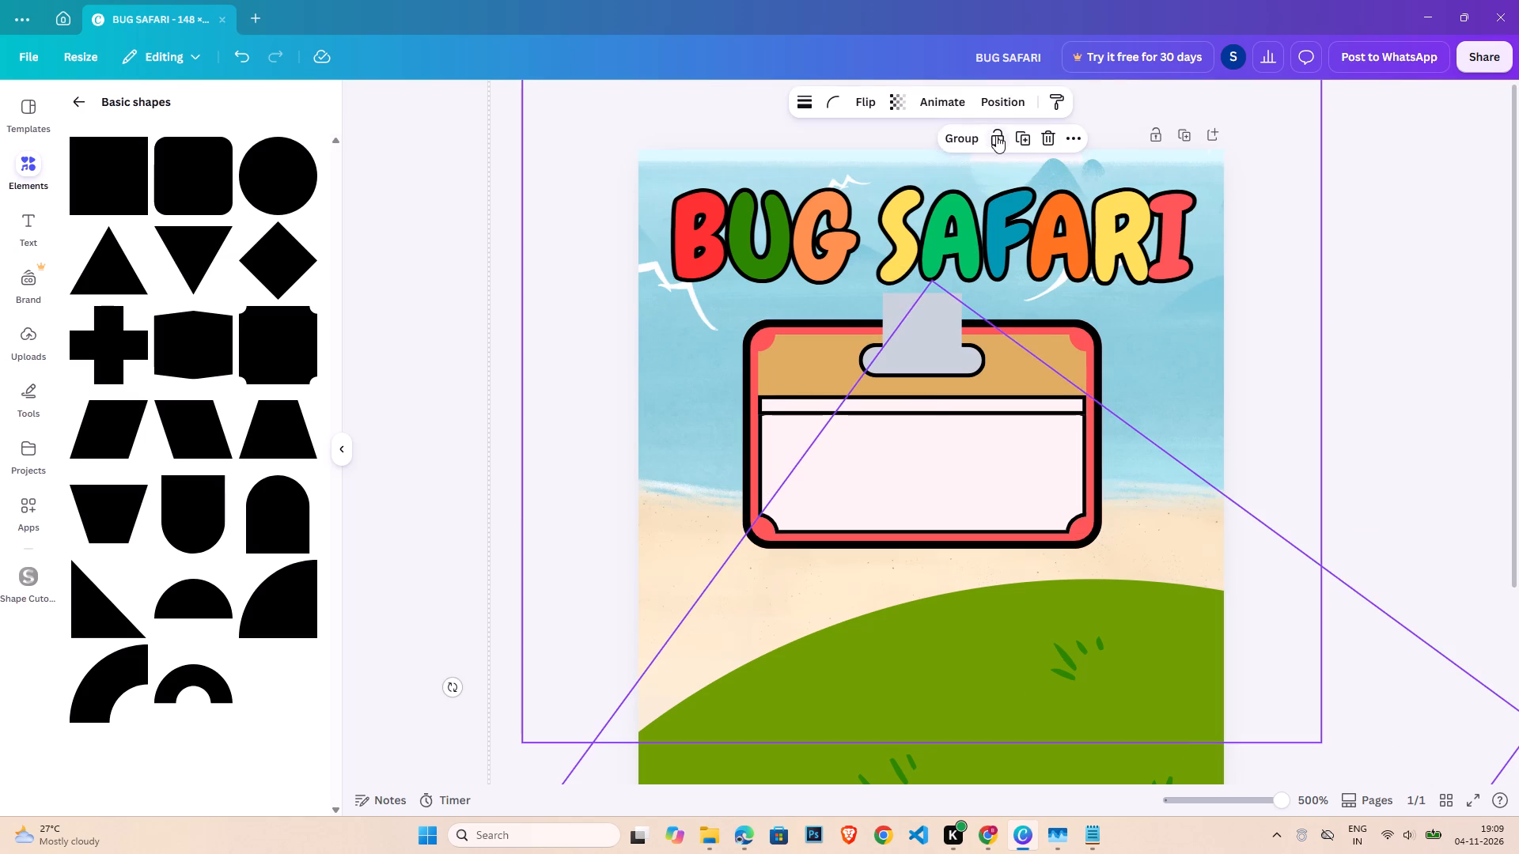
{"action": "left_click", "coordinate": [996, 135]}
{"action": "left_click", "coordinate": [1492, 312]}
{"action": "left_click", "coordinate": [1220, 170]}
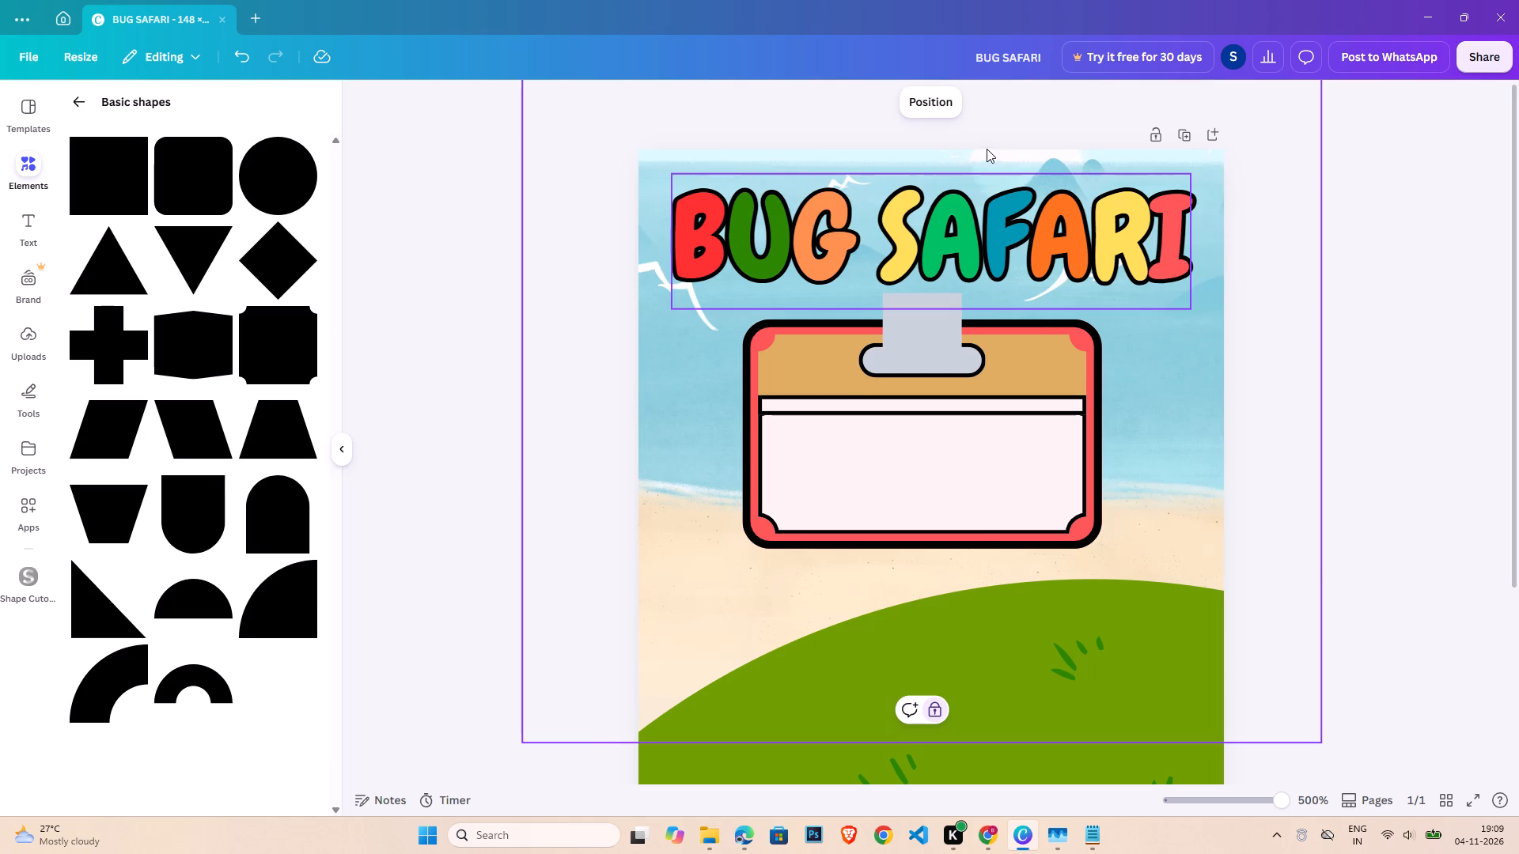
Select all the label panel's parts, including the pill bar and strap, scale them down together and centre them horizontally beneath the title.
{"action": "left_click", "coordinate": [760, 428]}
{"action": "left_click", "coordinate": [774, 337]}
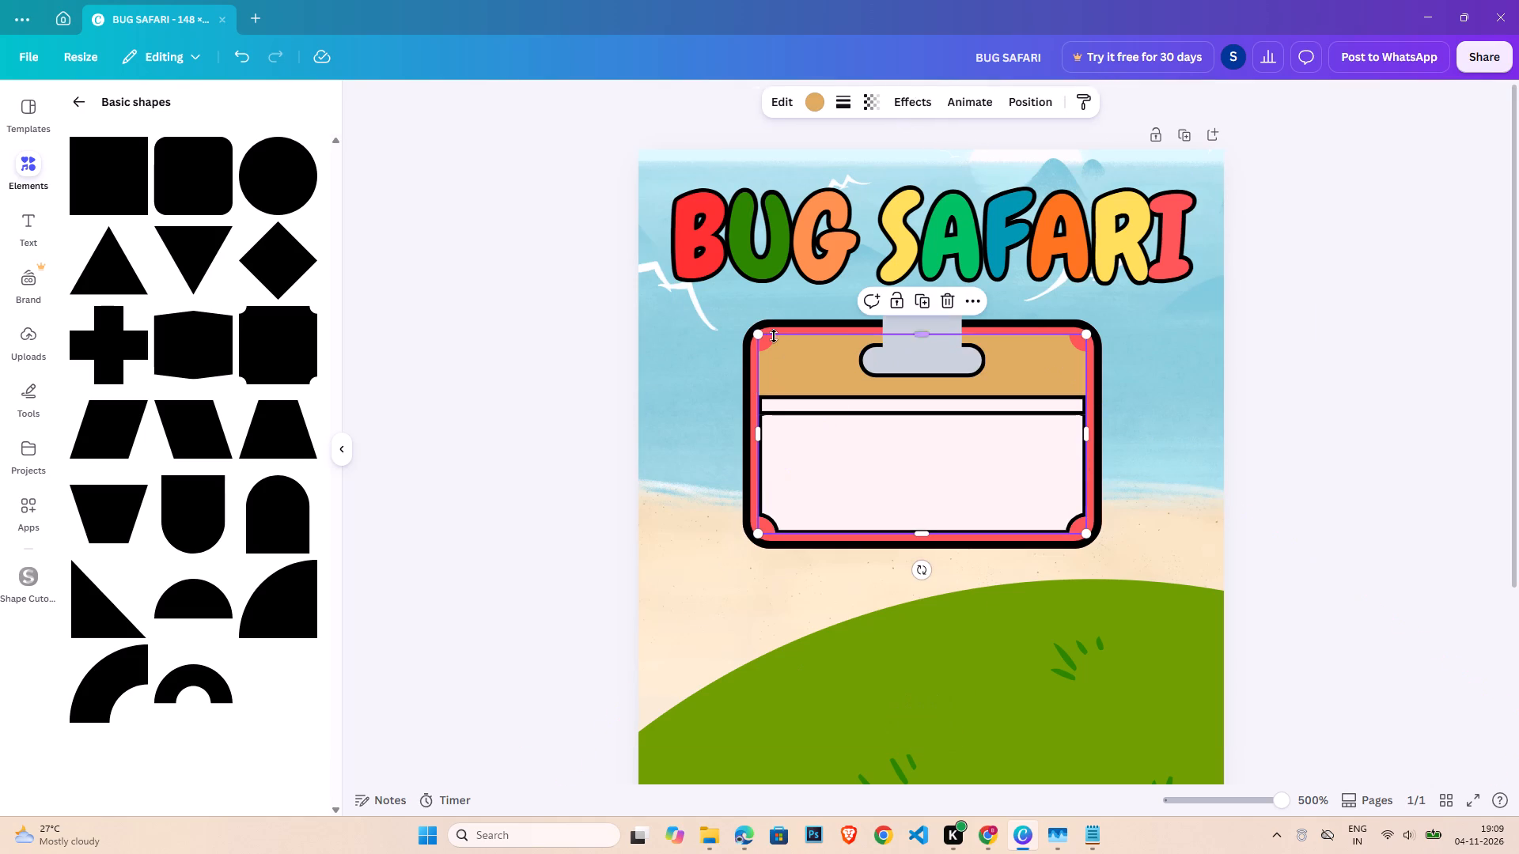
{"action": "left_click_drag", "start_coordinate": [551, 333], "coordinate": [565, 340]}
{"action": "left_click_drag", "start_coordinate": [545, 310], "coordinate": [1080, 527]}
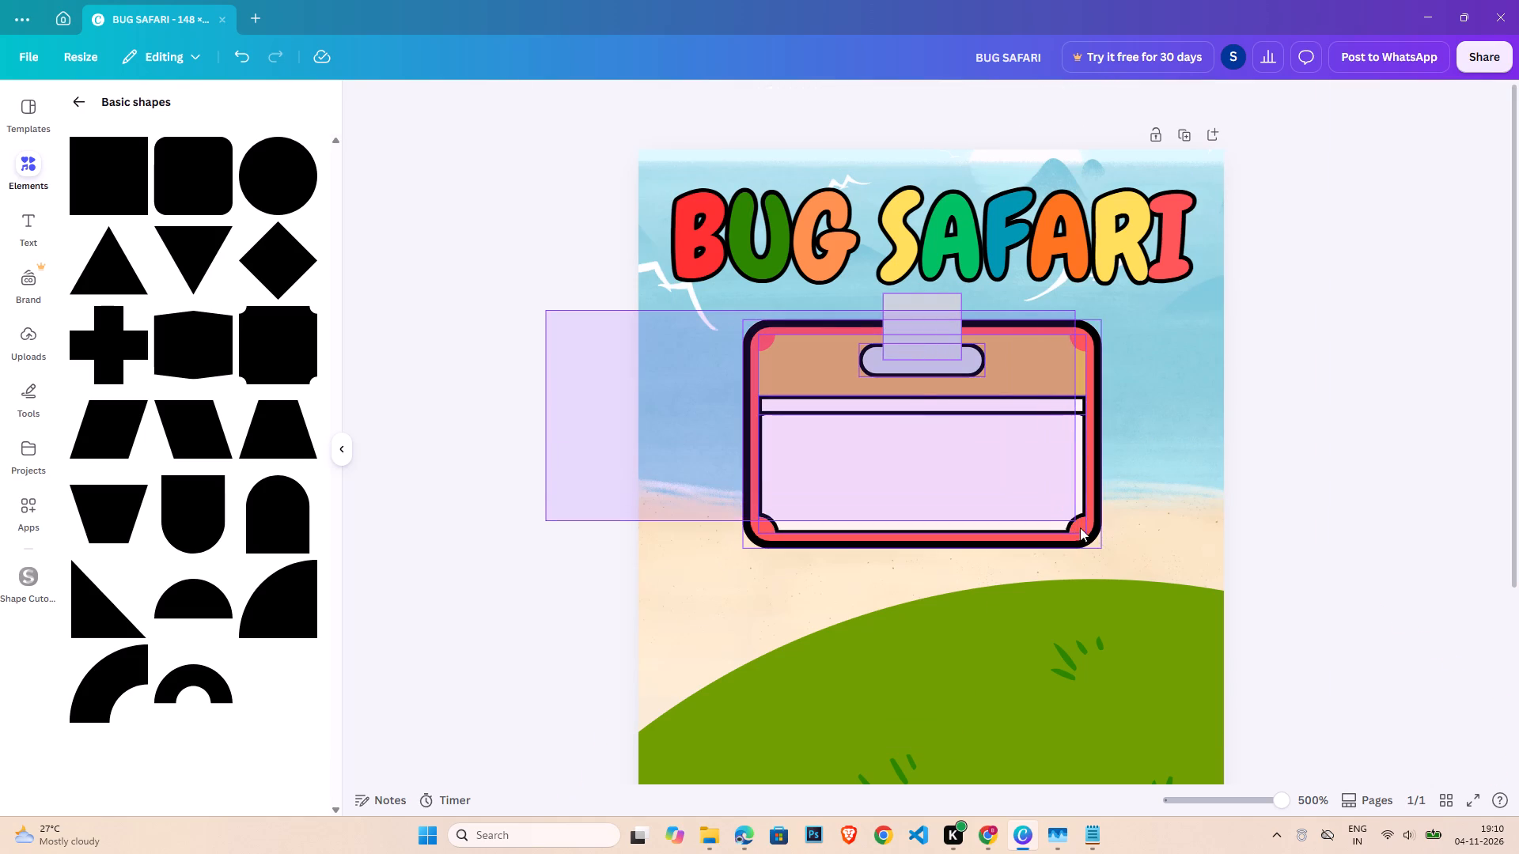
{"action": "left_click_drag", "start_coordinate": [1080, 527], "coordinate": [1082, 538]}
{"action": "left_click_drag", "start_coordinate": [1044, 467], "coordinate": [1044, 501]}
{"action": "left_click", "coordinate": [1108, 587]}
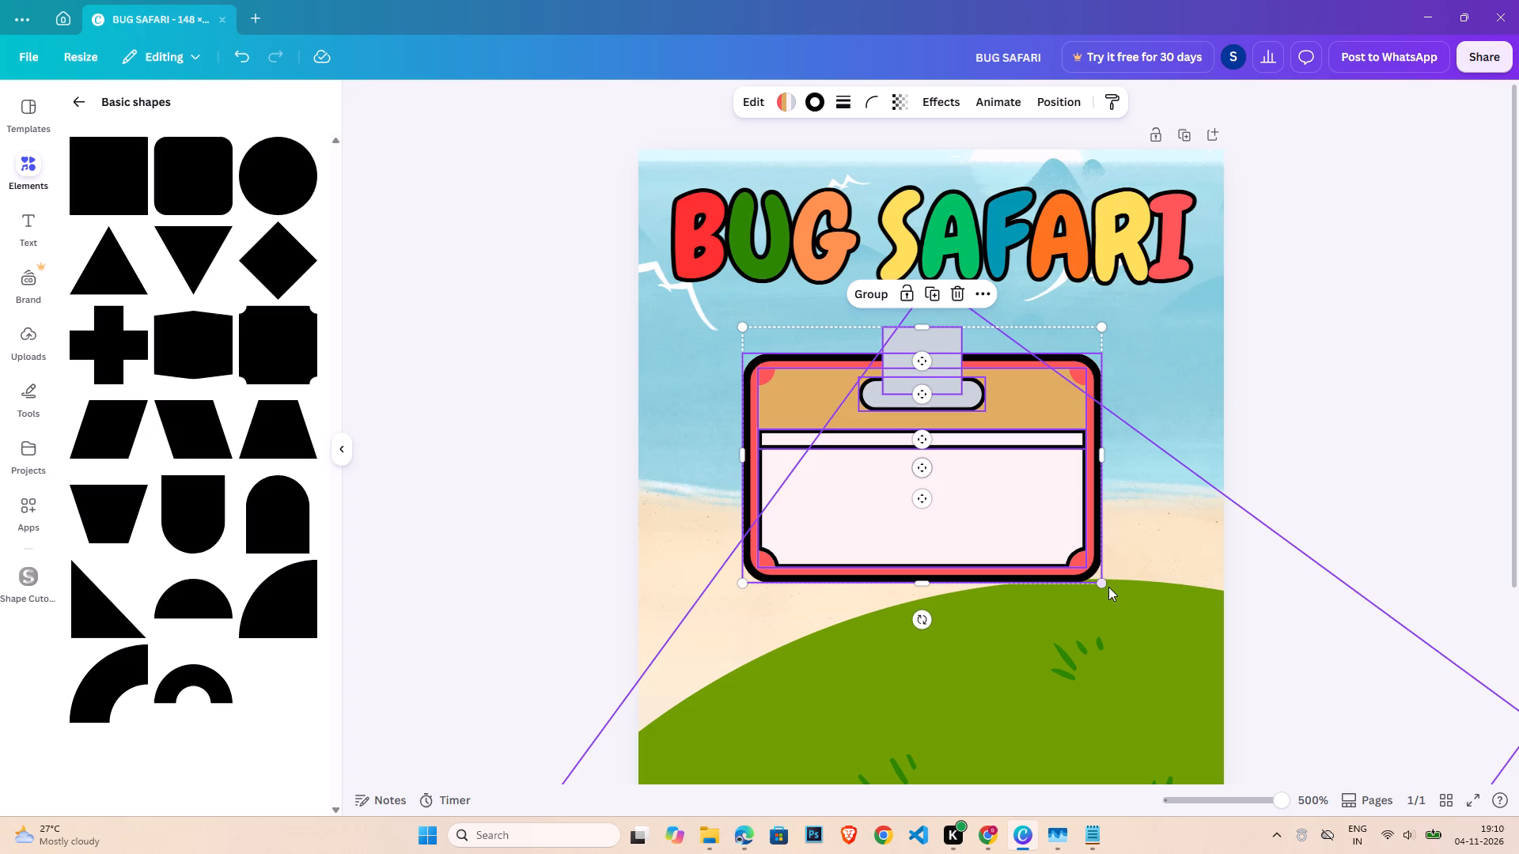
{"action": "left_click_drag", "start_coordinate": [1101, 582], "coordinate": [1009, 491]}
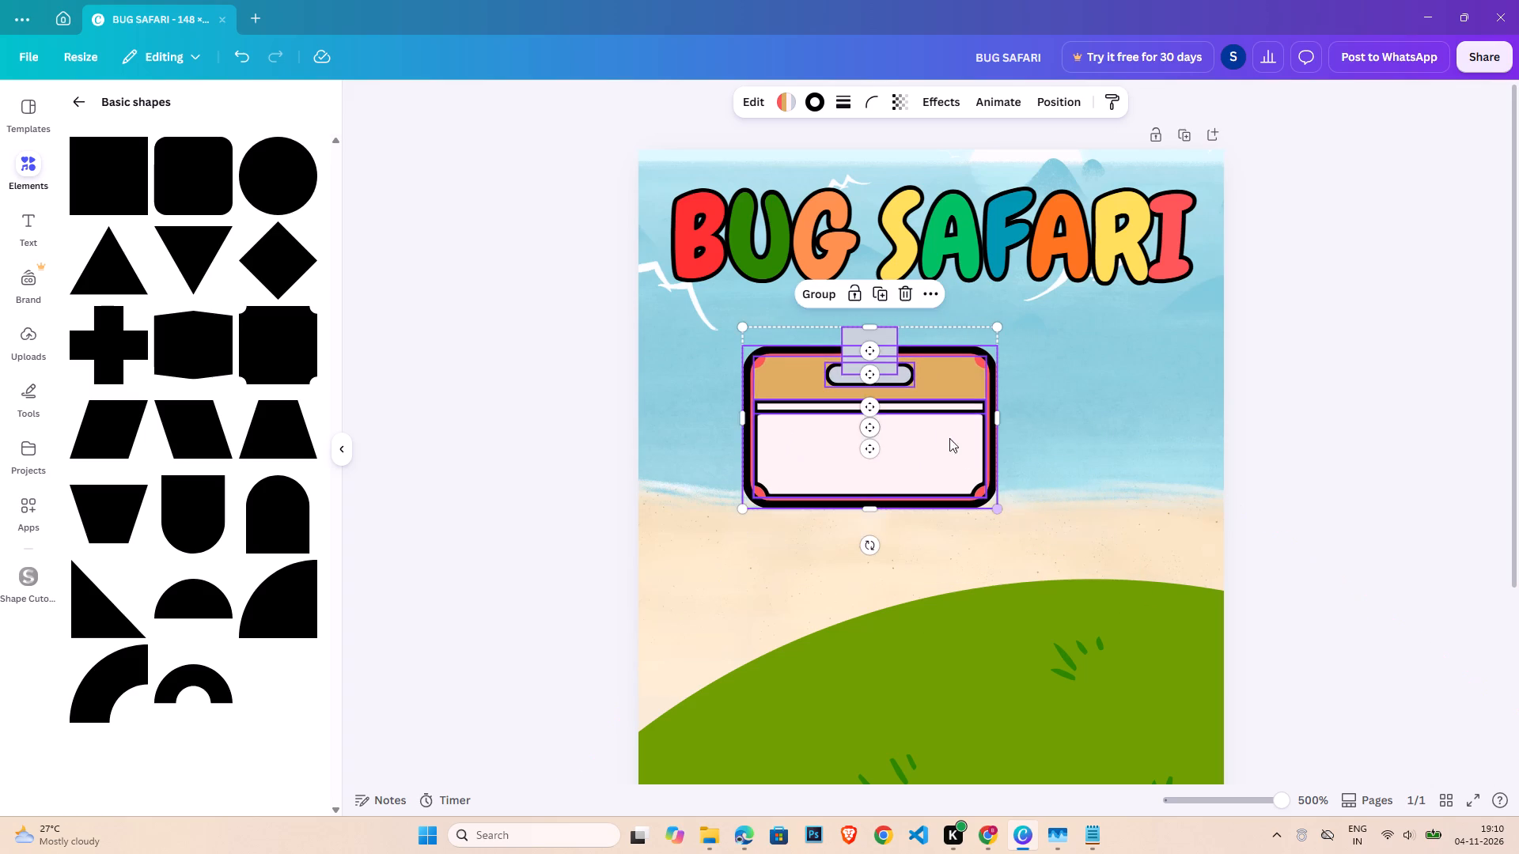
{"action": "left_click_drag", "start_coordinate": [941, 428], "coordinate": [1010, 440]}
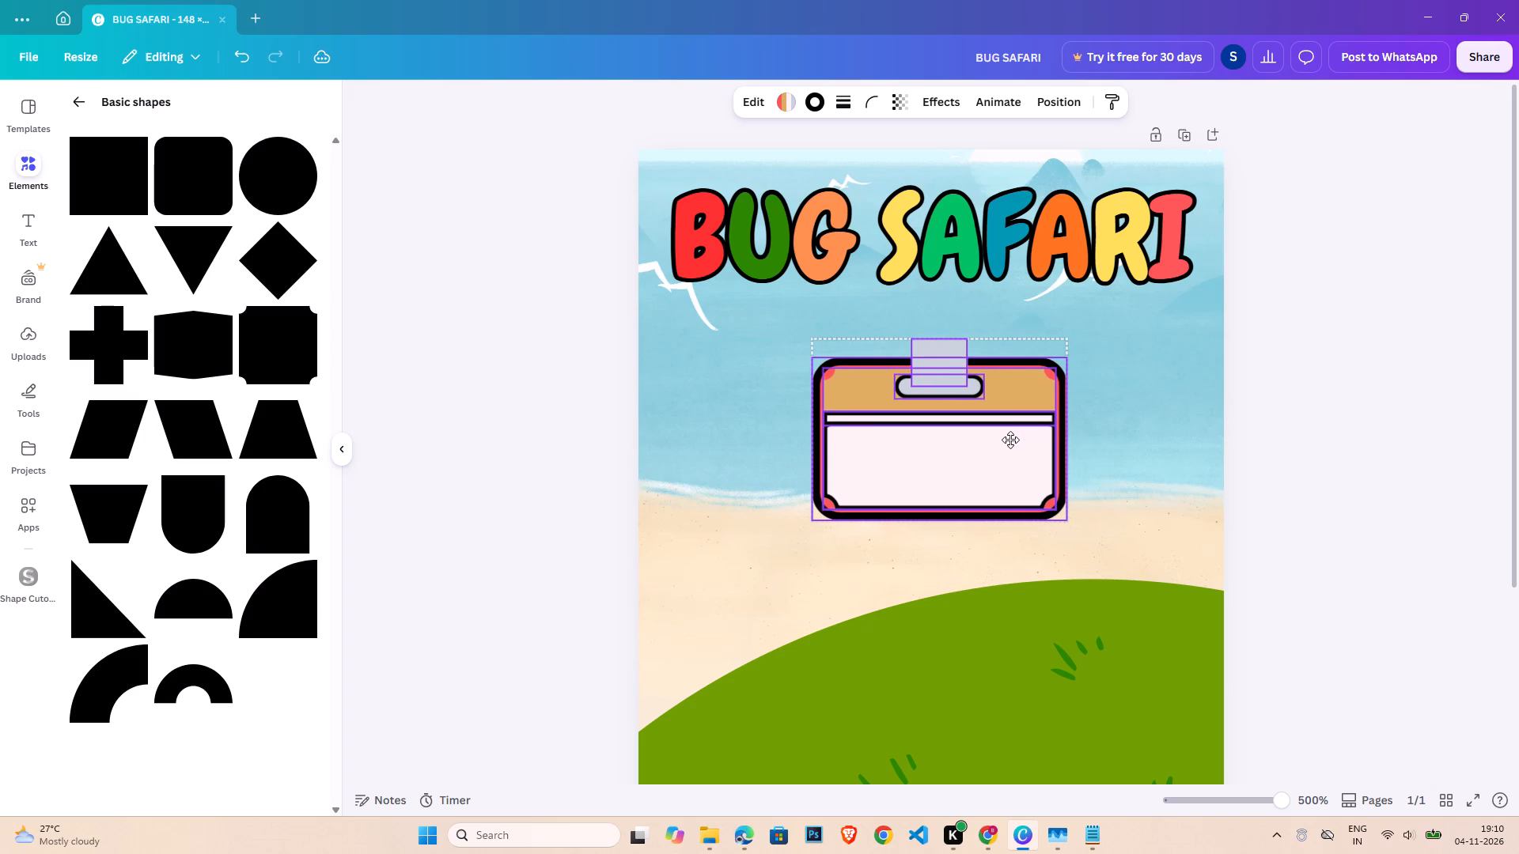
{"action": "left_click_drag", "start_coordinate": [1010, 440], "coordinate": [1006, 440]}
{"action": "left_click", "coordinate": [1433, 393]}
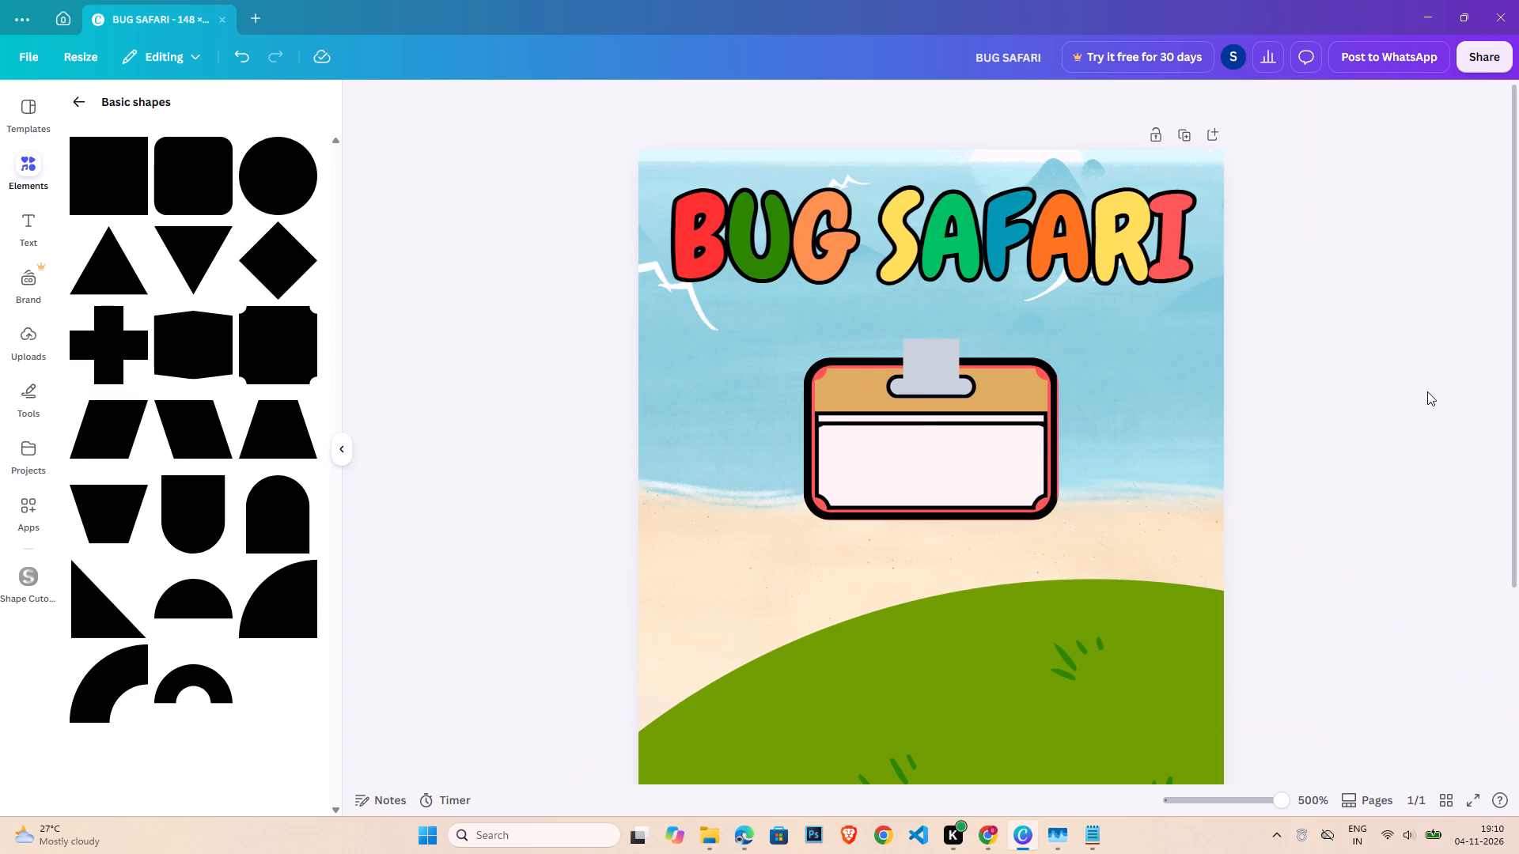
Extend the grey strap upward from its top edge to about 14 × 17 px.
{"action": "left_click", "coordinate": [925, 342]}
{"action": "left_click_drag", "start_coordinate": [933, 337], "coordinate": [933, 317]}
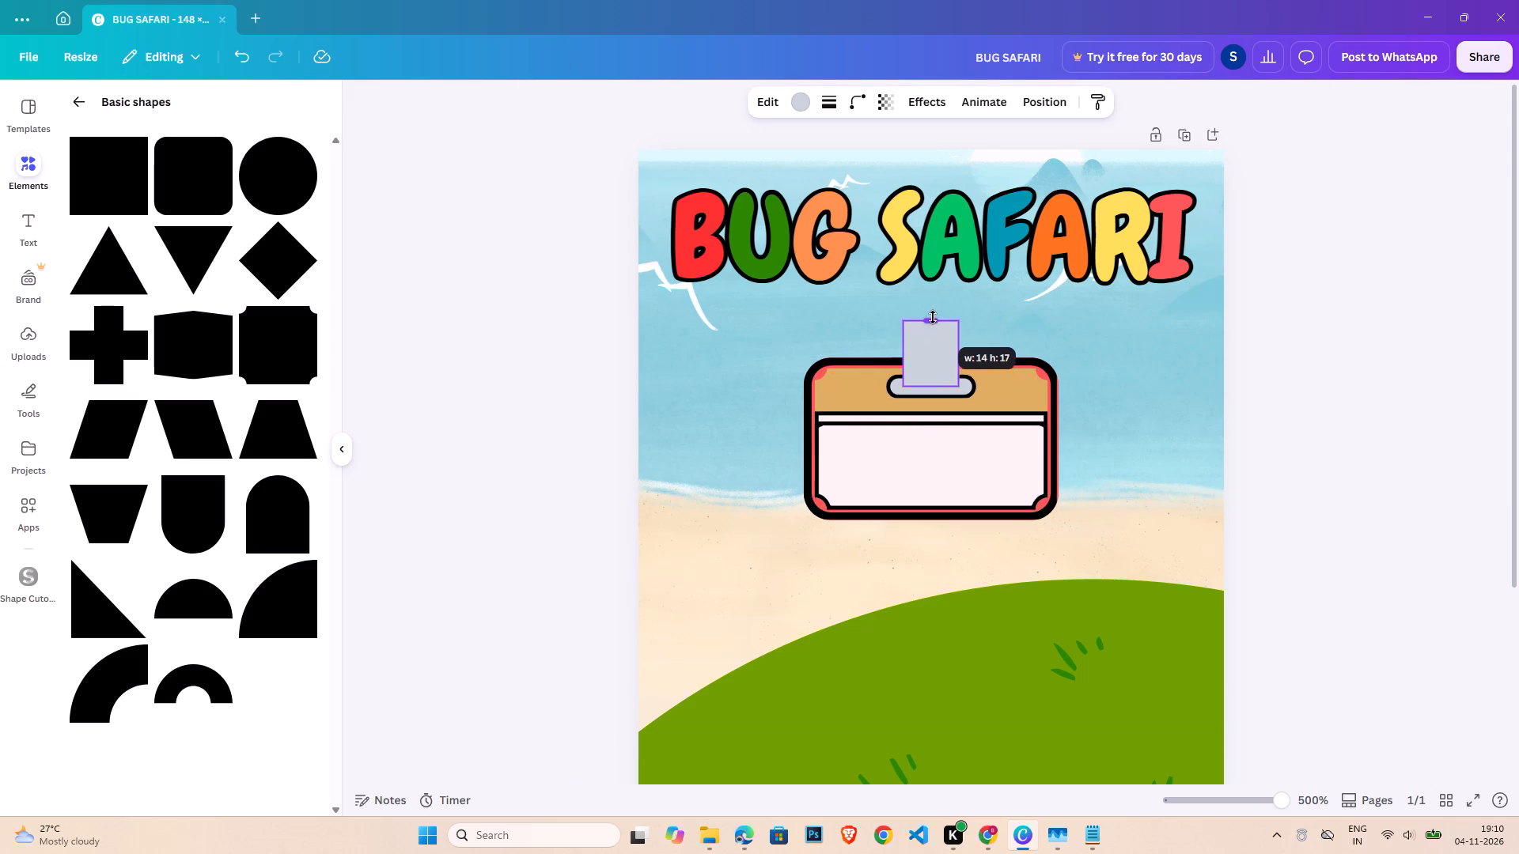
{"action": "left_click_drag", "start_coordinate": [933, 317], "coordinate": [933, 316]}
Recolour the strap above the pill bar dark navy blue, about #00285D.
{"action": "left_click", "coordinate": [797, 100]}
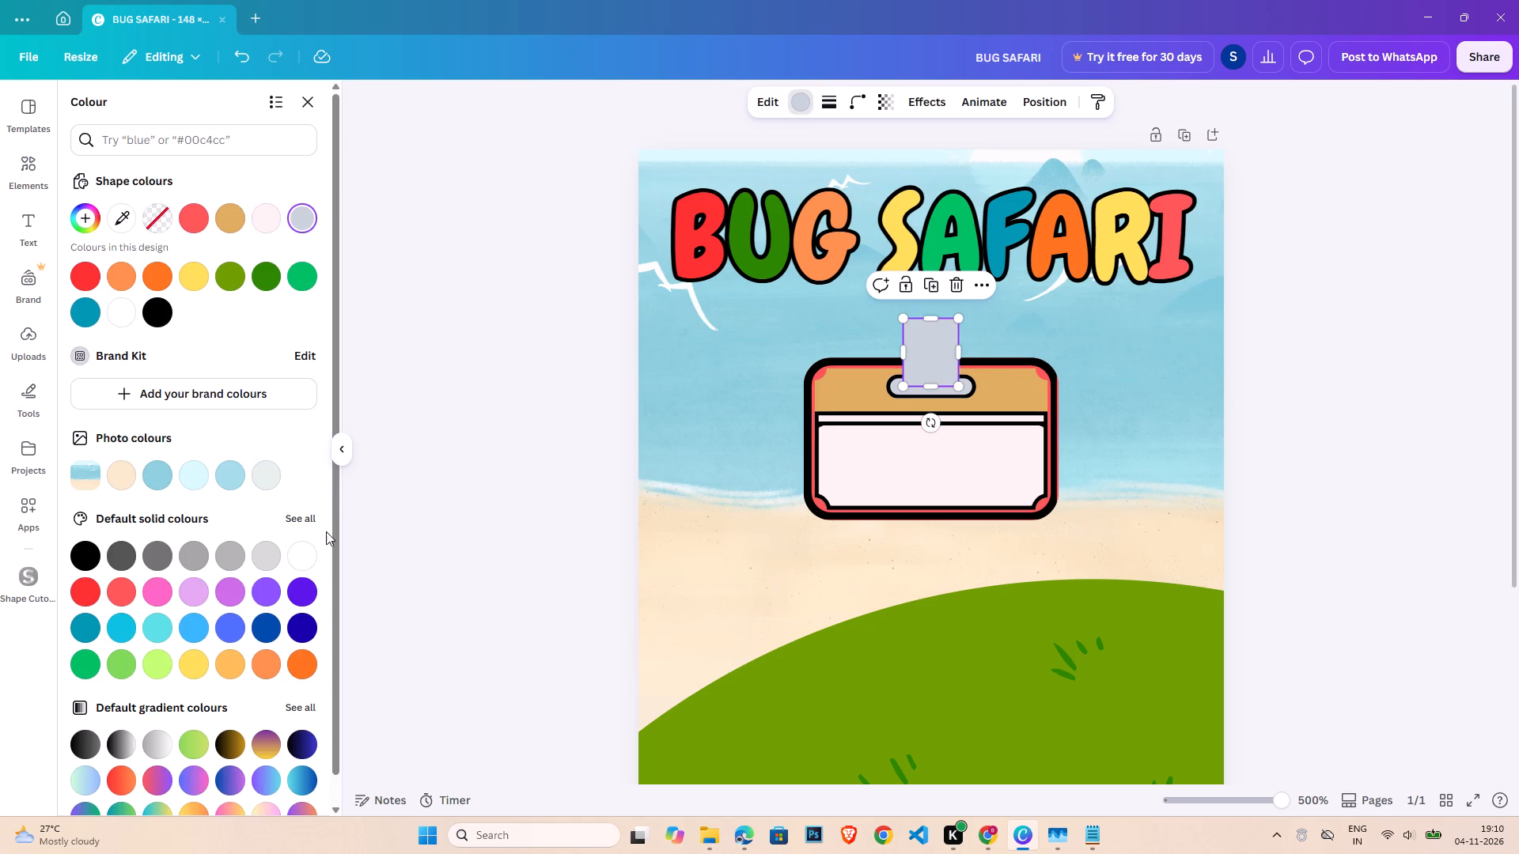
{"action": "left_click", "coordinate": [256, 629]}
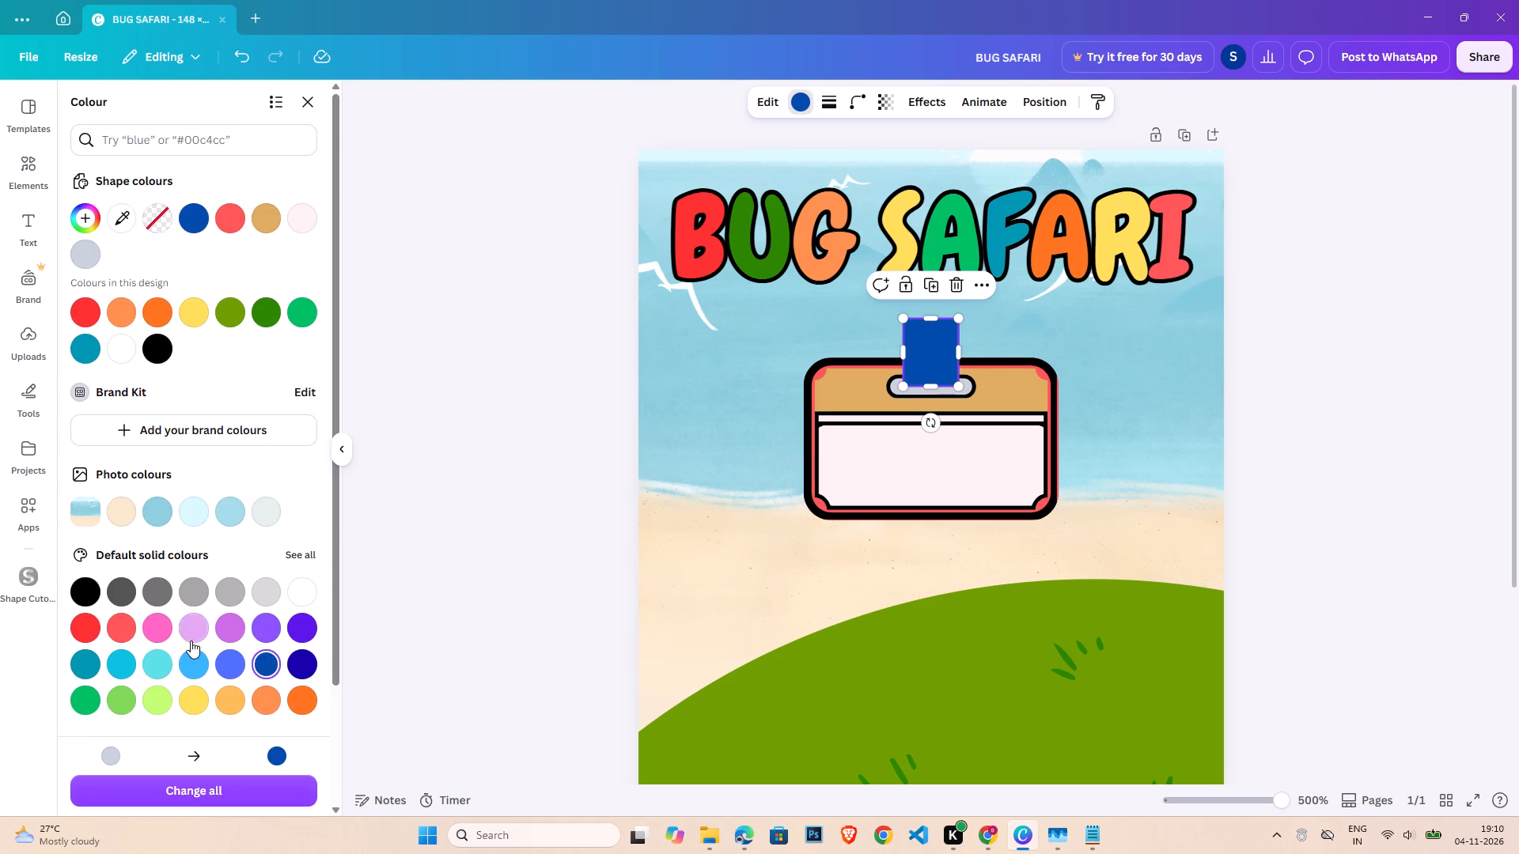
{"action": "left_click", "coordinate": [87, 209]}
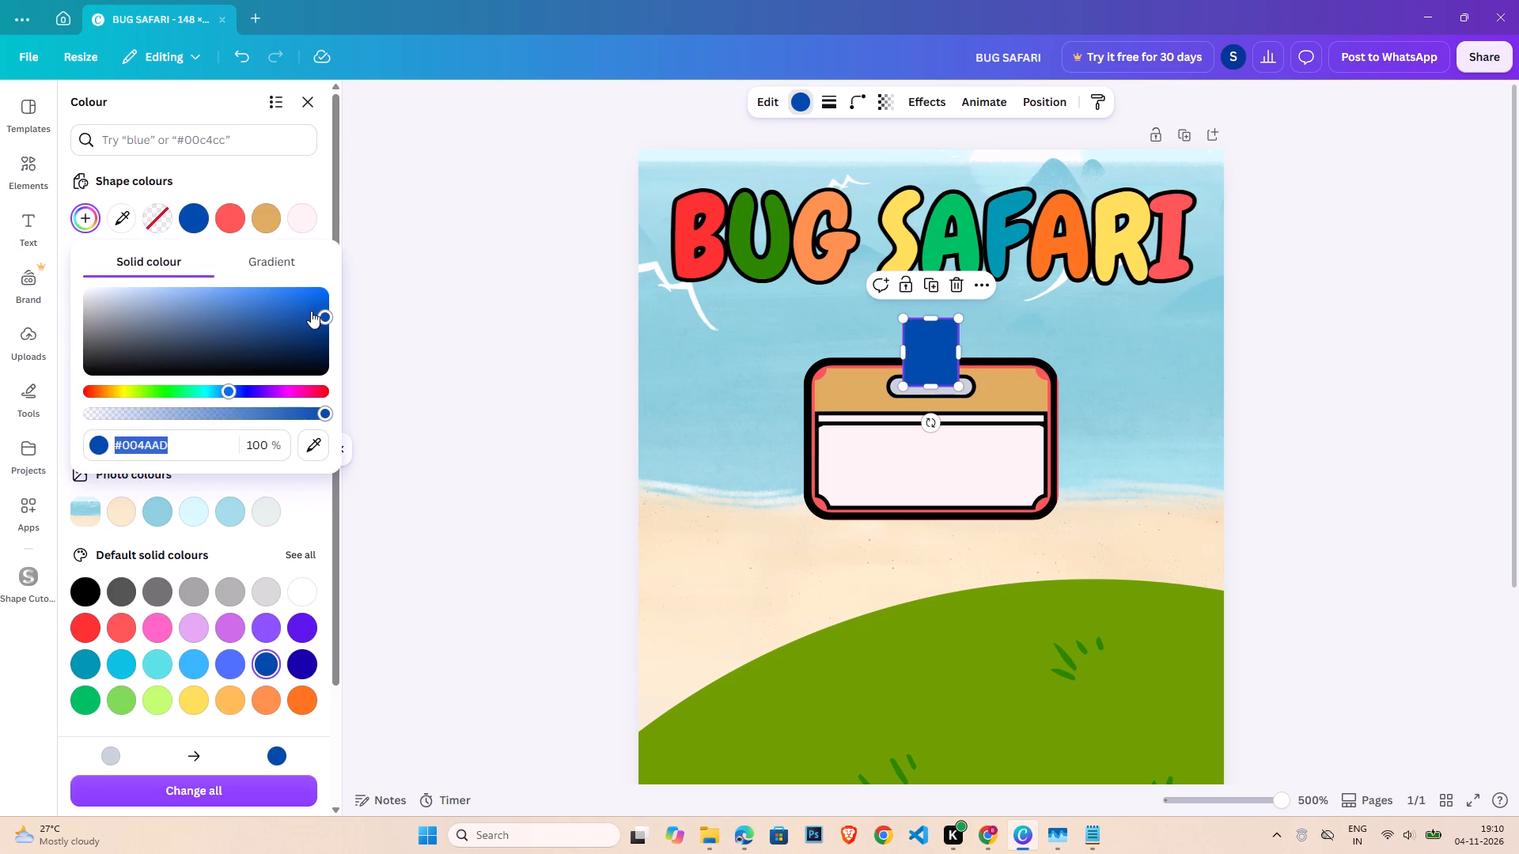
{"action": "left_click_drag", "start_coordinate": [320, 319], "coordinate": [338, 343]}
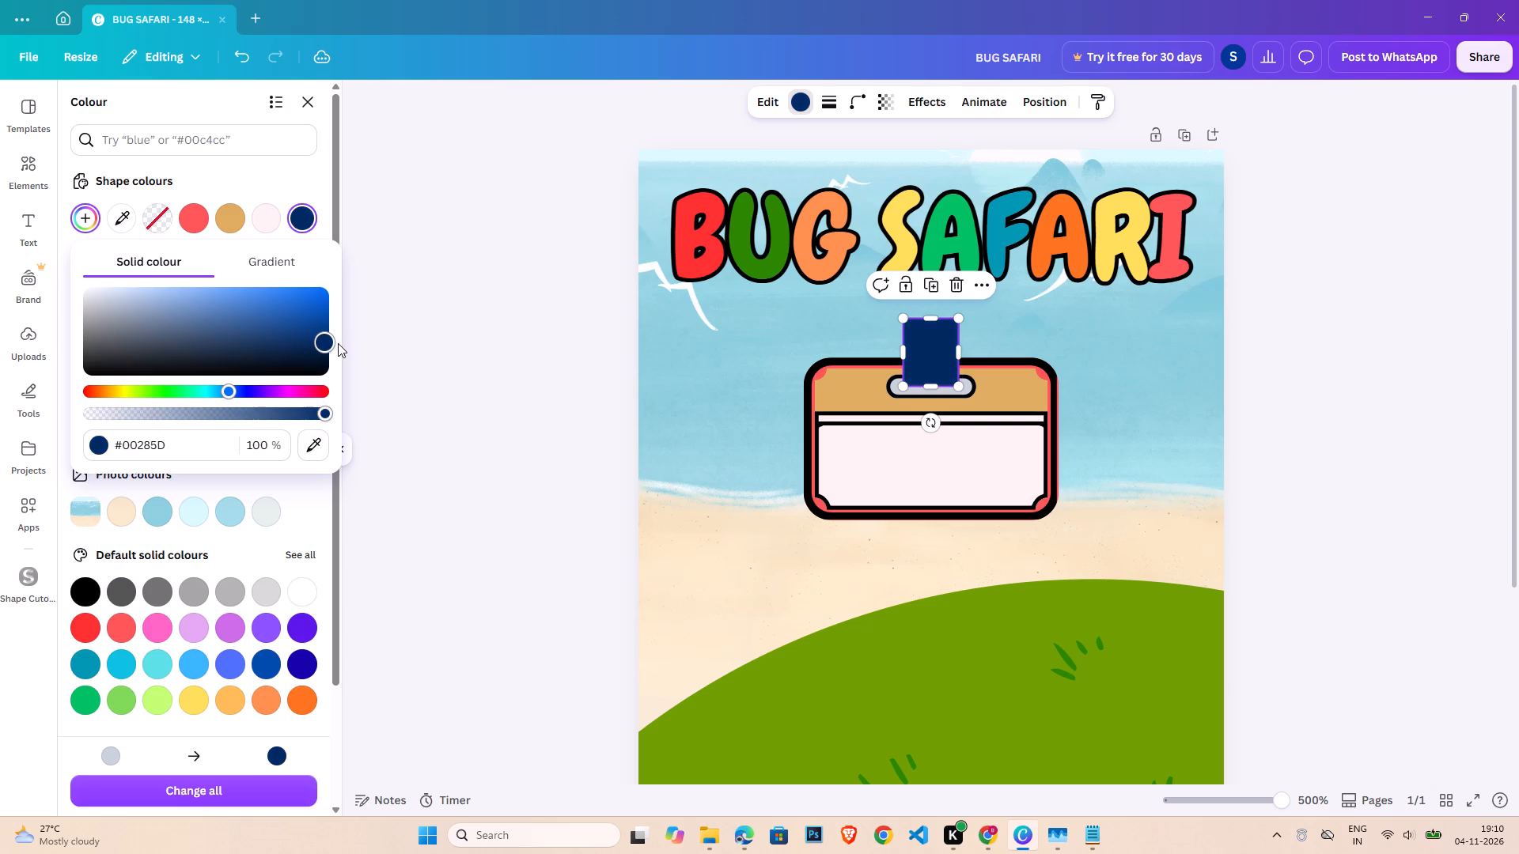
{"action": "left_click_drag", "start_coordinate": [338, 343], "coordinate": [338, 344]}
{"action": "double_click", "coordinate": [1342, 403]}
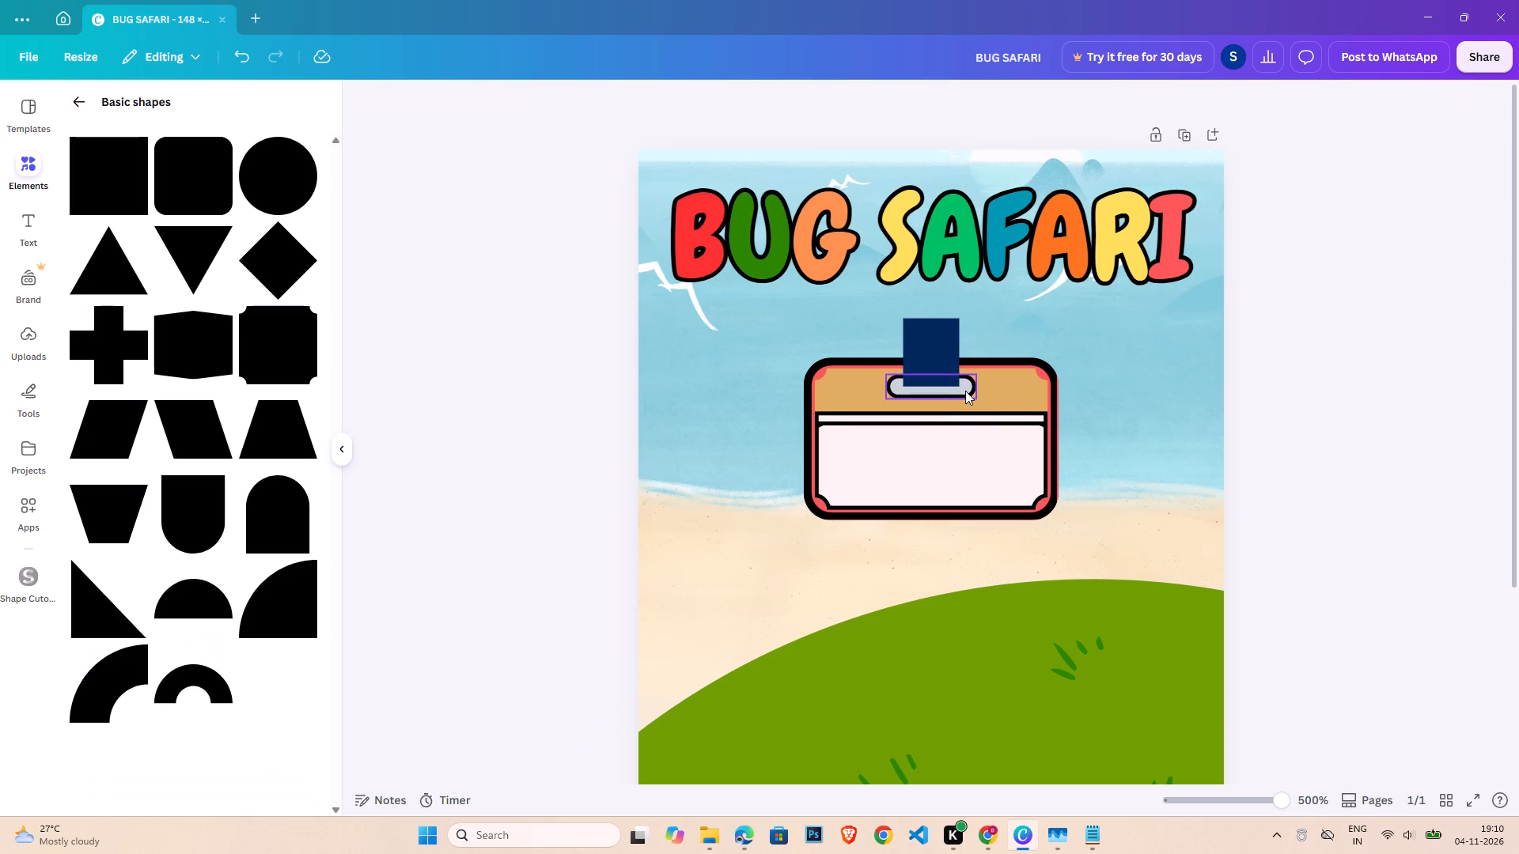
Give the navy strap a solid black outline with a stroke weight of 1.
{"action": "left_click", "coordinate": [945, 350]}
{"action": "left_click", "coordinate": [829, 100]}
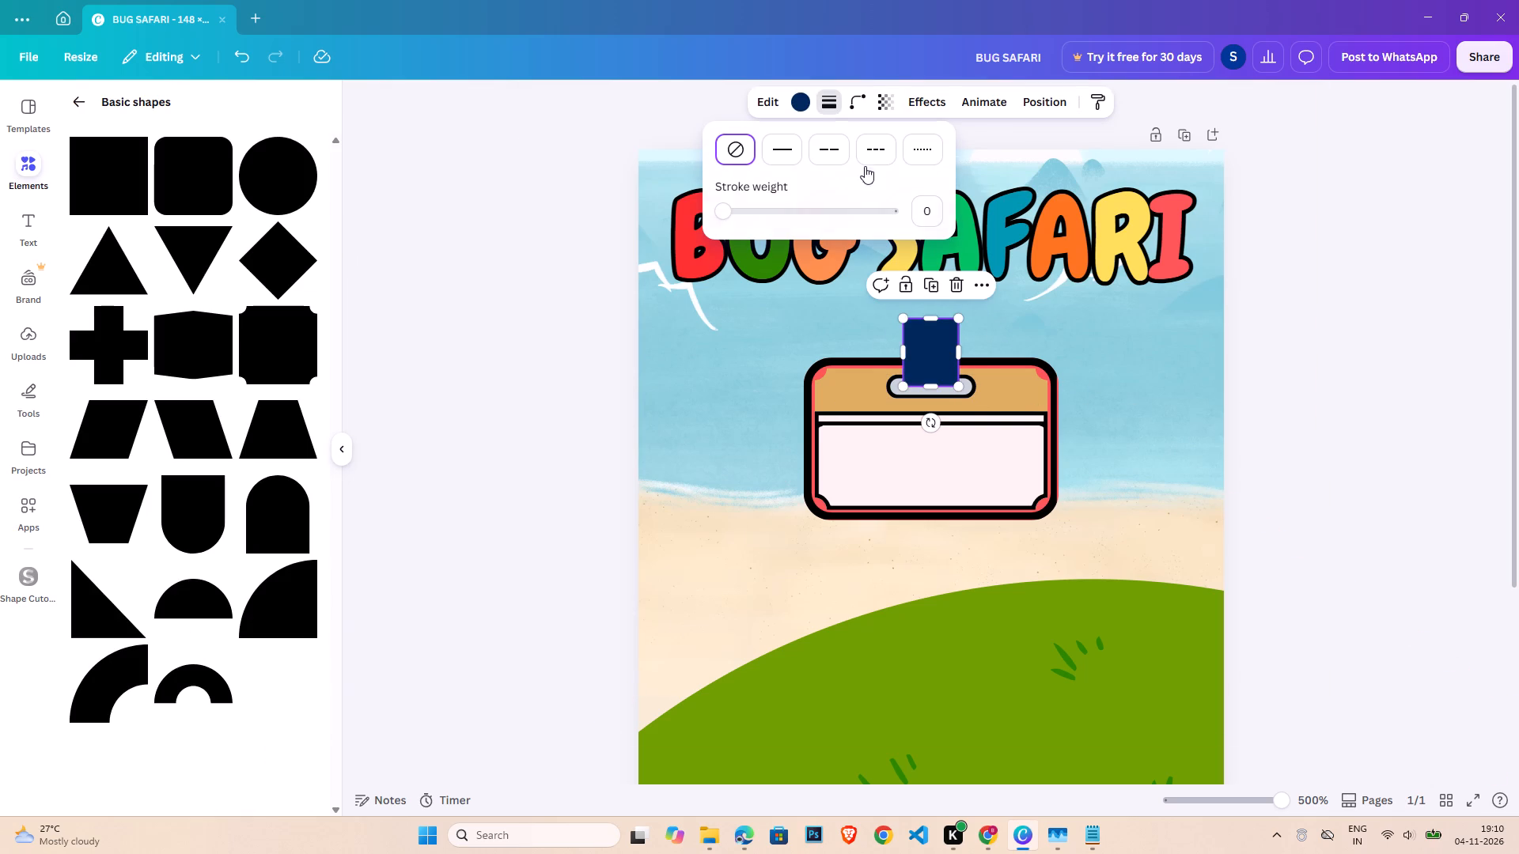
{"action": "left_click", "coordinate": [935, 213]}
{"action": "key", "text": "1"}
{"action": "key", "text": "Return"}
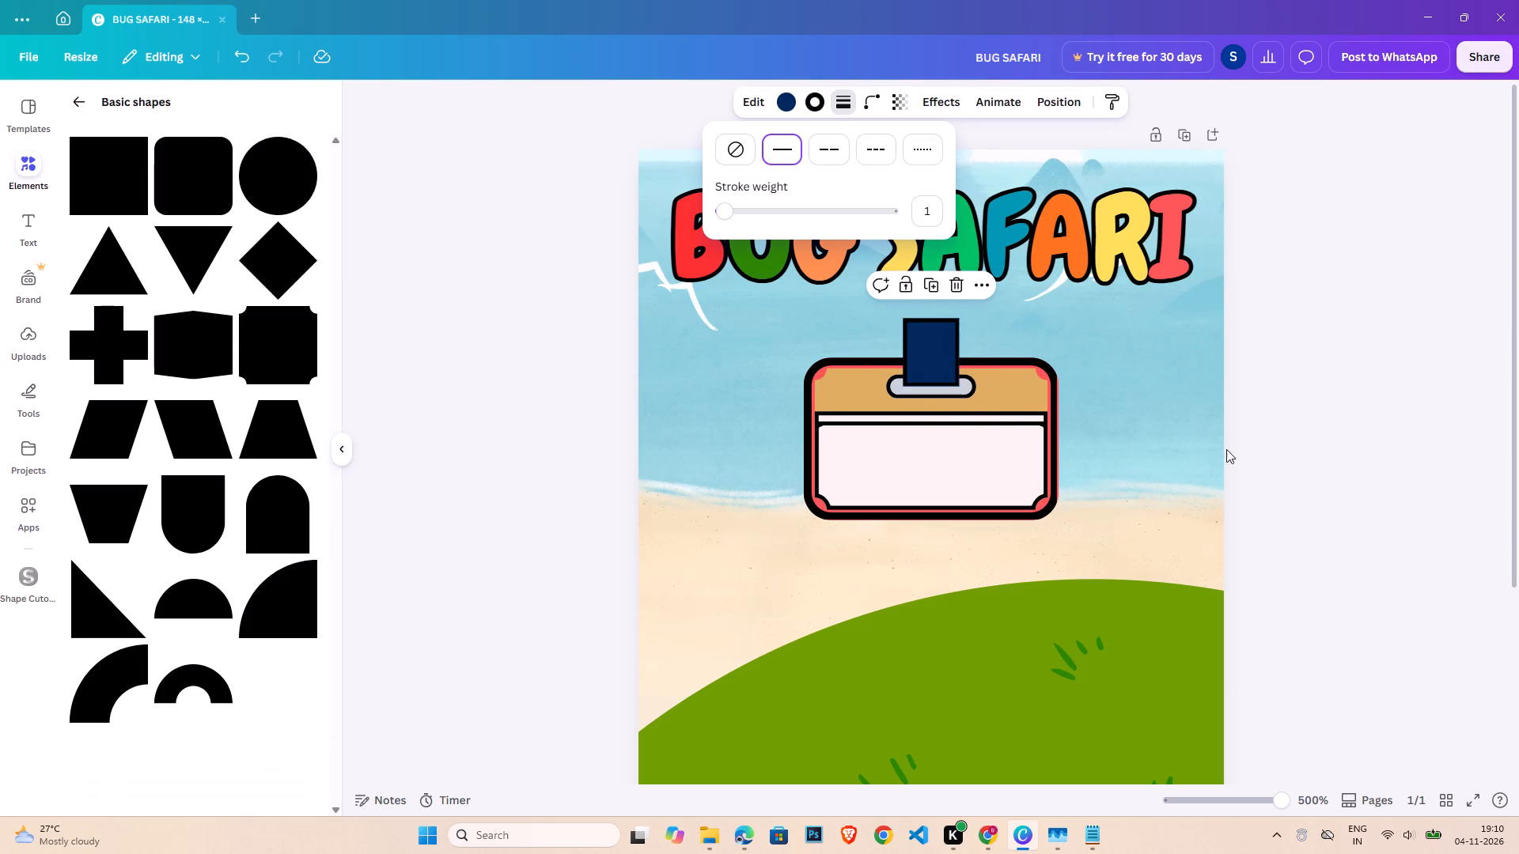
{"action": "left_click", "coordinate": [1377, 452]}
{"action": "left_click", "coordinate": [1377, 452]}
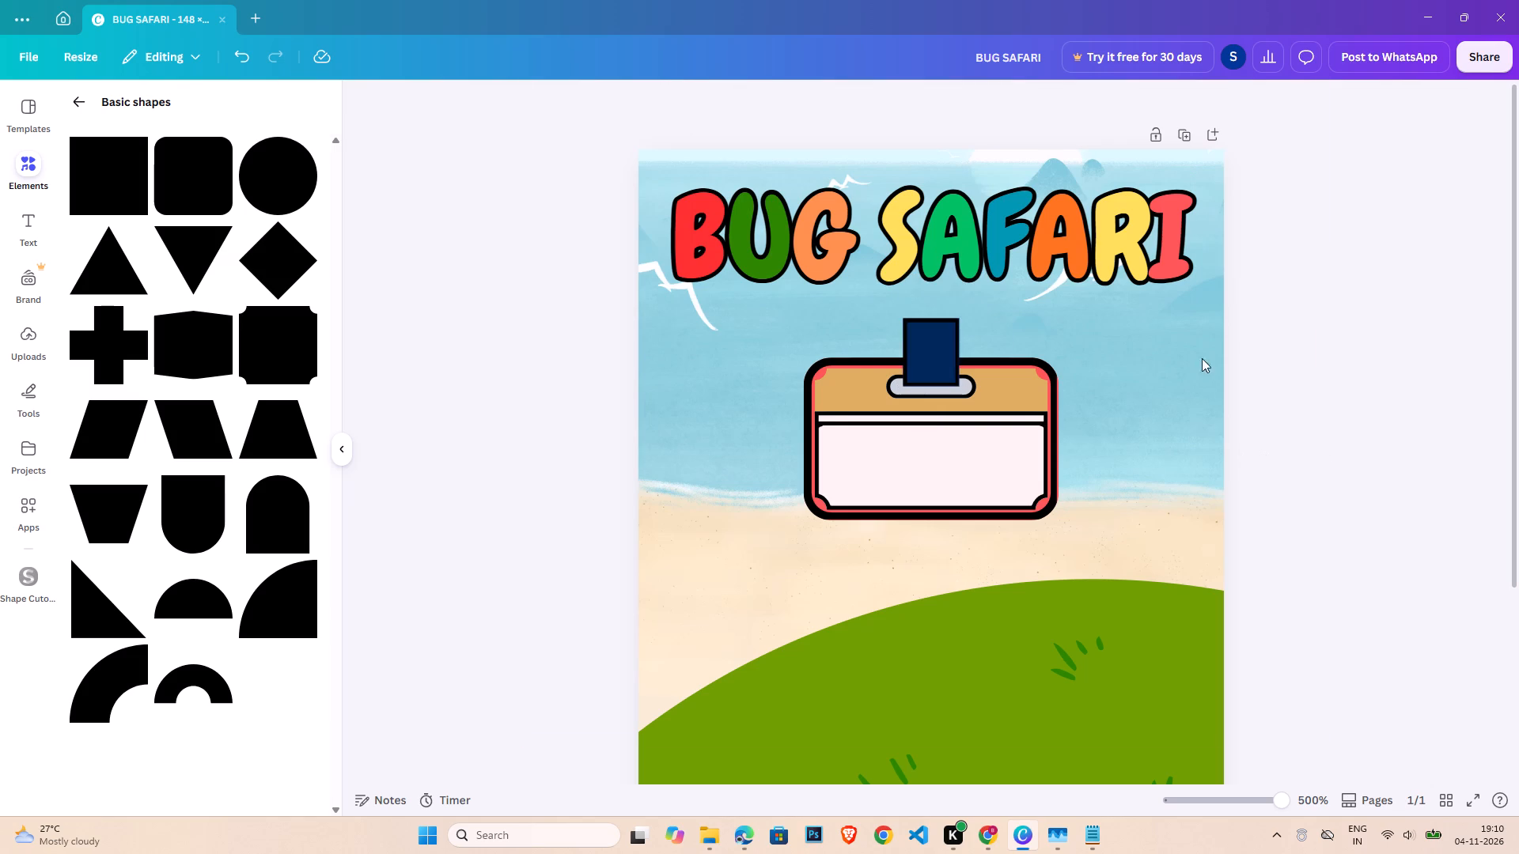
Add a circle, shrink it to a small dot and centre it horizontally on the upper part of the navy strap.
{"action": "left_click", "coordinate": [301, 188]}
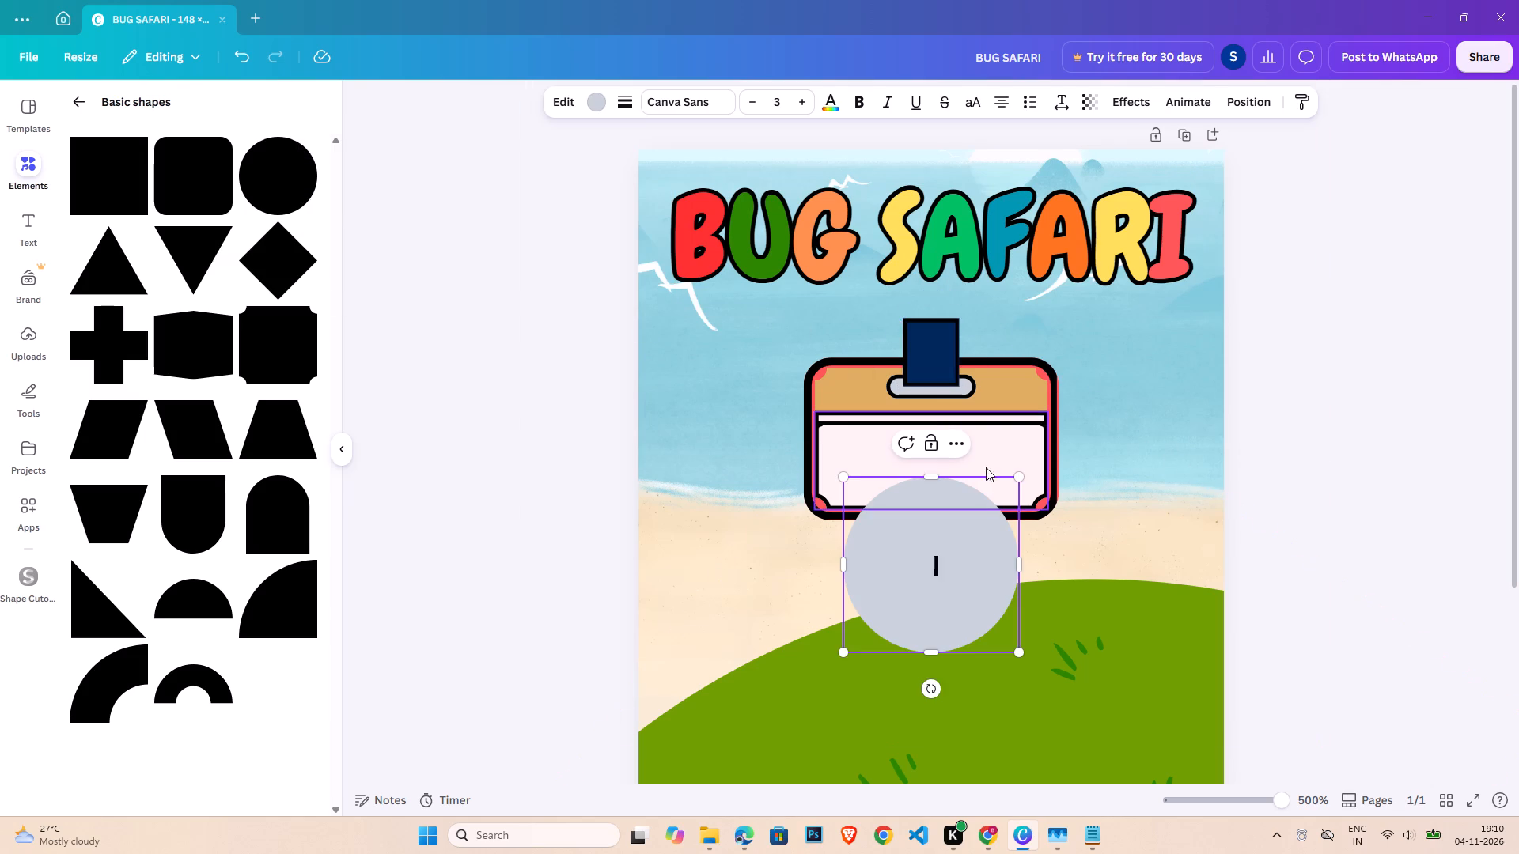
{"action": "left_click_drag", "start_coordinate": [1016, 480], "coordinate": [880, 634]}
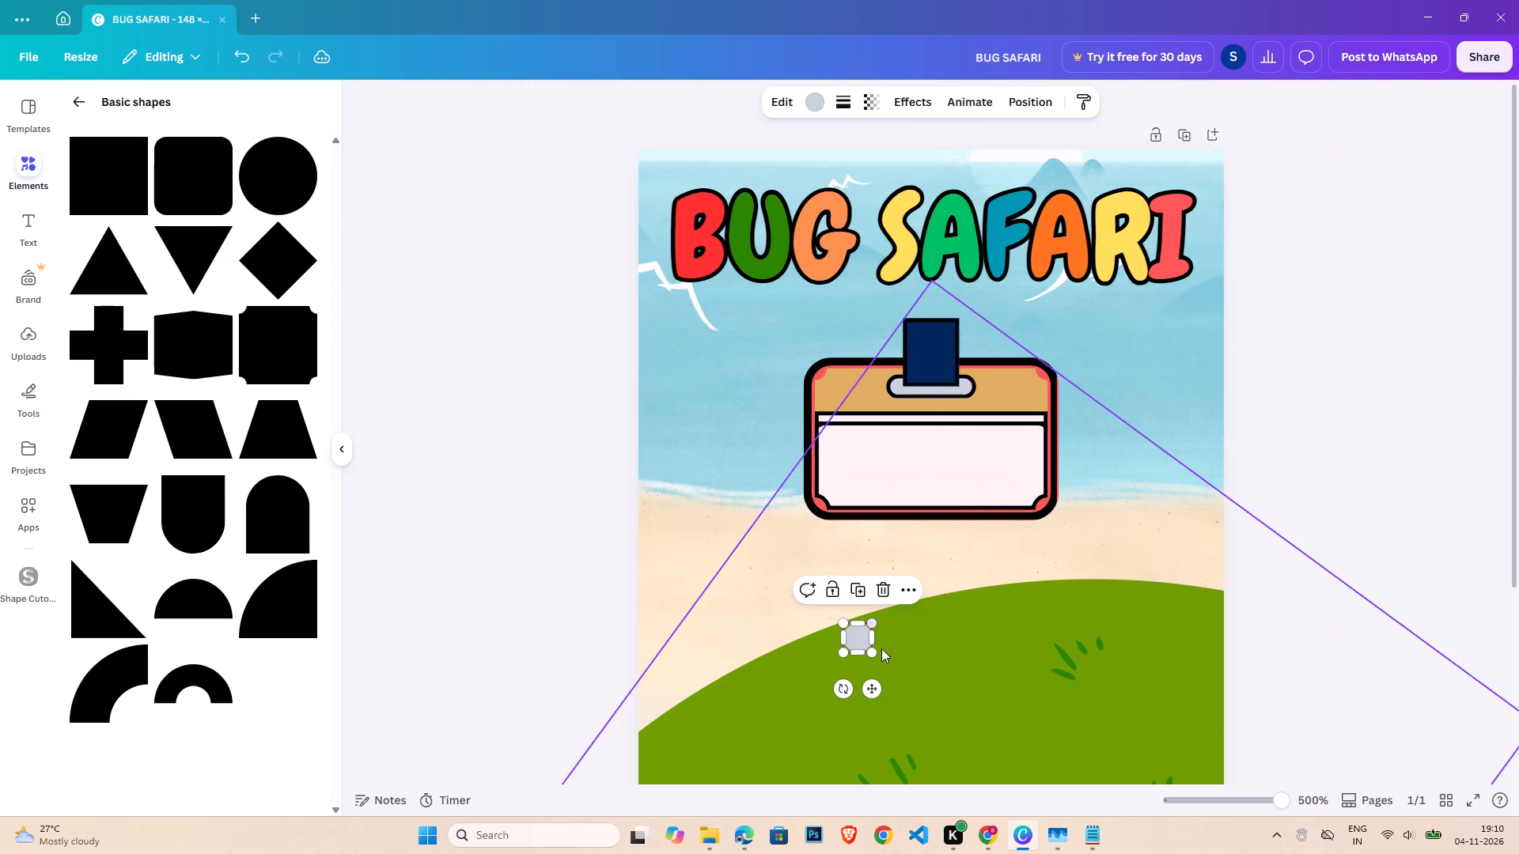
{"action": "left_click_drag", "start_coordinate": [873, 682], "coordinate": [946, 383]}
Give the small circle on the navy strap a black outline with a stroke weight of 1.
{"action": "left_click", "coordinate": [839, 106]}
{"action": "left_click", "coordinate": [924, 209]}
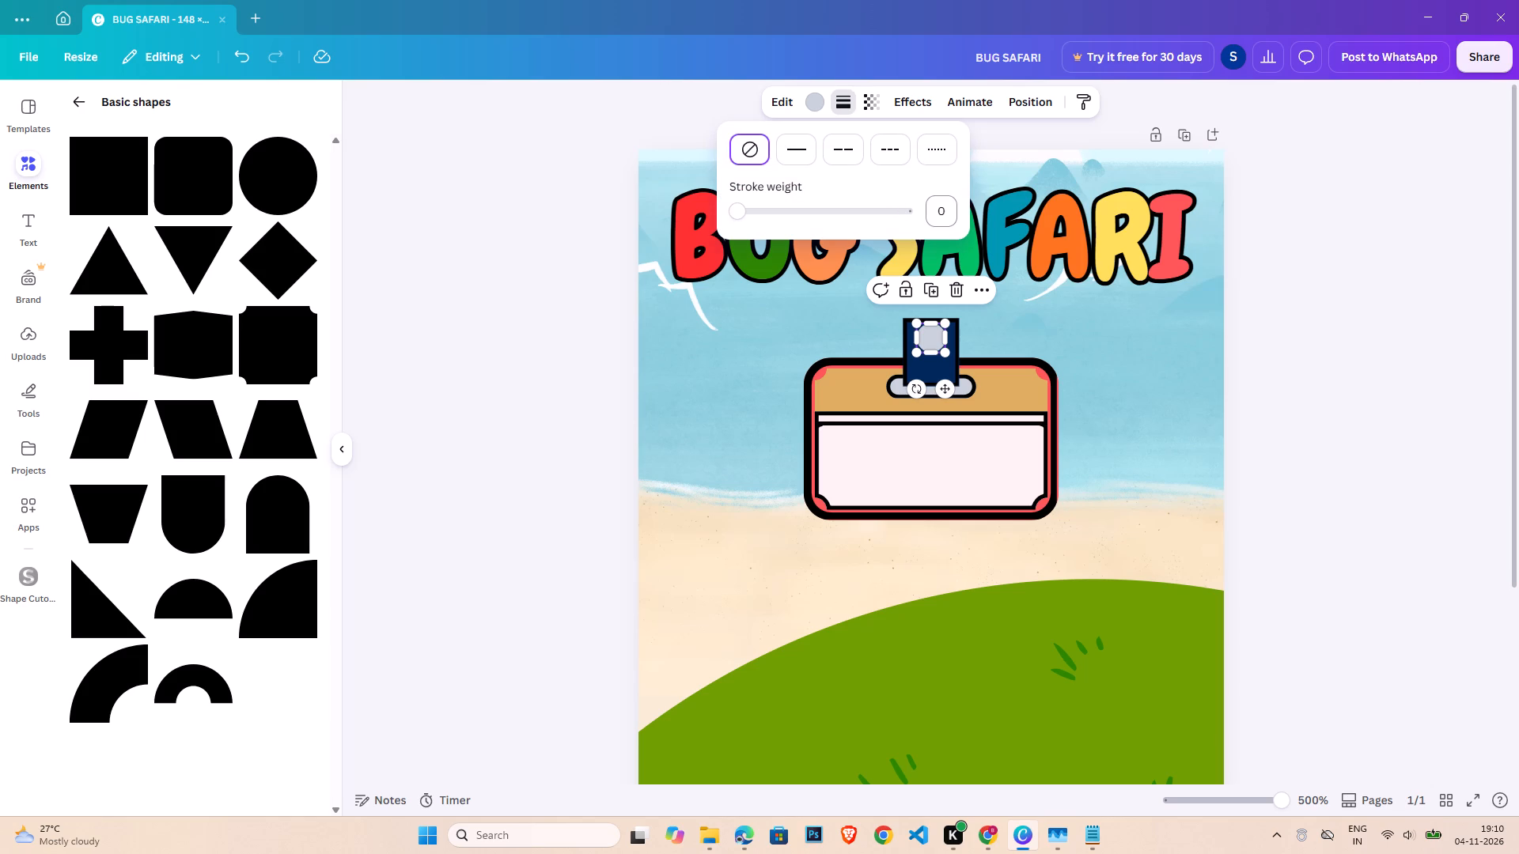
{"action": "left_click", "coordinate": [949, 207]}
{"action": "key", "text": "1"}
{"action": "key", "text": "Return"}
{"action": "double_click", "coordinate": [1296, 369]}
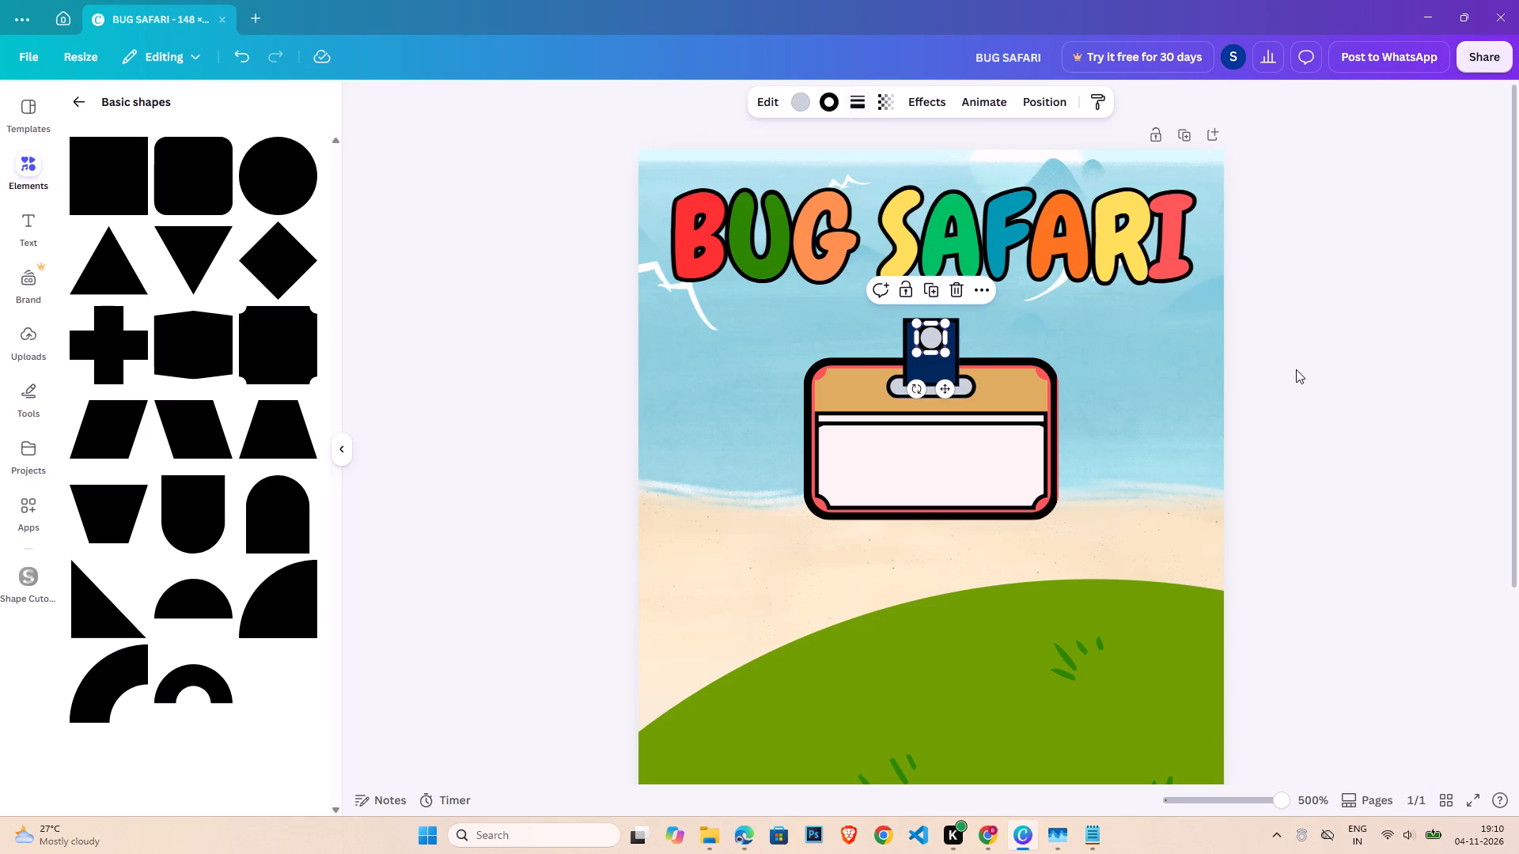
Group all the name-badge pieces, including the panel, pill bar, navy strap and circle.
{"action": "left_click", "coordinate": [1275, 805]}
{"action": "left_click", "coordinate": [1265, 804]}
{"action": "left_click", "coordinate": [1256, 804]}
{"action": "double_click", "coordinate": [1273, 565]}
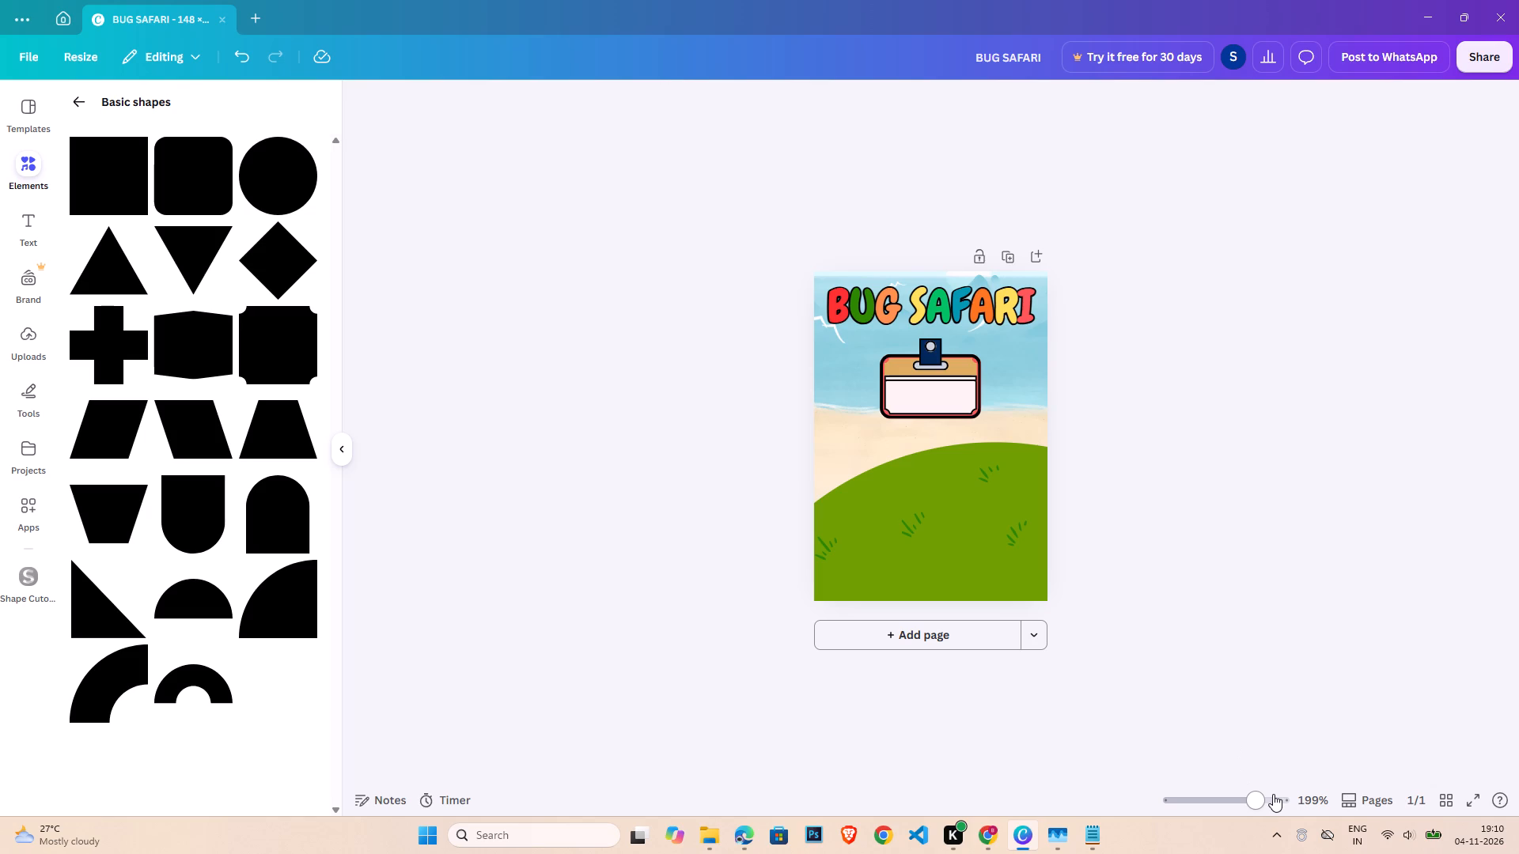
{"action": "left_click", "coordinate": [1267, 799]}
{"action": "left_click", "coordinate": [1276, 603]}
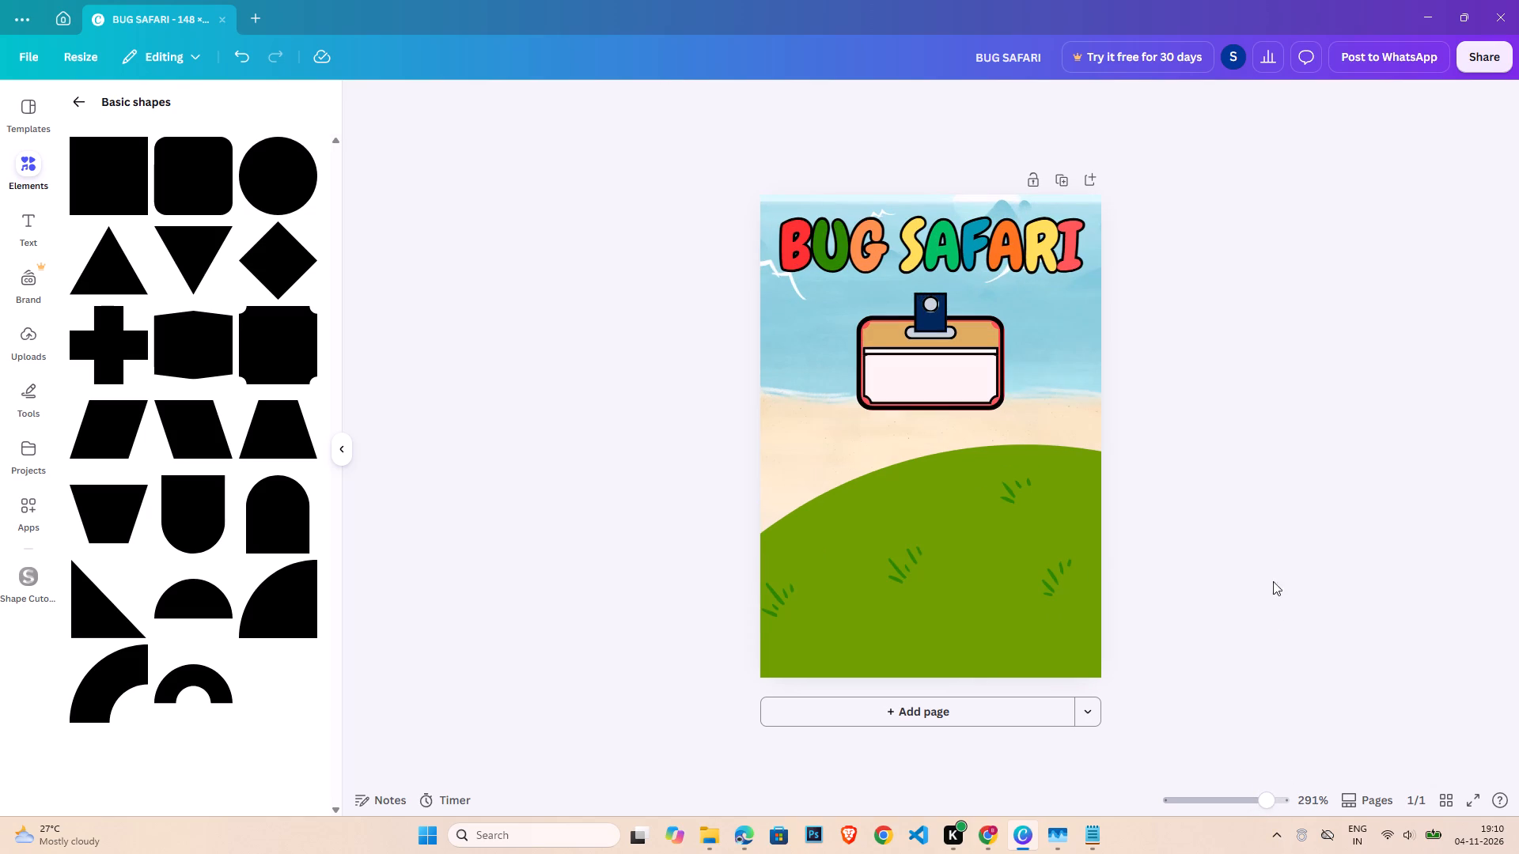
{"action": "left_click_drag", "start_coordinate": [679, 319], "coordinate": [1029, 414]}
{"action": "left_click", "coordinate": [606, 293]}
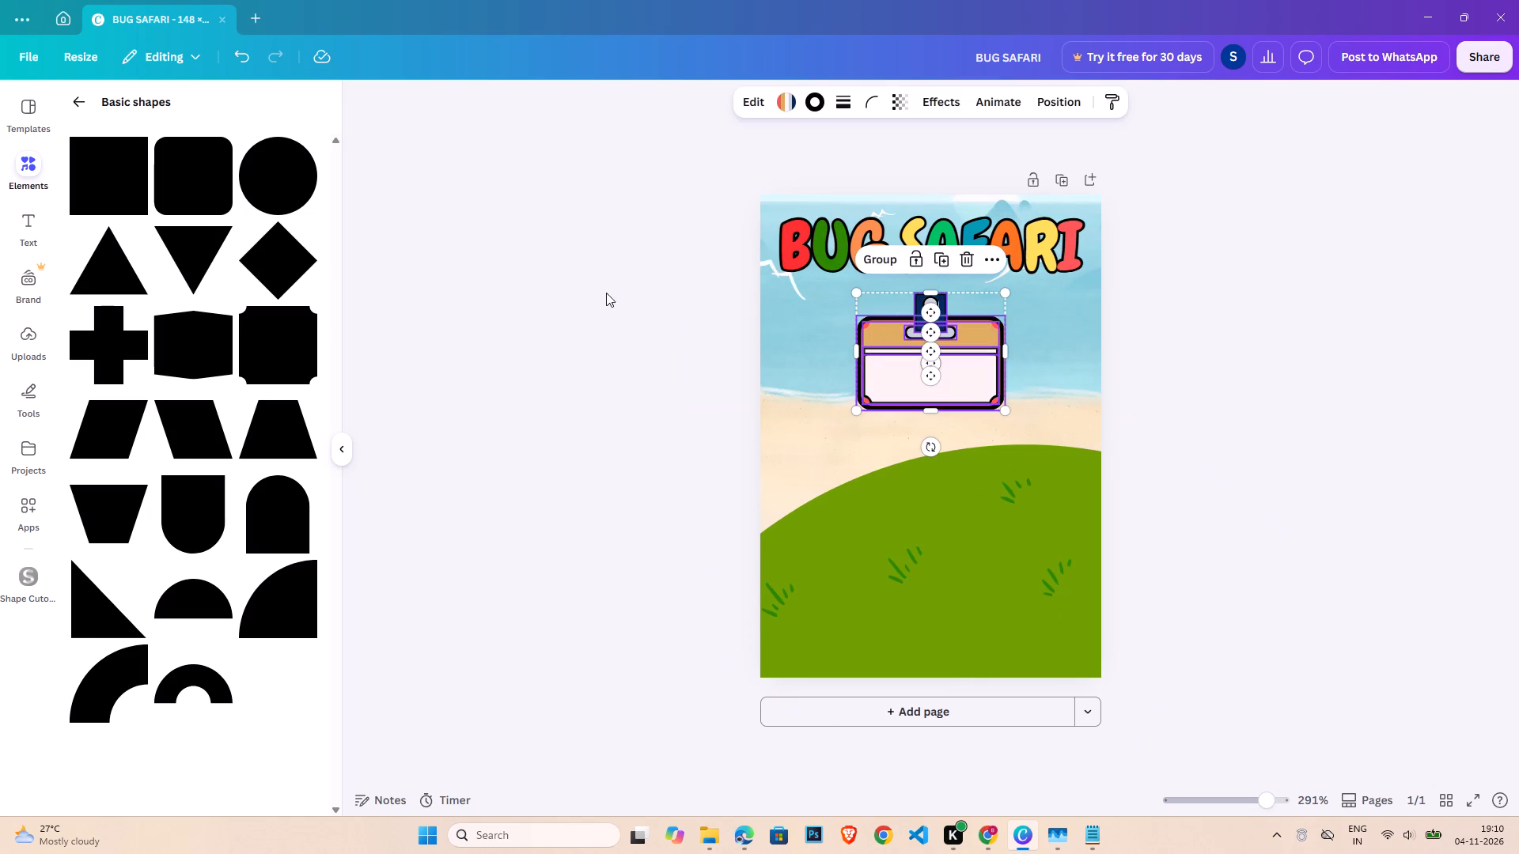
{"action": "left_click_drag", "start_coordinate": [682, 305], "coordinate": [1111, 414]}
{"action": "left_click", "coordinate": [882, 269]}
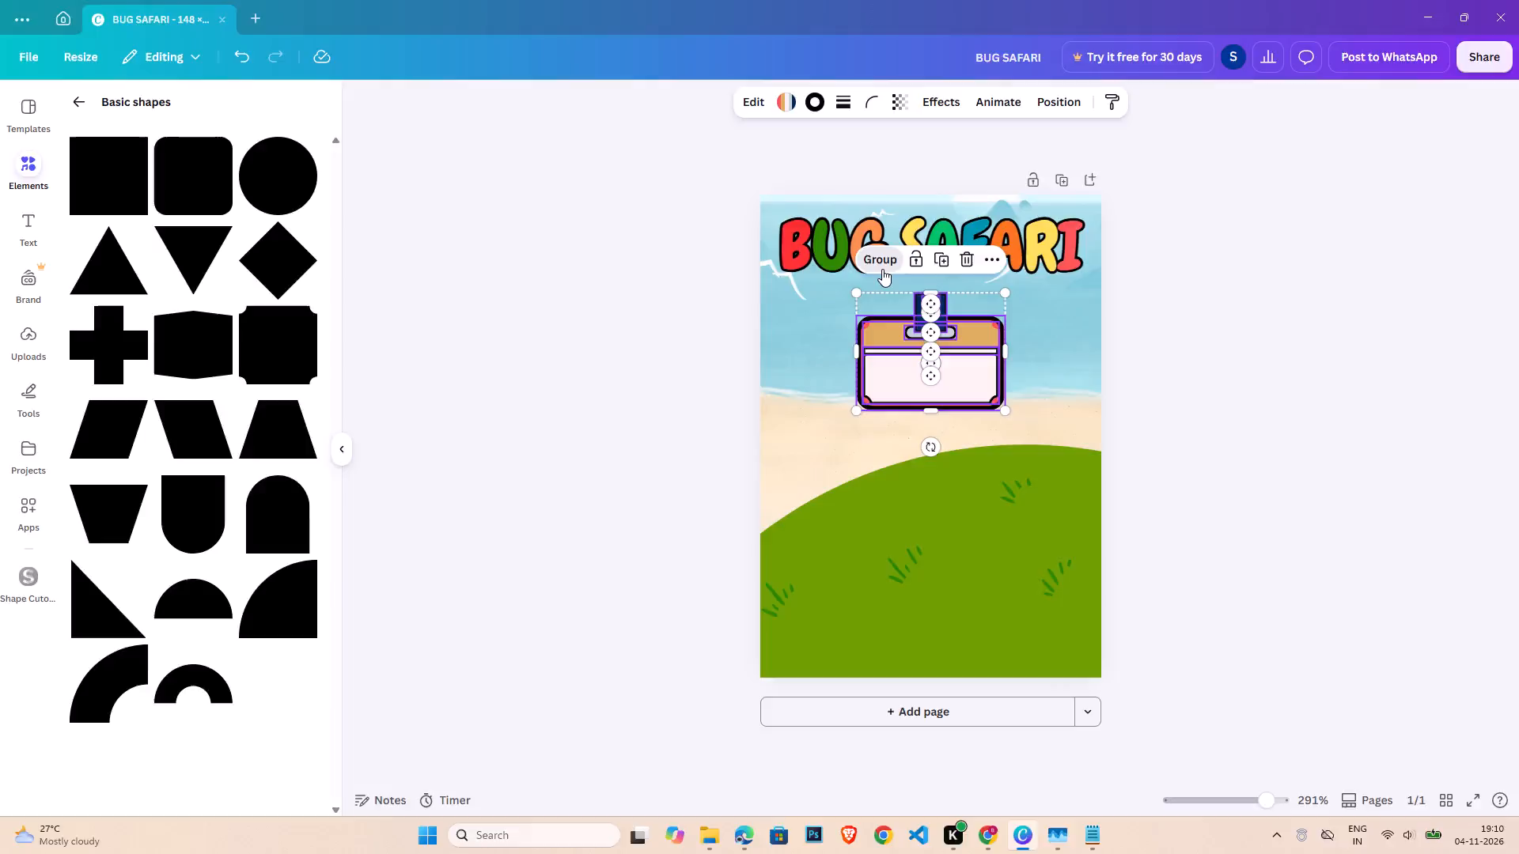
Enlarge the grouped name badge to about 84 × 70 px and centre it horizontally just below the BUG SAFARI title.
{"action": "left_click_drag", "start_coordinate": [959, 387], "coordinate": [887, 369]}
{"action": "left_click_drag", "start_coordinate": [935, 386], "coordinate": [983, 402]}
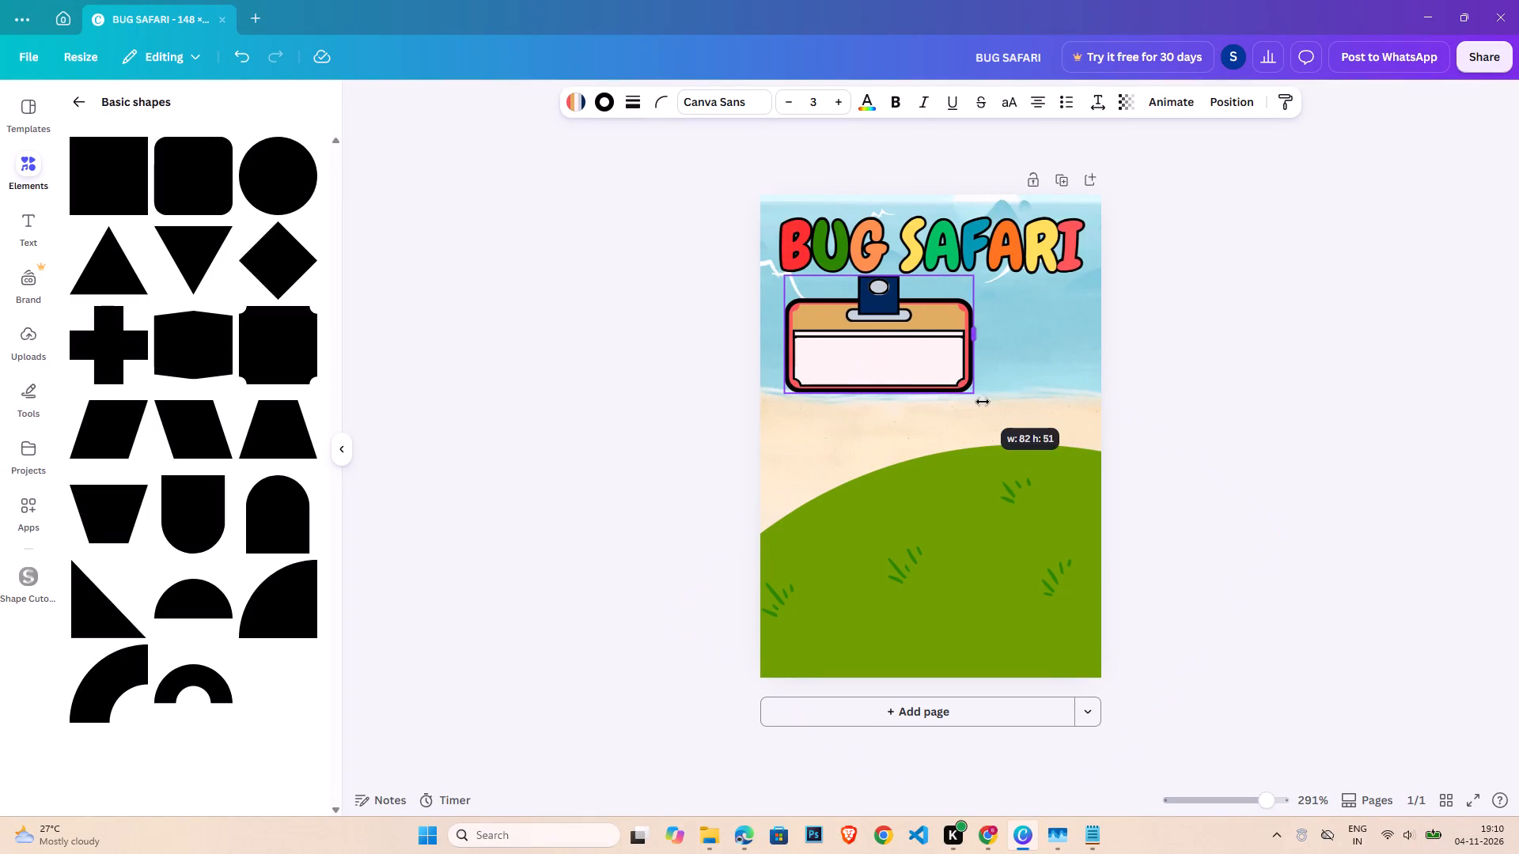
{"action": "left_click_drag", "start_coordinate": [983, 402], "coordinate": [941, 409]}
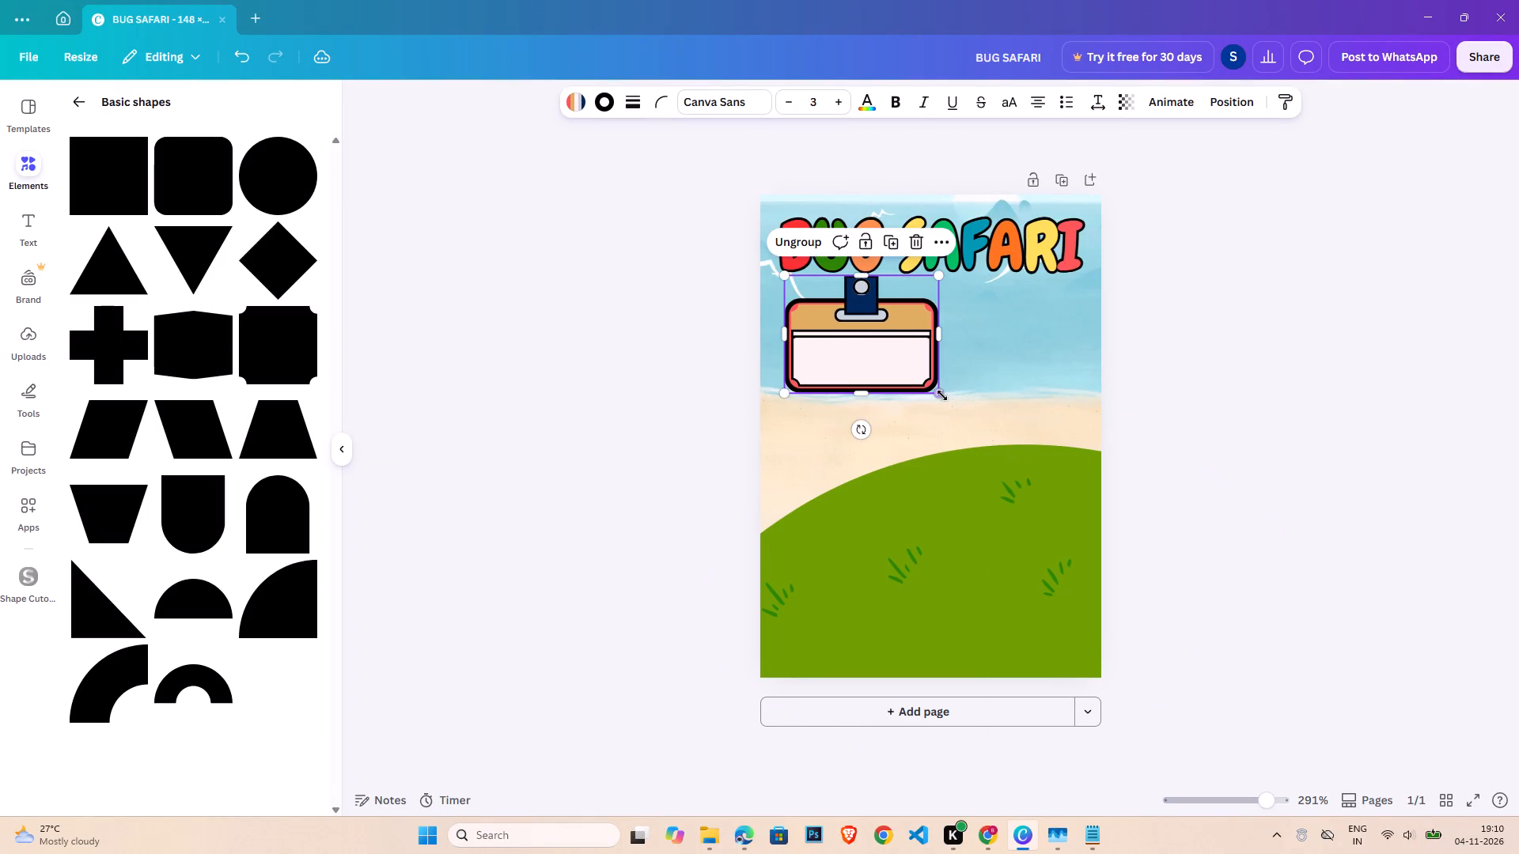
{"action": "left_click_drag", "start_coordinate": [942, 395], "coordinate": [967, 438]}
{"action": "left_click_drag", "start_coordinate": [915, 420], "coordinate": [912, 439]}
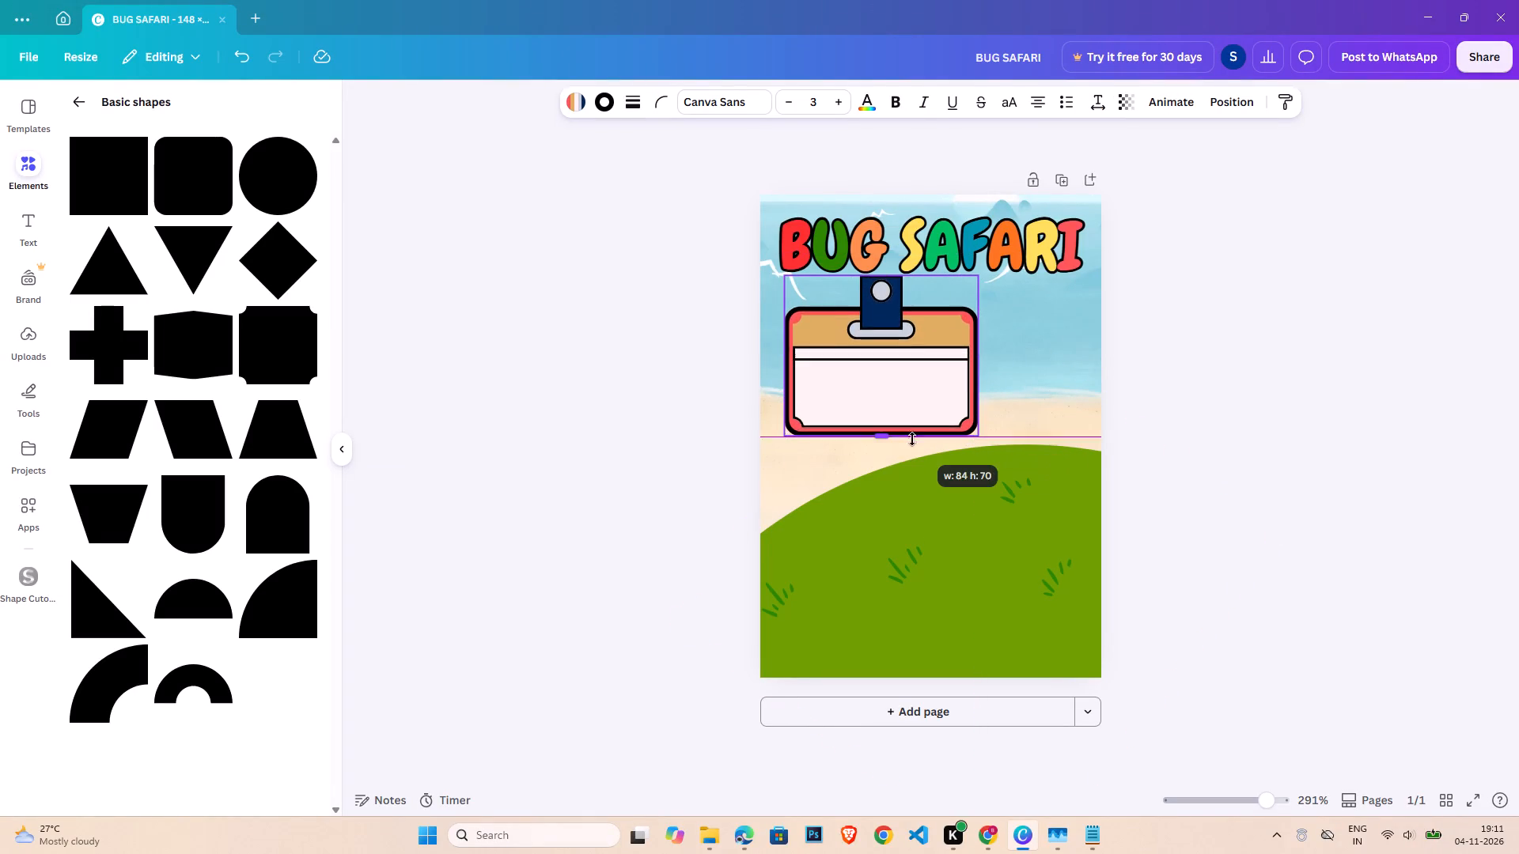
{"action": "left_click_drag", "start_coordinate": [912, 439], "coordinate": [919, 431]}
{"action": "left_click_drag", "start_coordinate": [902, 380], "coordinate": [953, 384]}
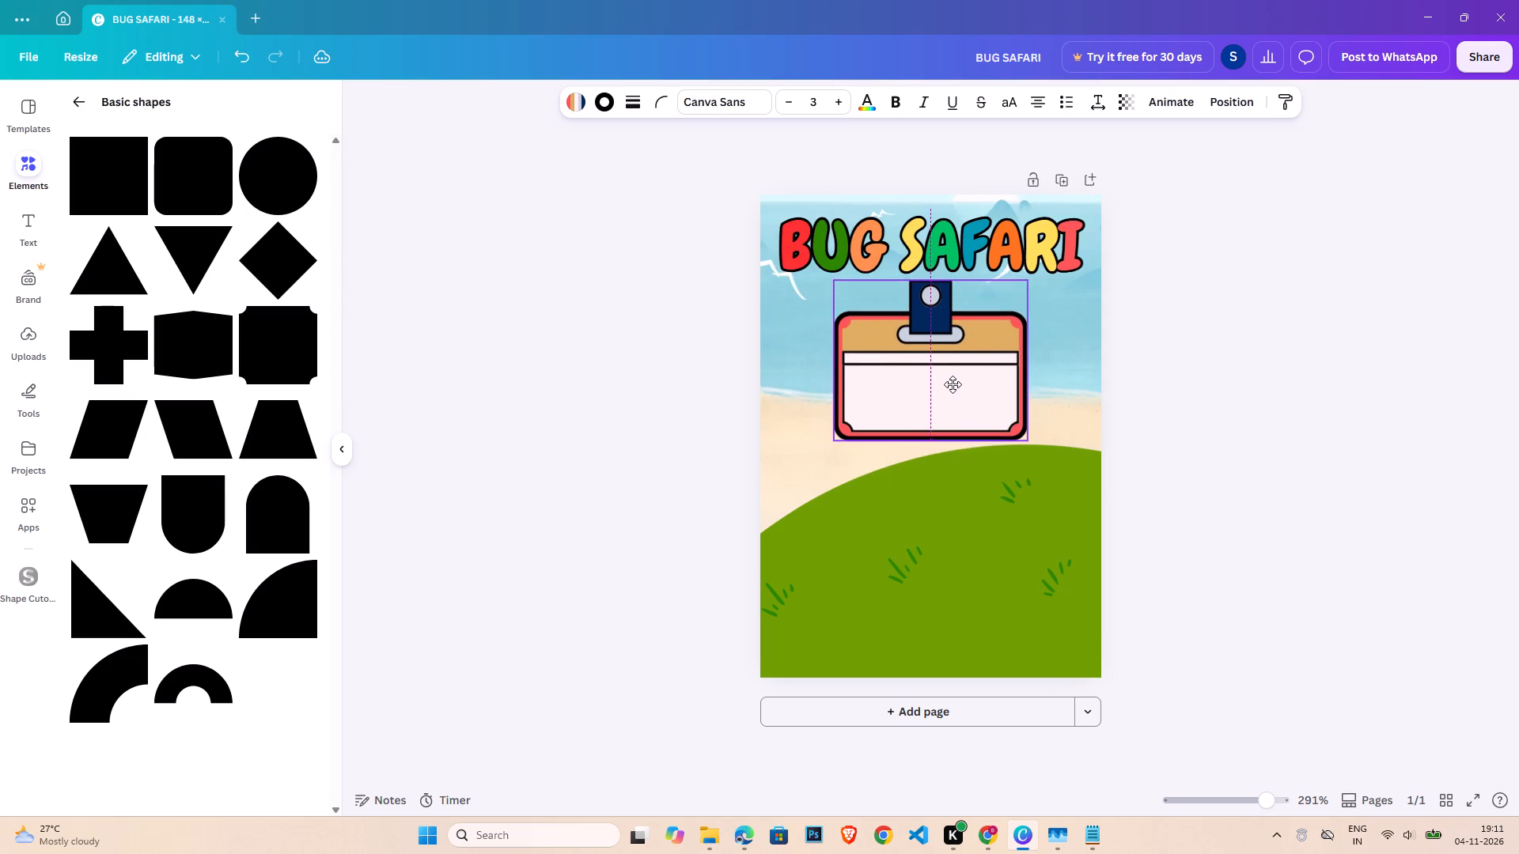
{"action": "left_click_drag", "start_coordinate": [953, 384], "coordinate": [952, 389]}
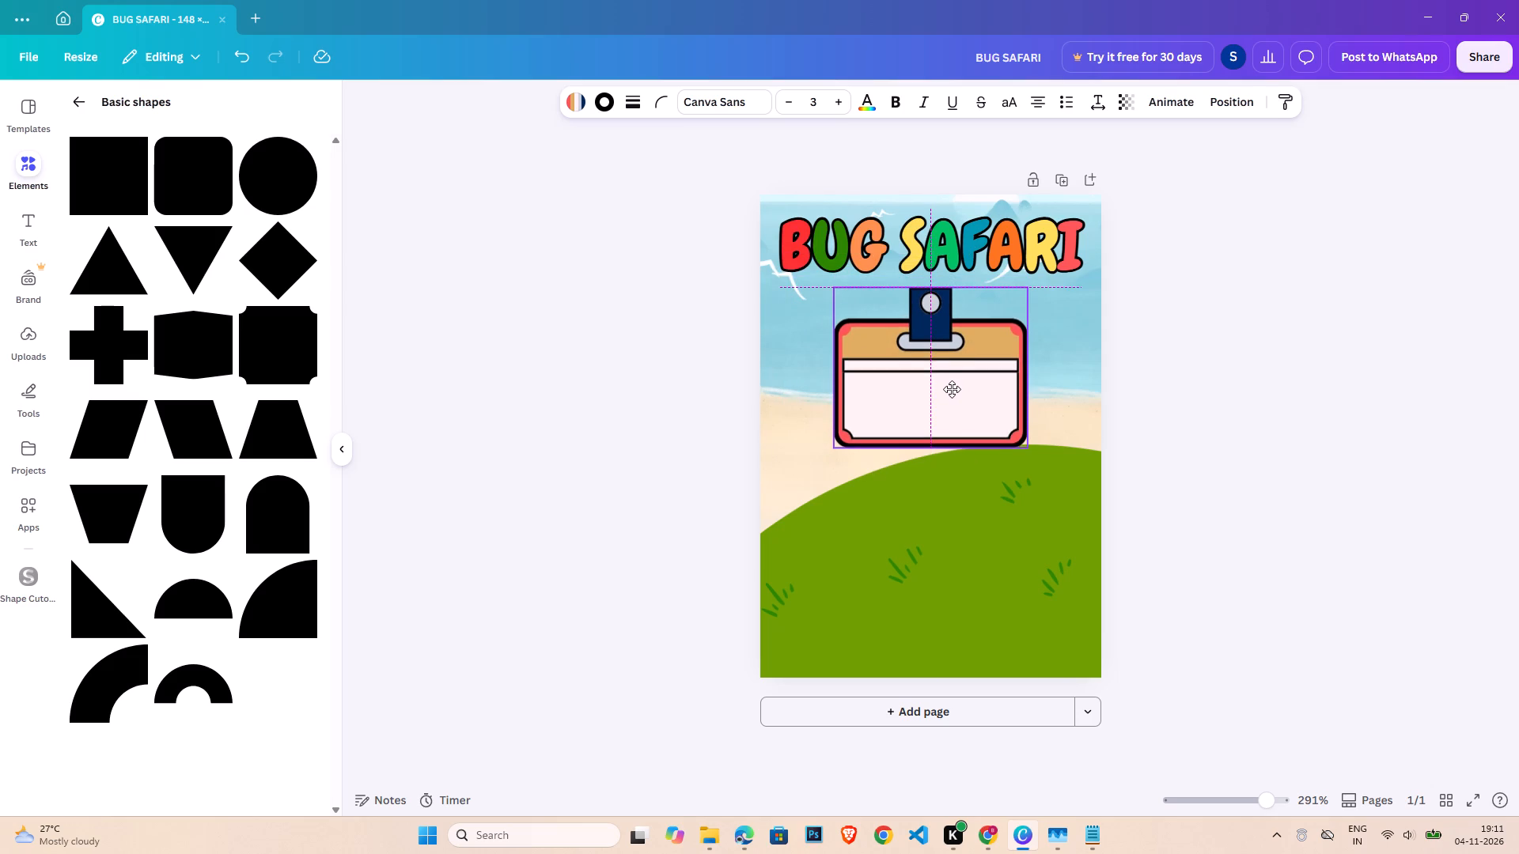
{"action": "left_click_drag", "start_coordinate": [952, 389], "coordinate": [952, 387]}
{"action": "left_click", "coordinate": [1282, 395]}
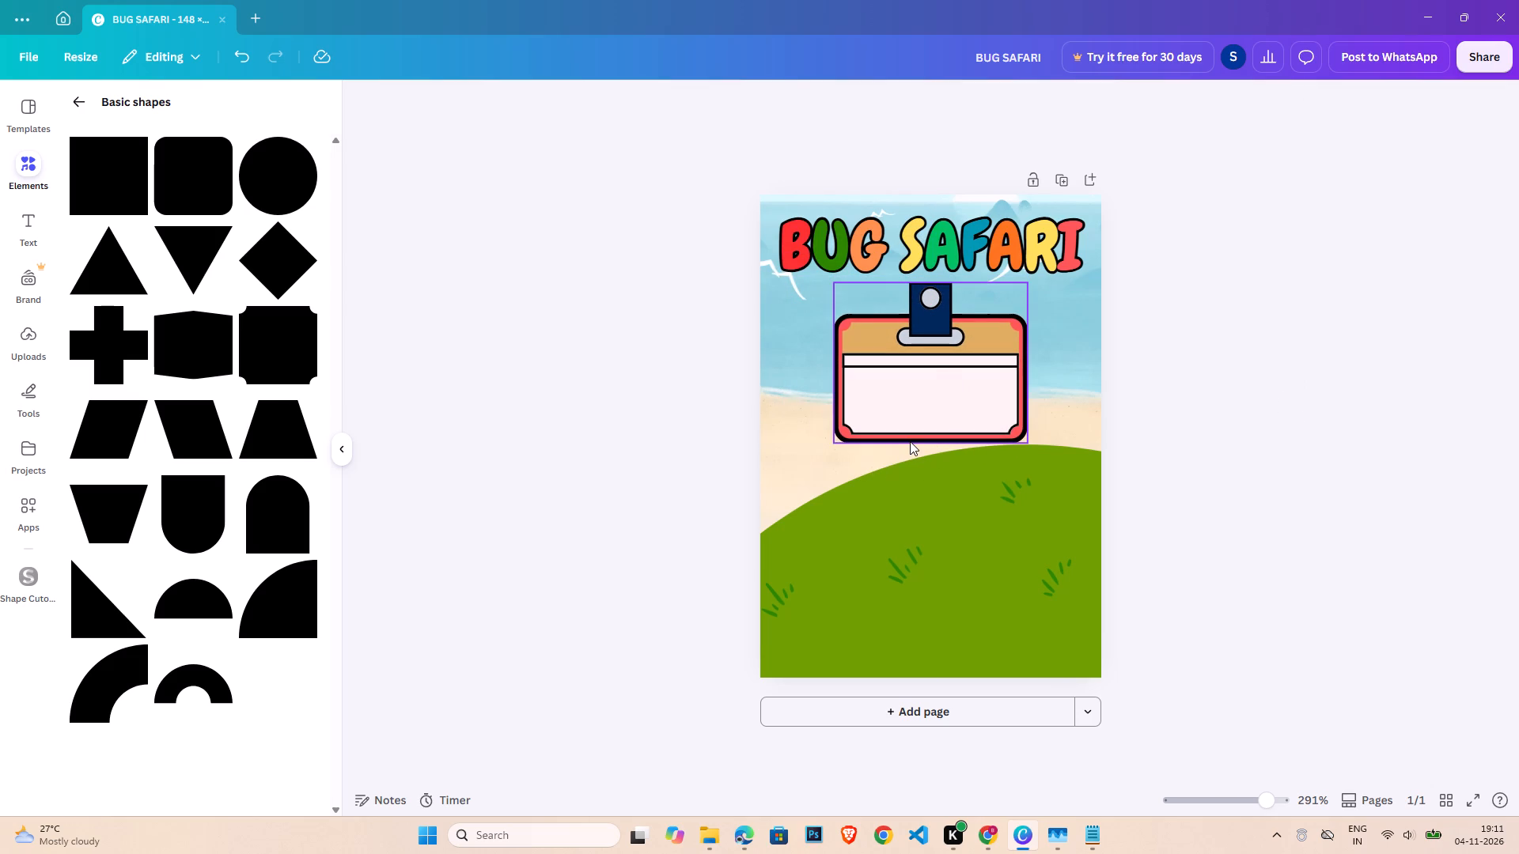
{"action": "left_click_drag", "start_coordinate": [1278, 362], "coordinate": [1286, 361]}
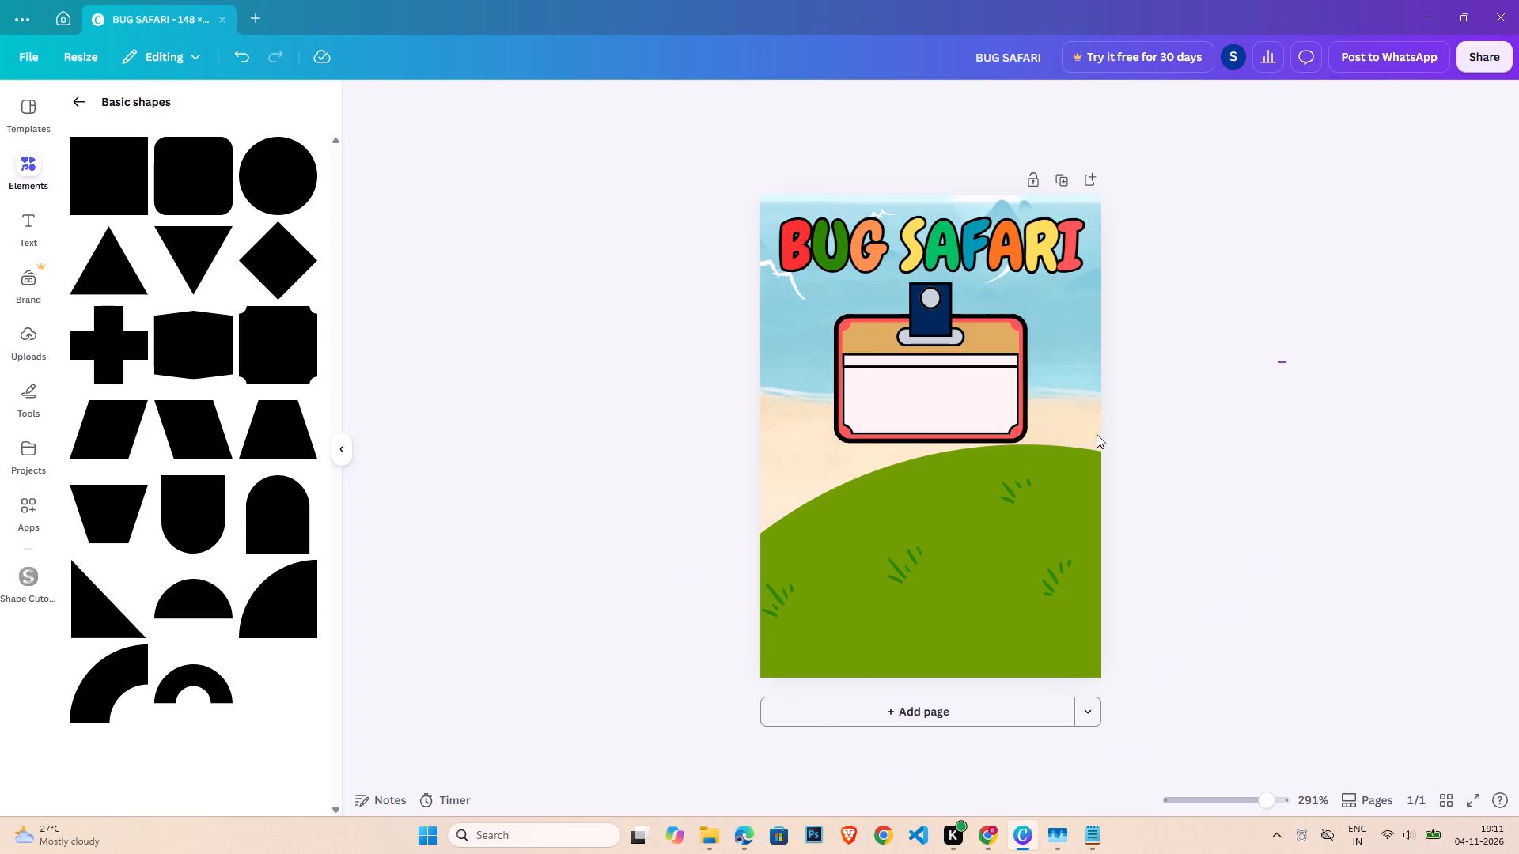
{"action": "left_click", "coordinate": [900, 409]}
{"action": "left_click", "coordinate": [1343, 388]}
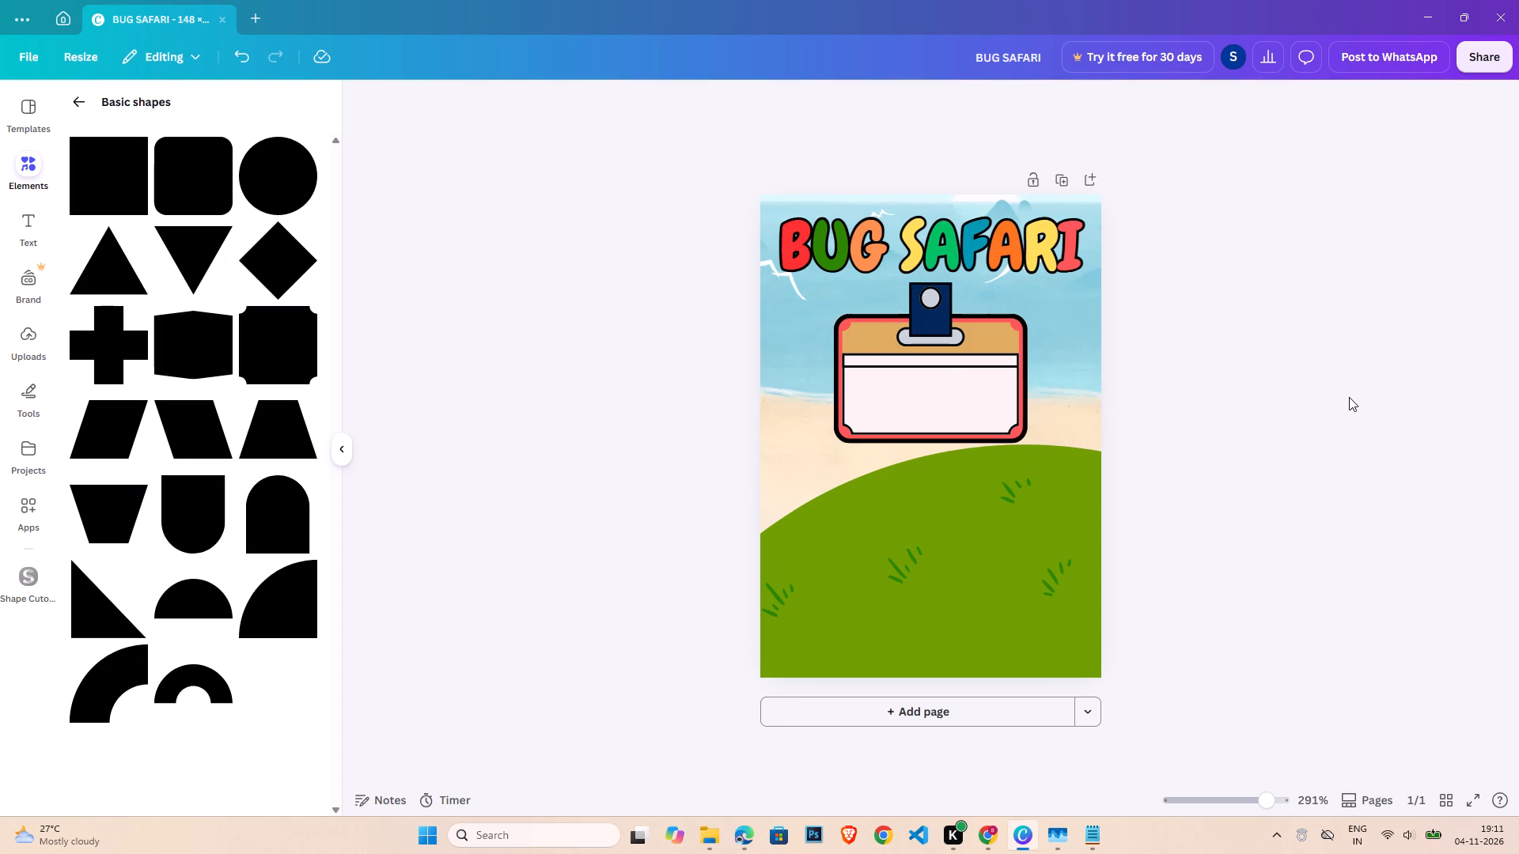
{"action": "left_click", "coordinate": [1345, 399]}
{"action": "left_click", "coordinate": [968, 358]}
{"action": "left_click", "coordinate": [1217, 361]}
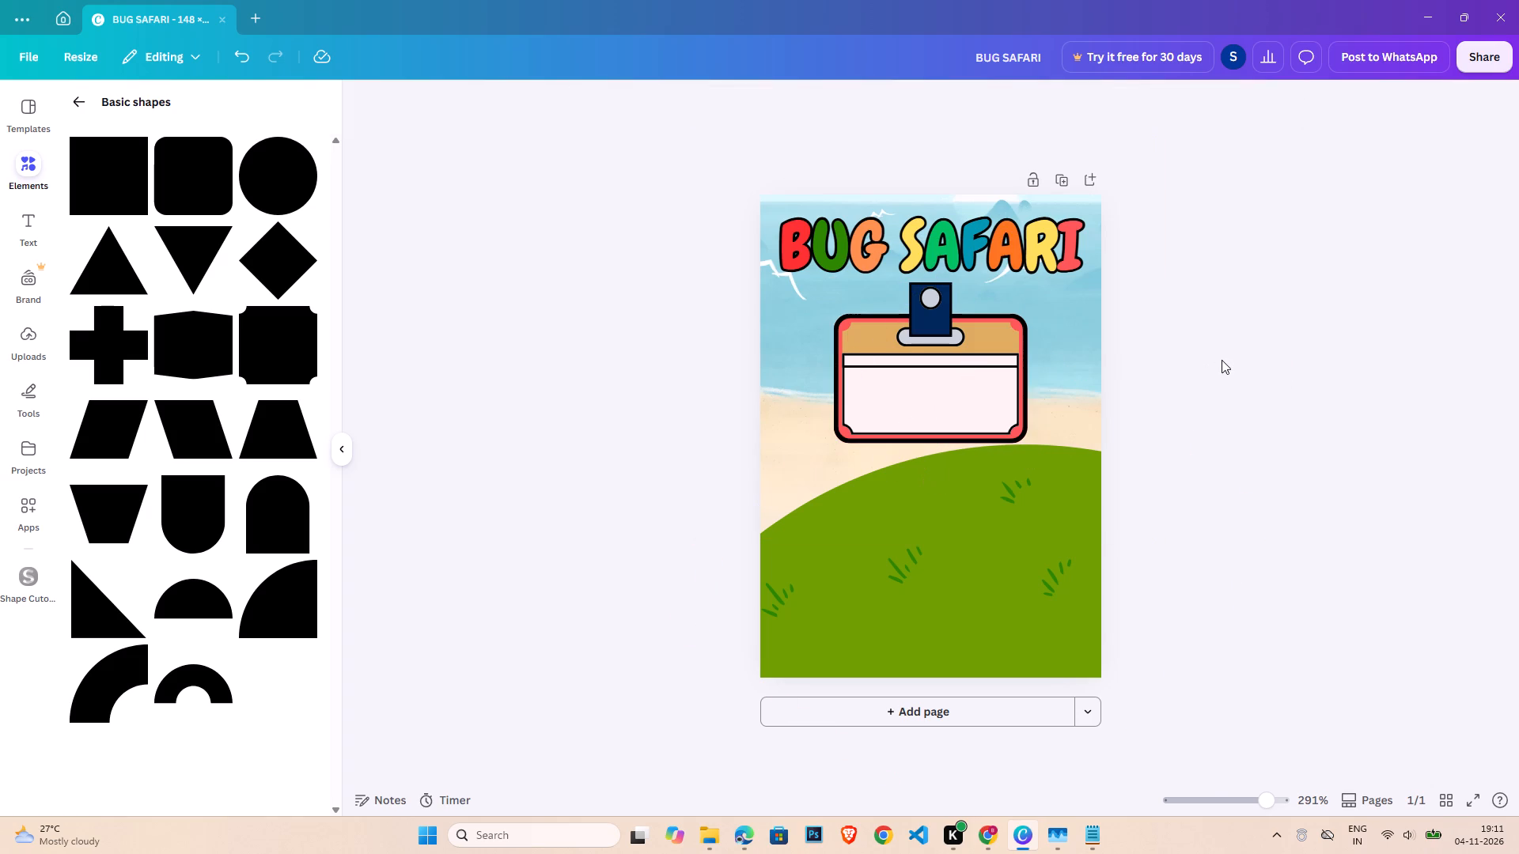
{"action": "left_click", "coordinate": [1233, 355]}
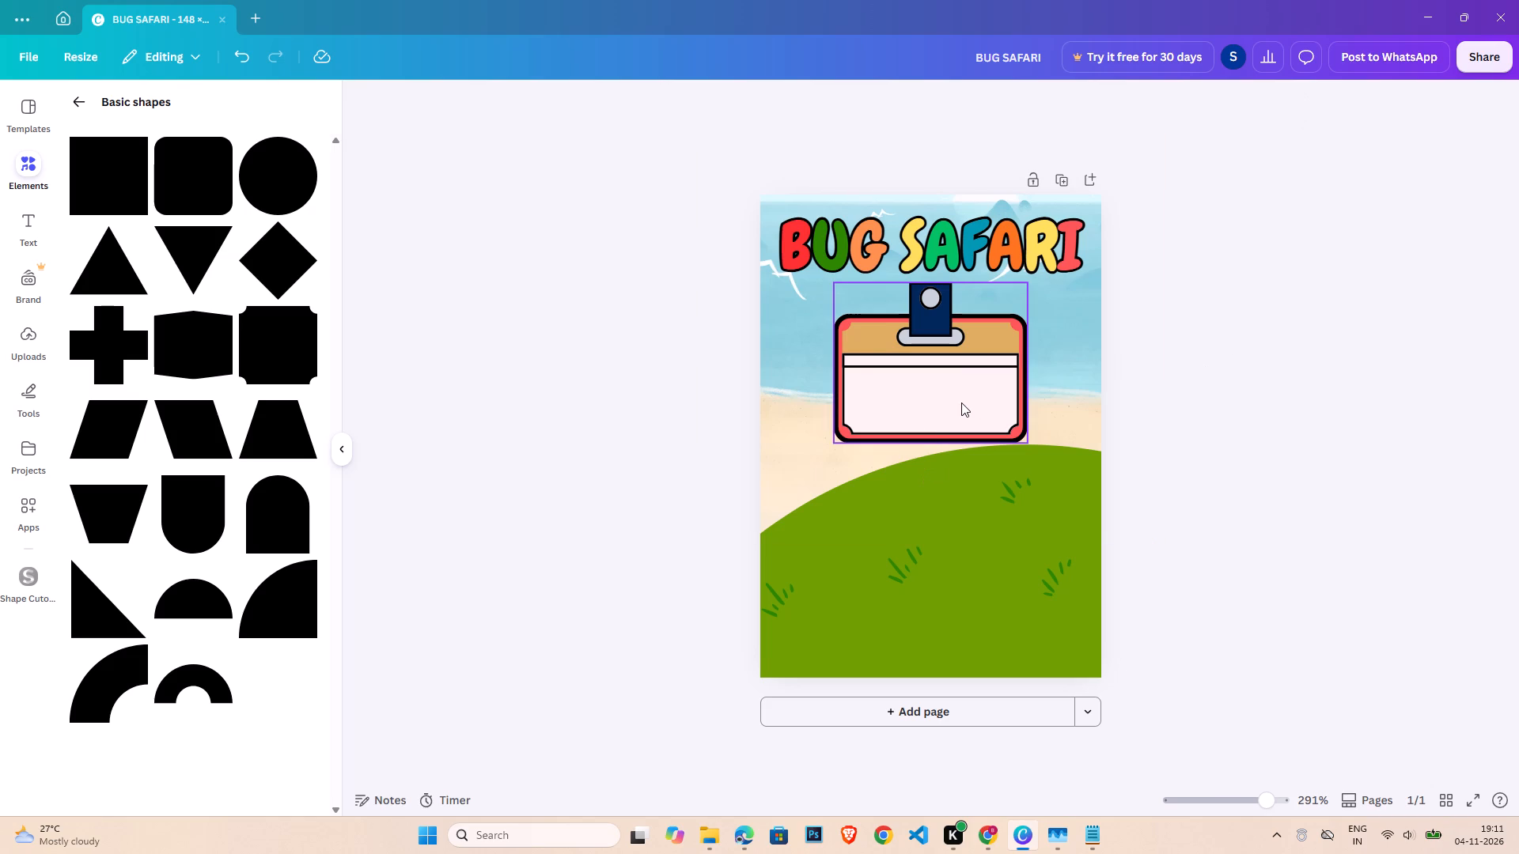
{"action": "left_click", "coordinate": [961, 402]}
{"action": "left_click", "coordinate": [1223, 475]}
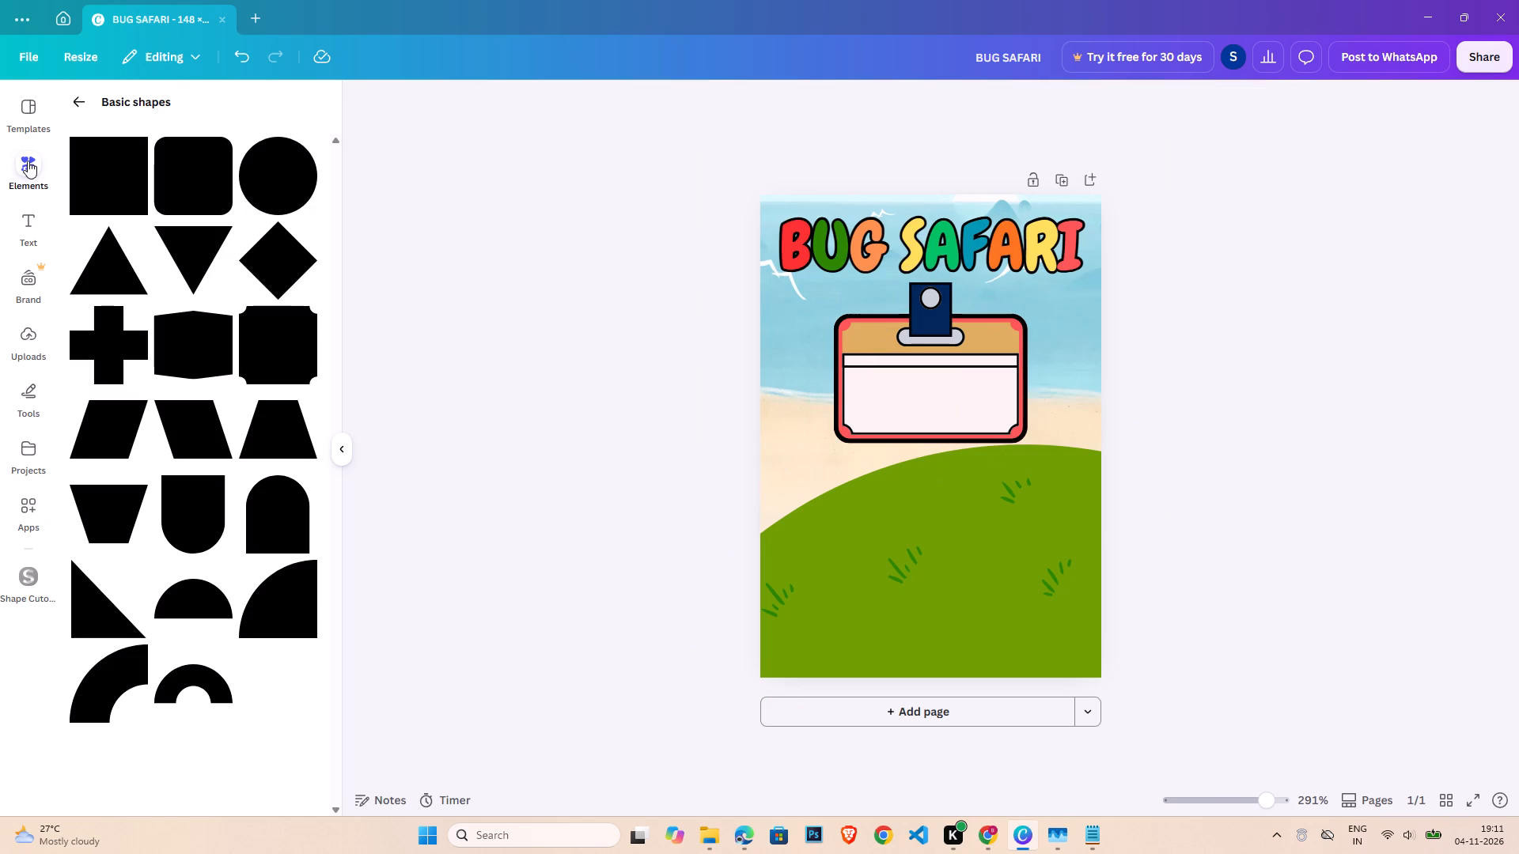
Search the elements for "bag", restrict the results to graphics and add the blue-and-orange backpack with zoo animals.
{"action": "left_click", "coordinate": [81, 92]}
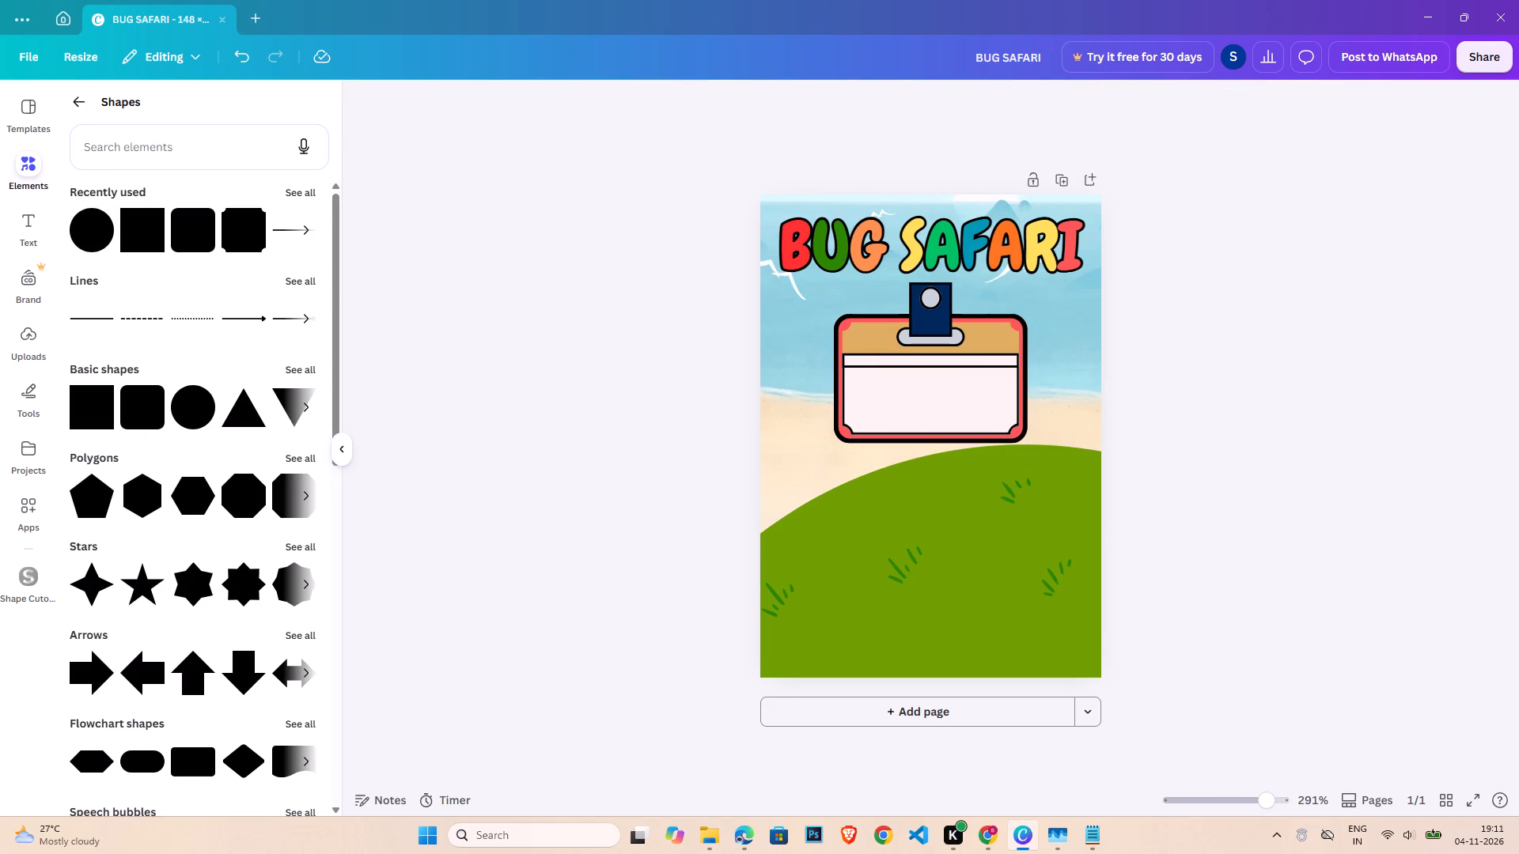
{"action": "left_click", "coordinate": [84, 104]}
{"action": "left_click", "coordinate": [181, 132]}
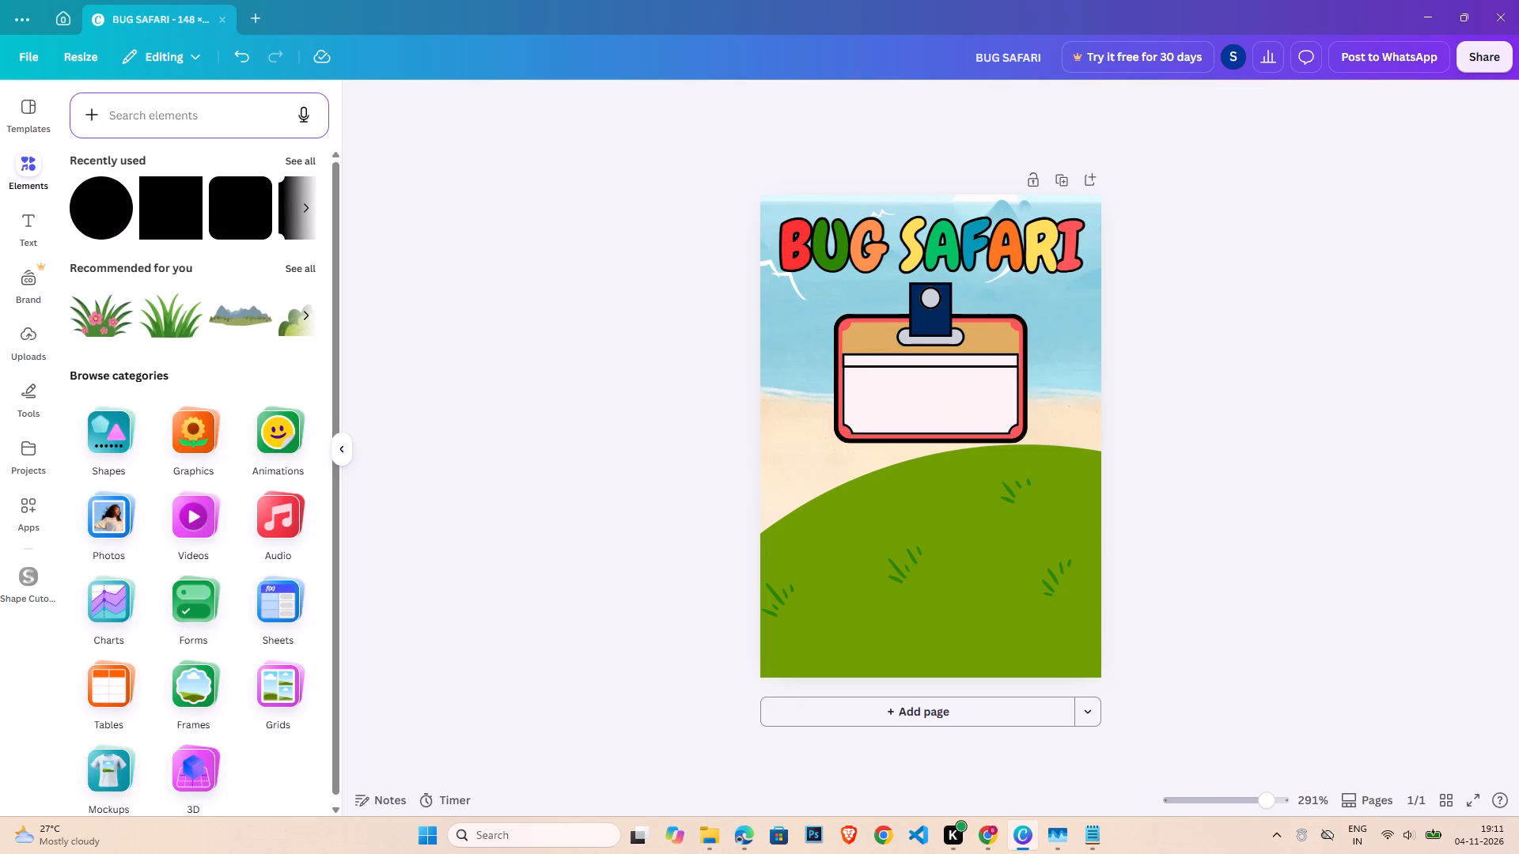
{"action": "left_click", "coordinate": [188, 110]}
{"action": "type", "text": "bag"}
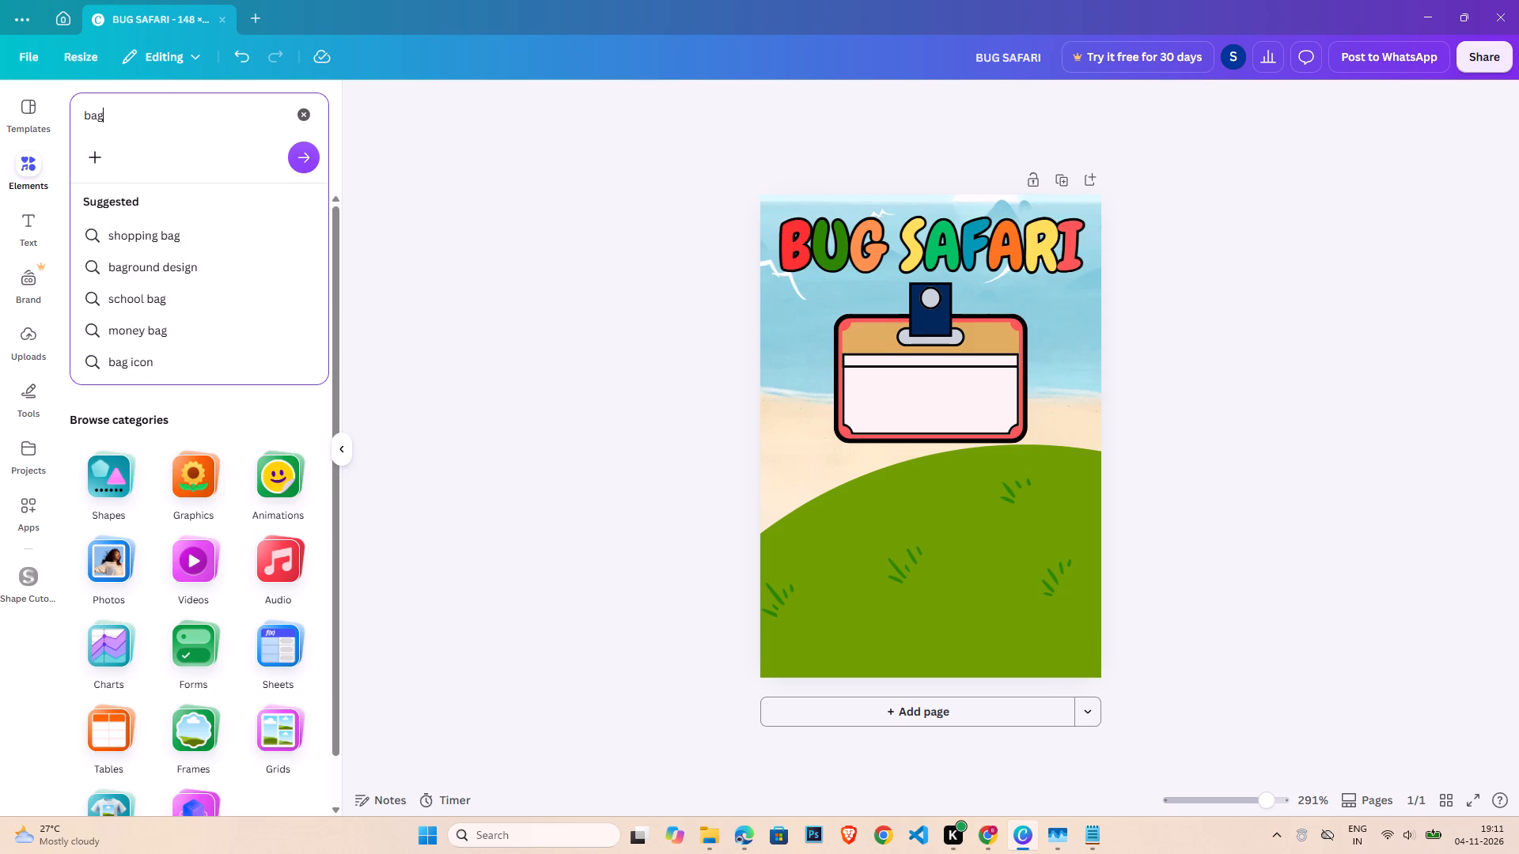
{"action": "key", "text": "Return"}
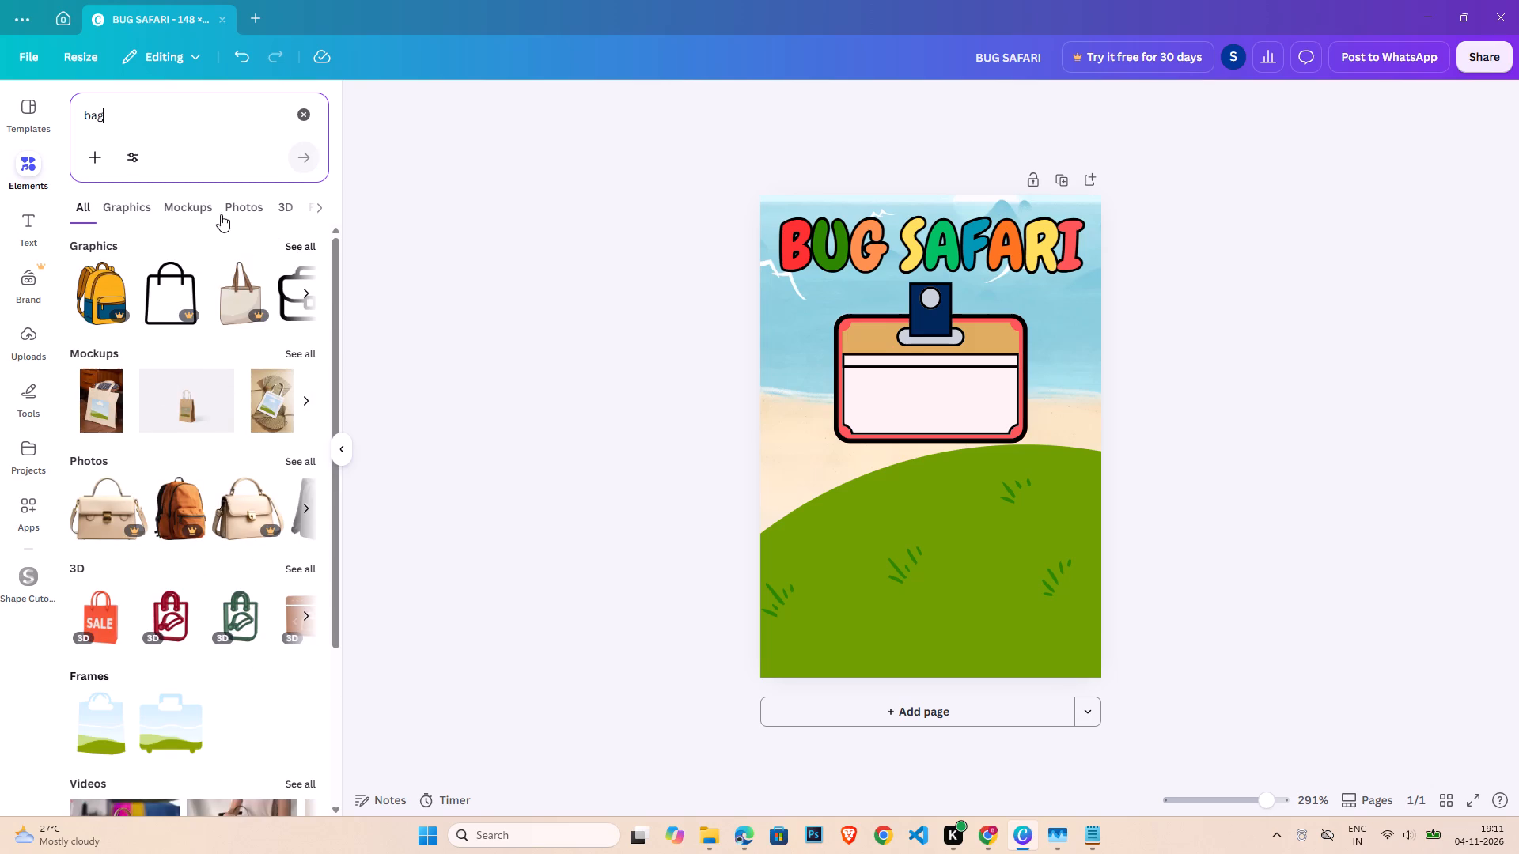
{"action": "left_click", "coordinate": [132, 204]}
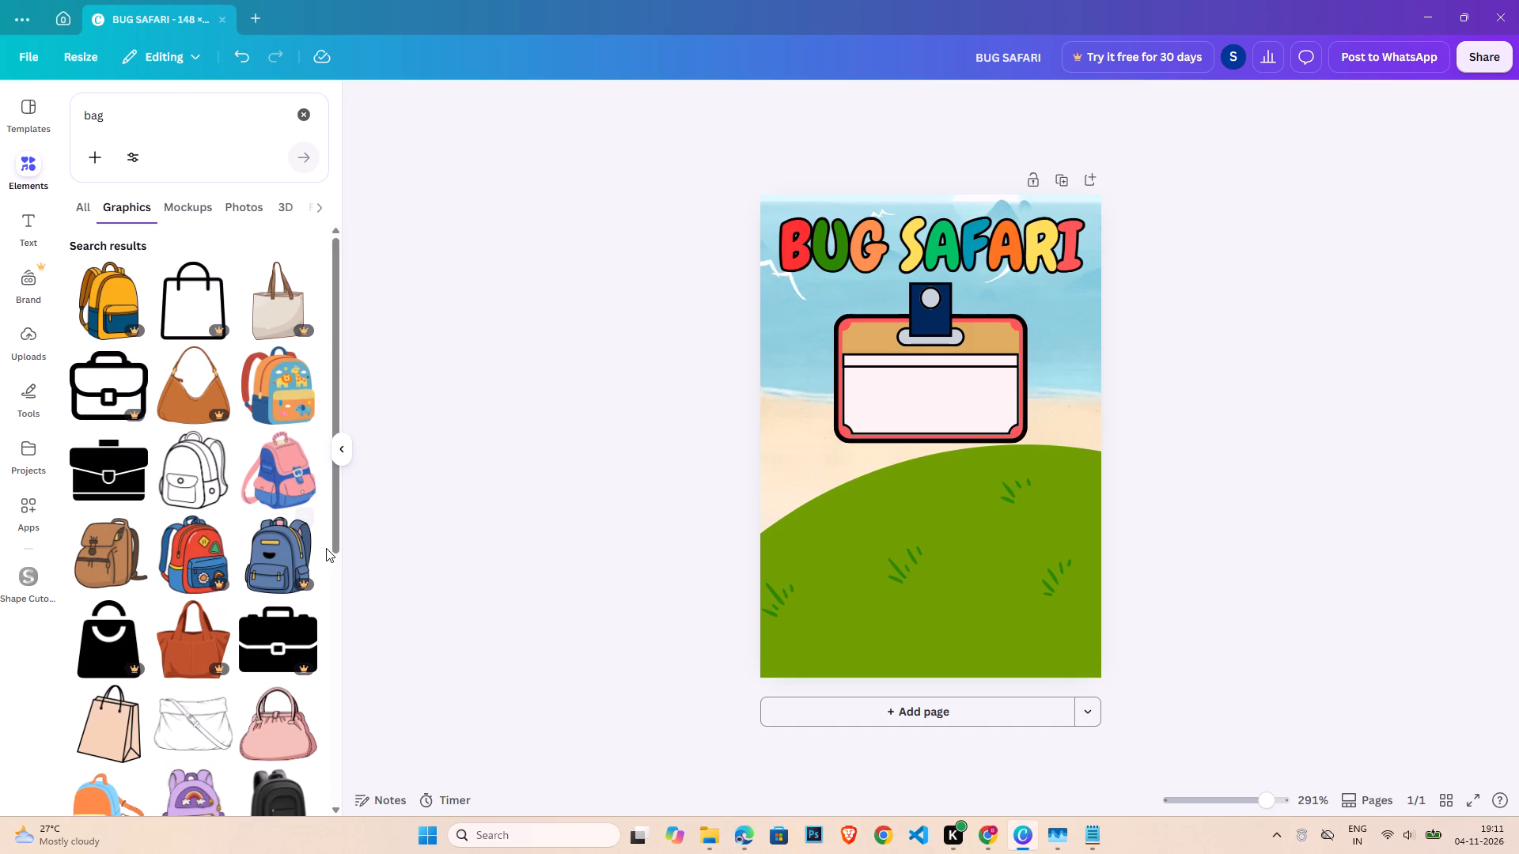
{"action": "left_click", "coordinate": [293, 392]}
Enlarge the animal backpack and centre it horizontally on the green hill below the name badge.
{"action": "left_click_drag", "start_coordinate": [1069, 291], "coordinate": [922, 495]}
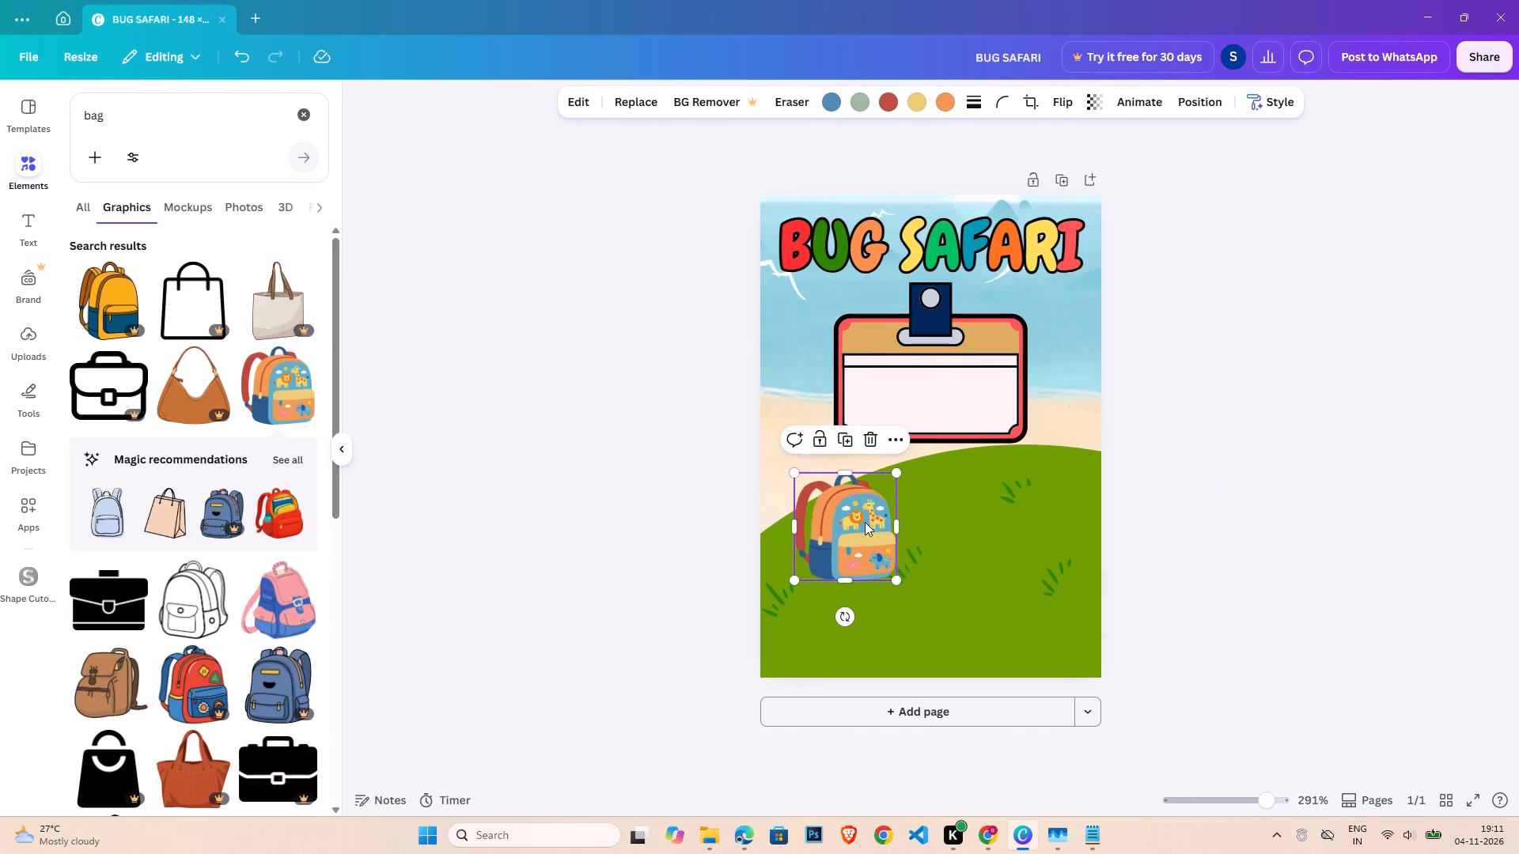
{"action": "left_click_drag", "start_coordinate": [856, 526], "coordinate": [956, 521]}
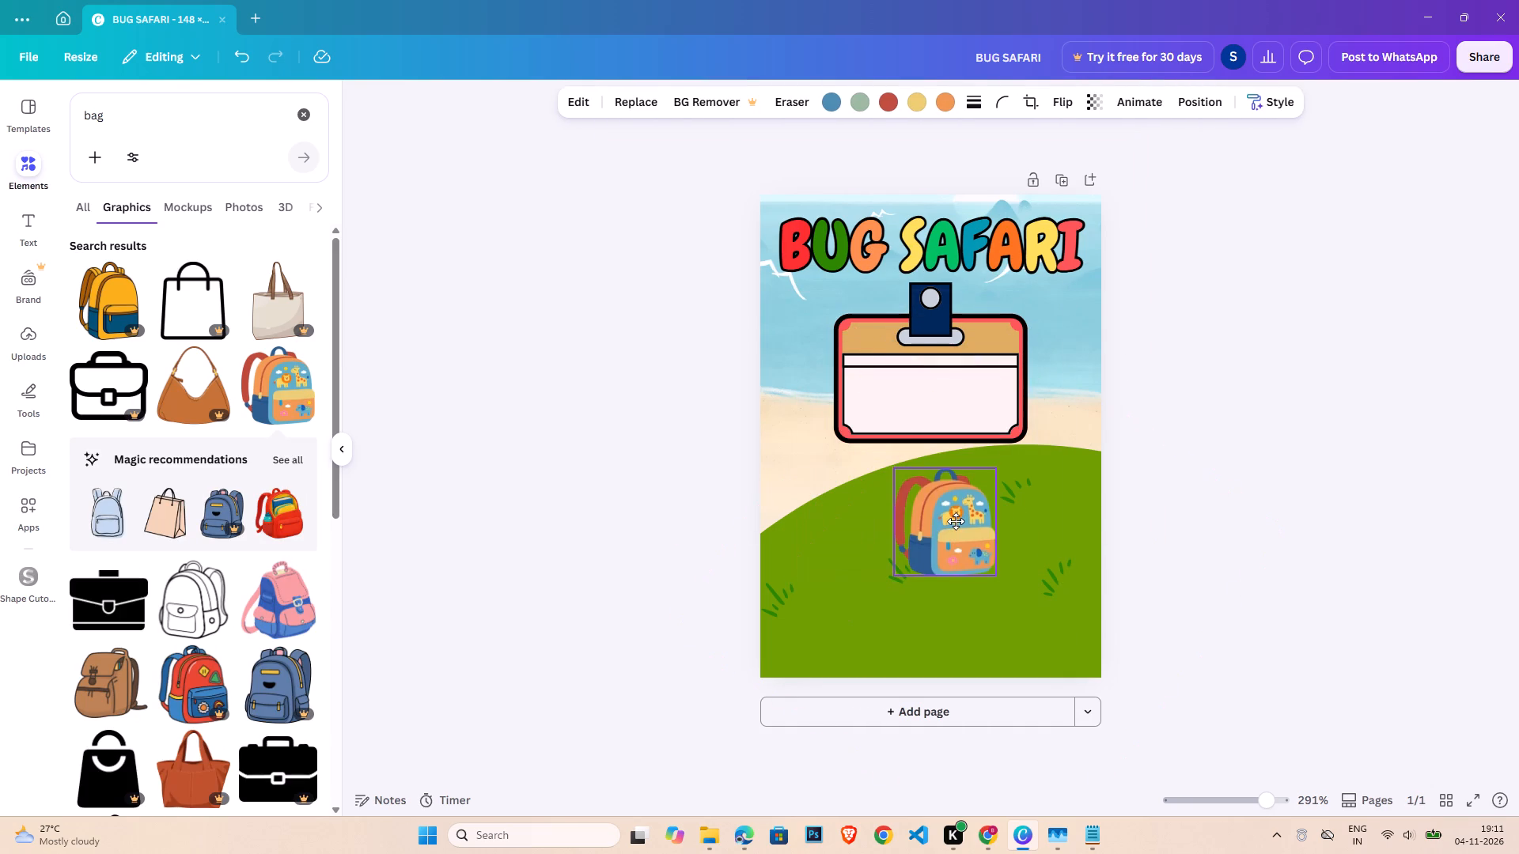
{"action": "left_click_drag", "start_coordinate": [956, 521], "coordinate": [936, 542]}
{"action": "left_click_drag", "start_coordinate": [978, 489], "coordinate": [1022, 448]}
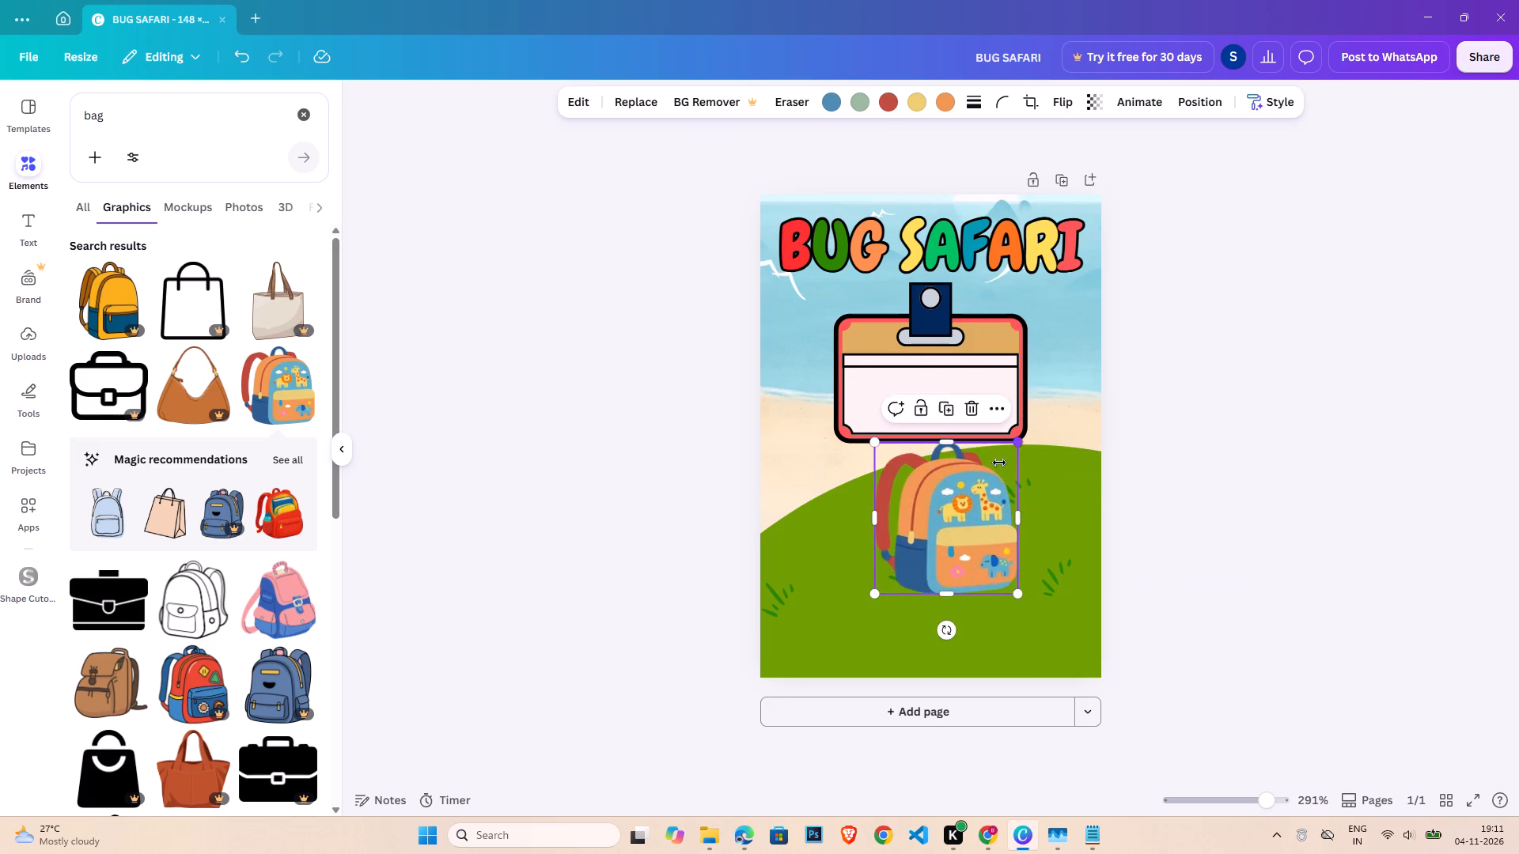
{"action": "left_click_drag", "start_coordinate": [968, 503], "coordinate": [956, 537]}
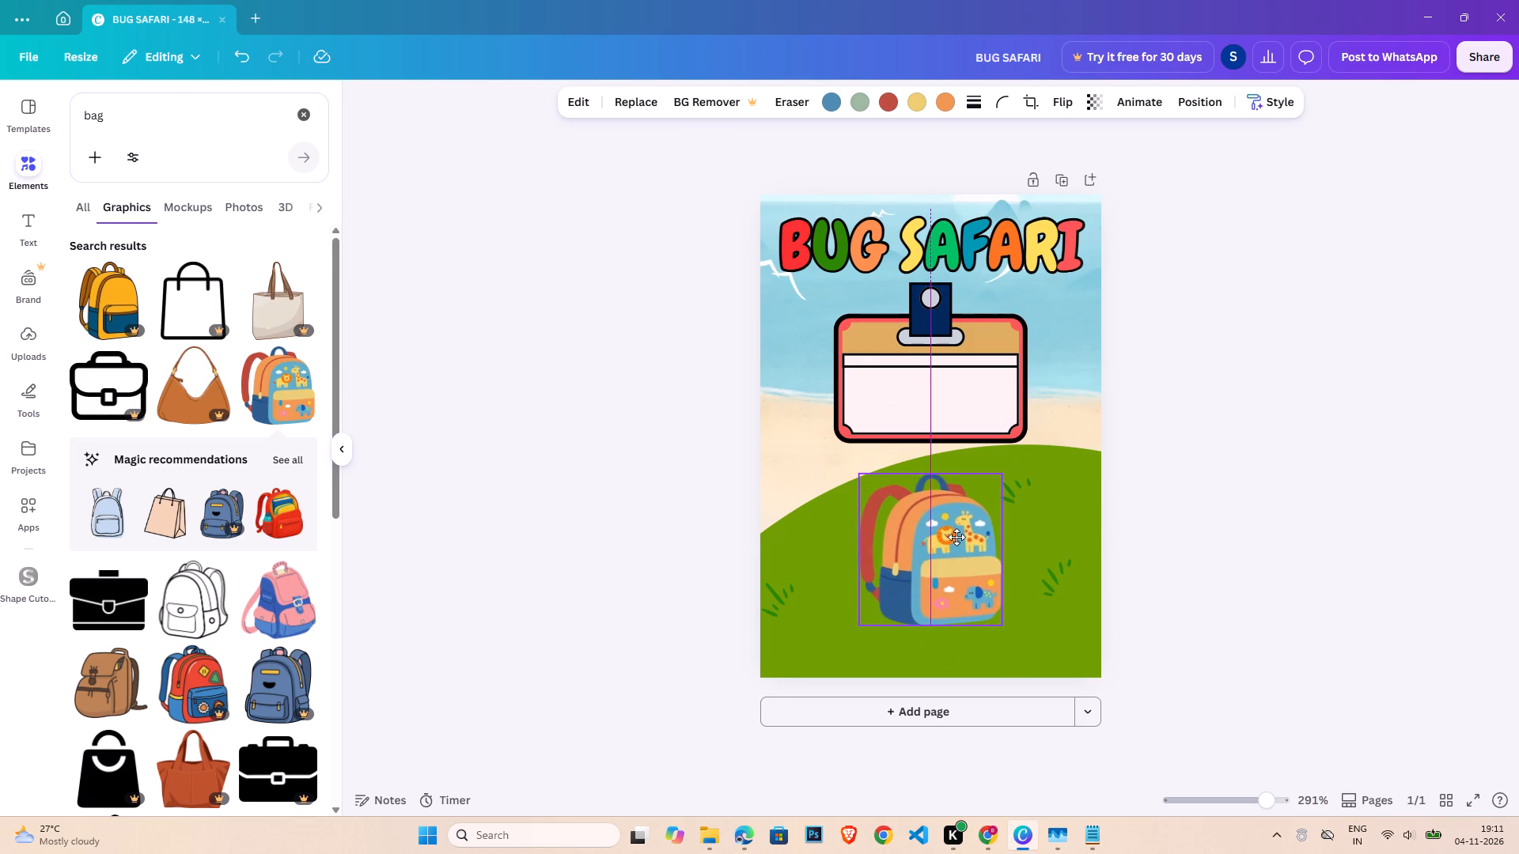
{"action": "left_click_drag", "start_coordinate": [956, 537], "coordinate": [958, 549]}
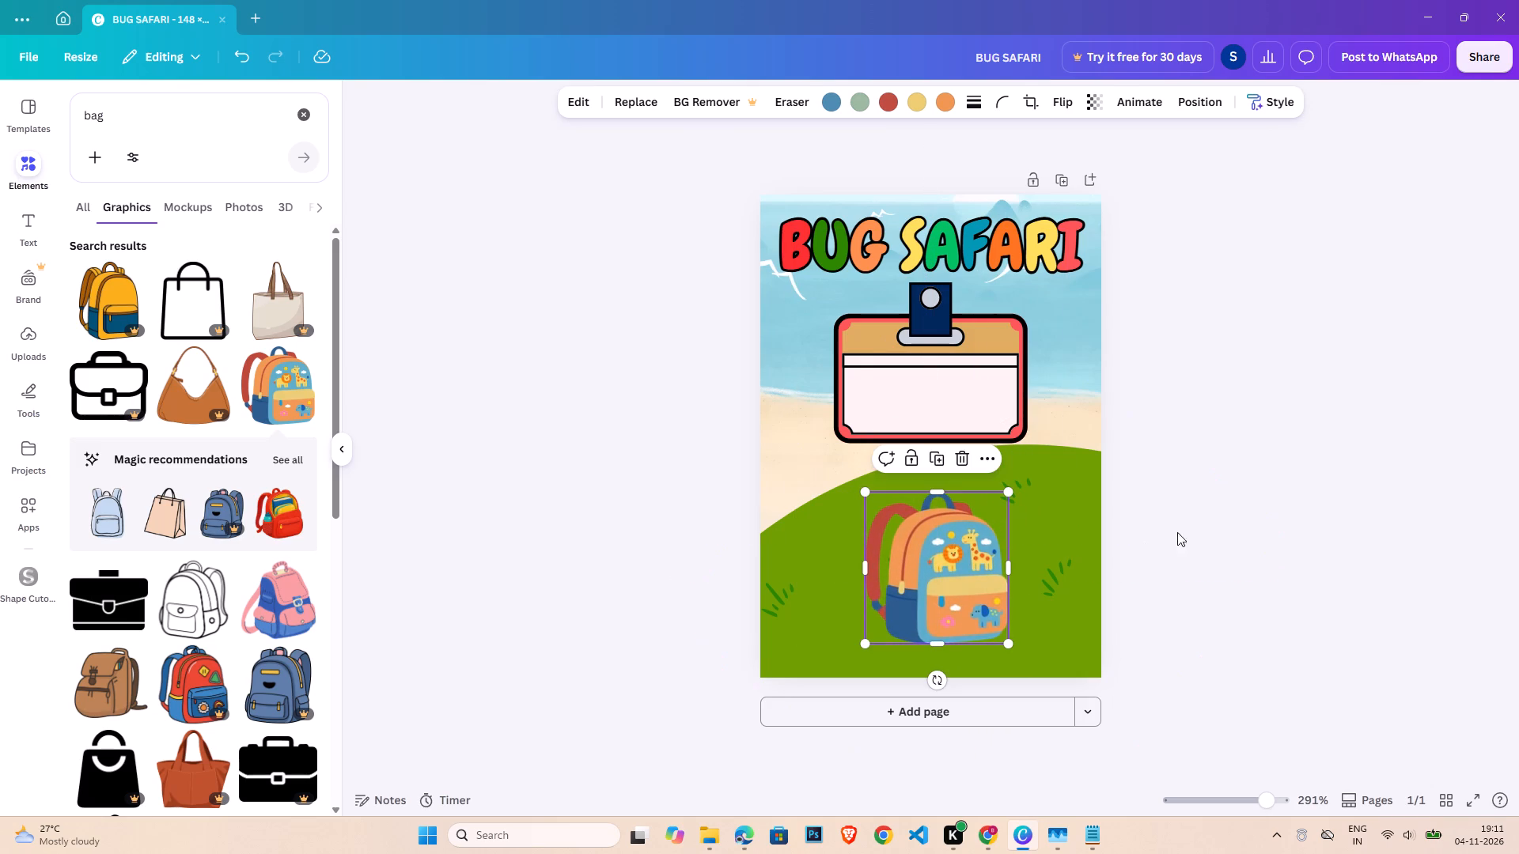
{"action": "left_click", "coordinate": [941, 576]}
{"action": "left_click", "coordinate": [1318, 565]}
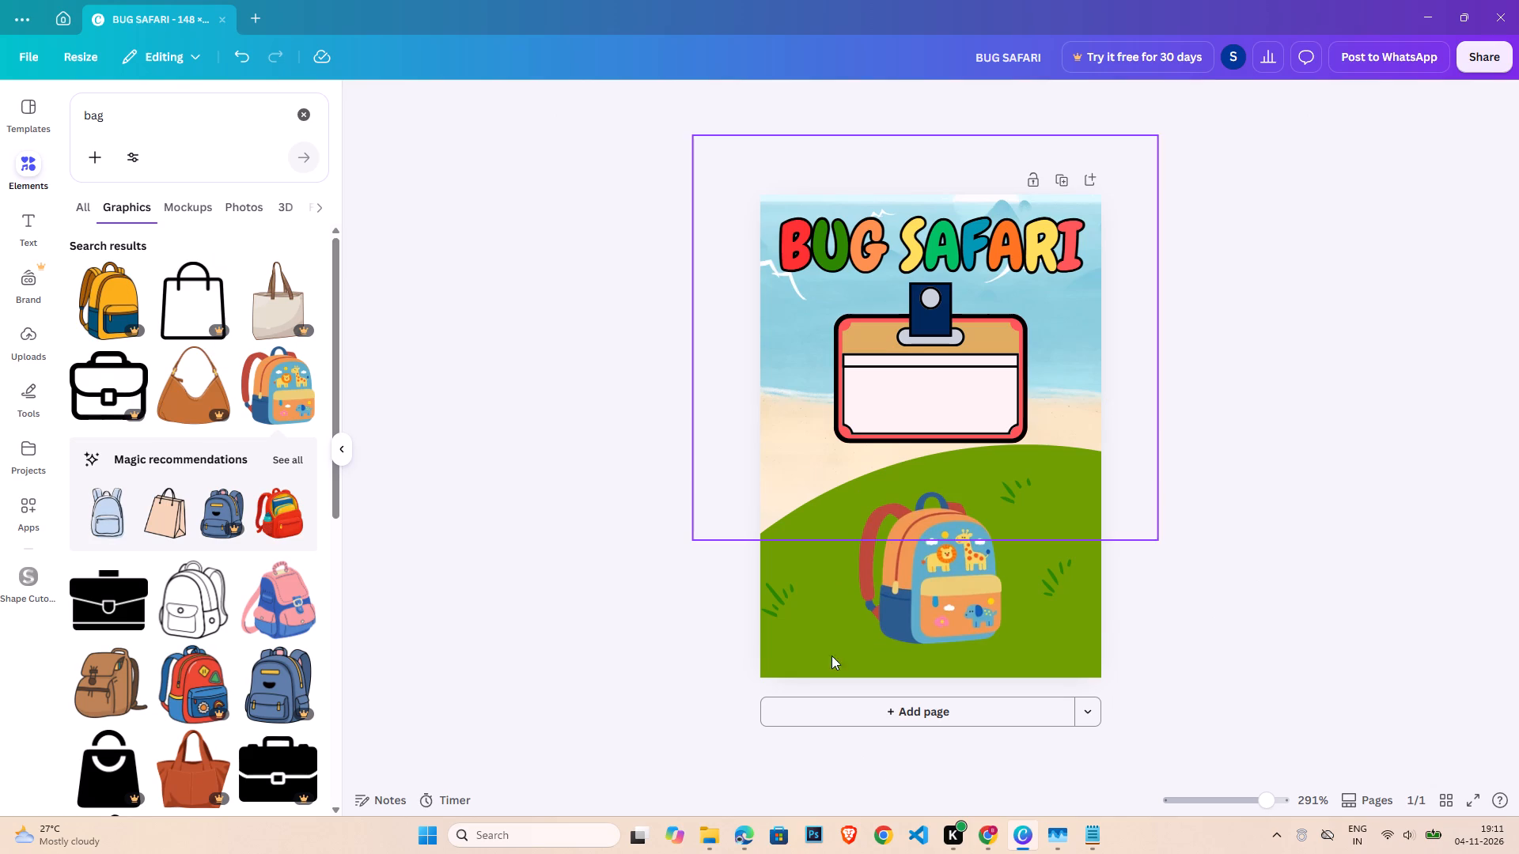
Switch to Adobe Photoshop CC 2015.
{"action": "left_click", "coordinate": [821, 834]}
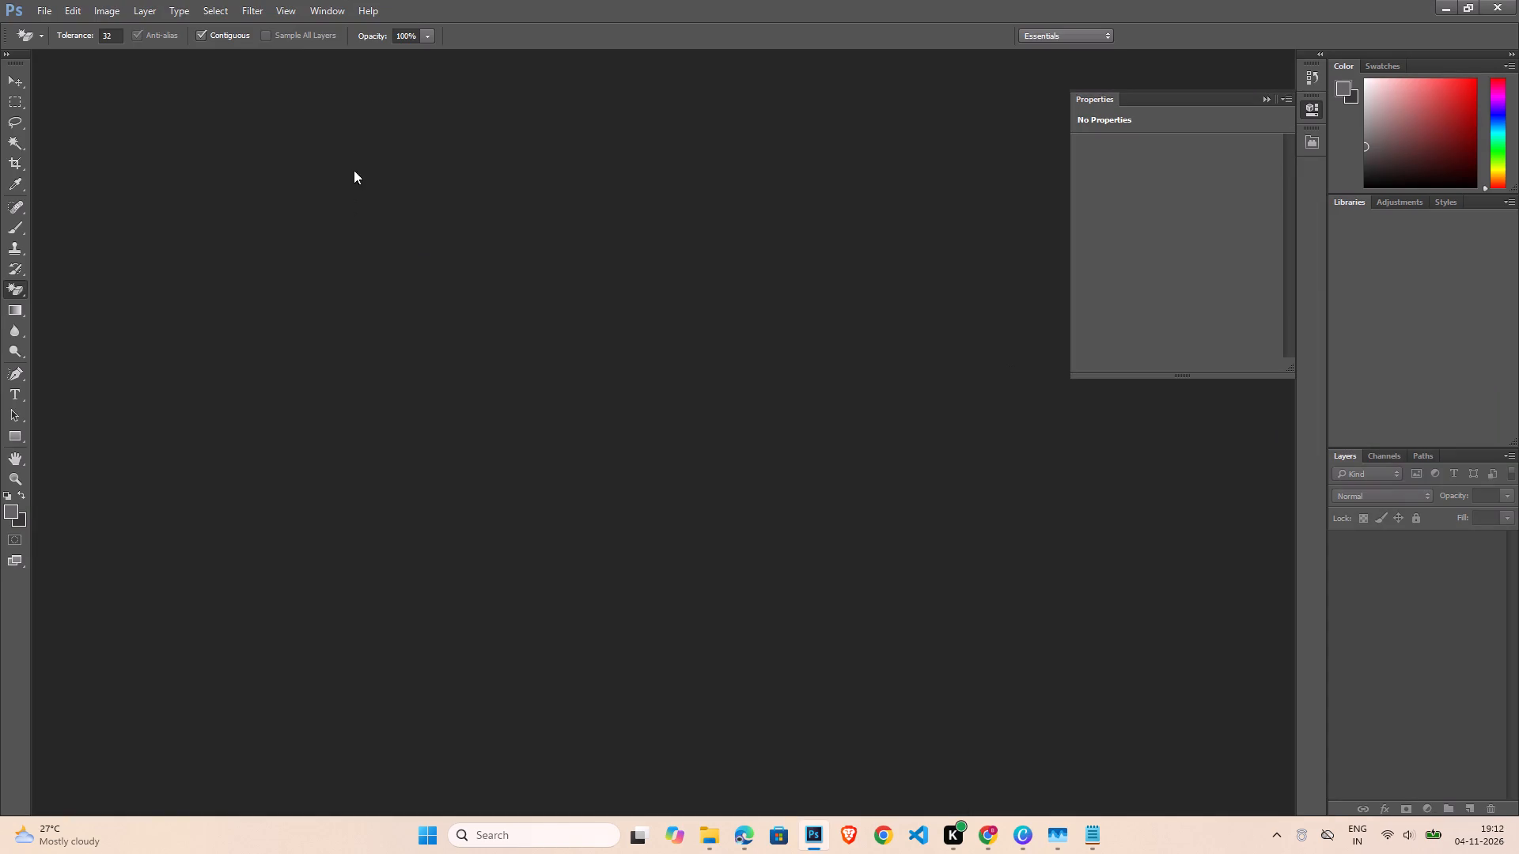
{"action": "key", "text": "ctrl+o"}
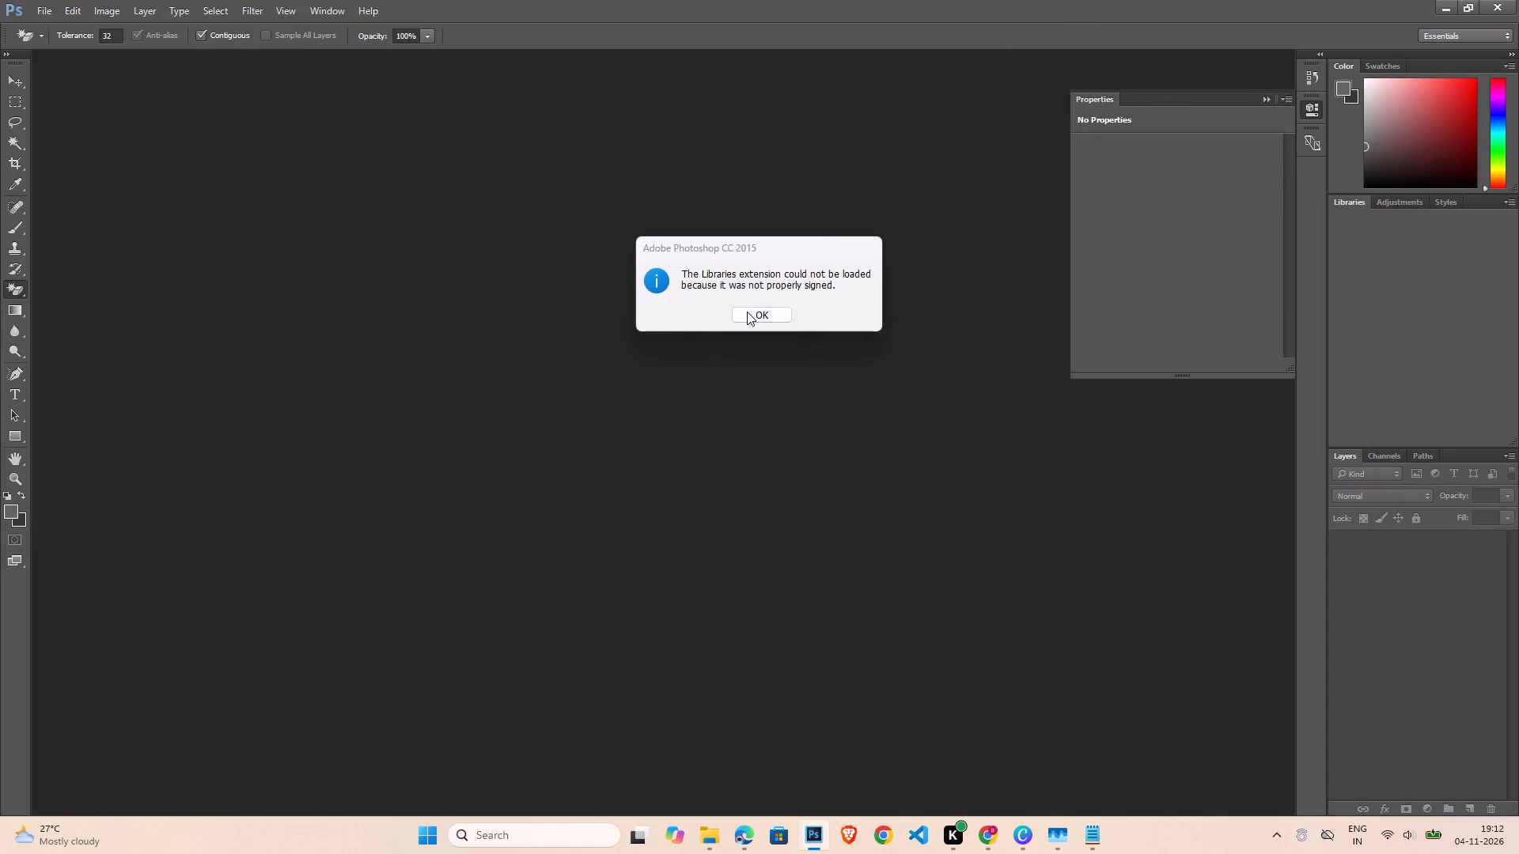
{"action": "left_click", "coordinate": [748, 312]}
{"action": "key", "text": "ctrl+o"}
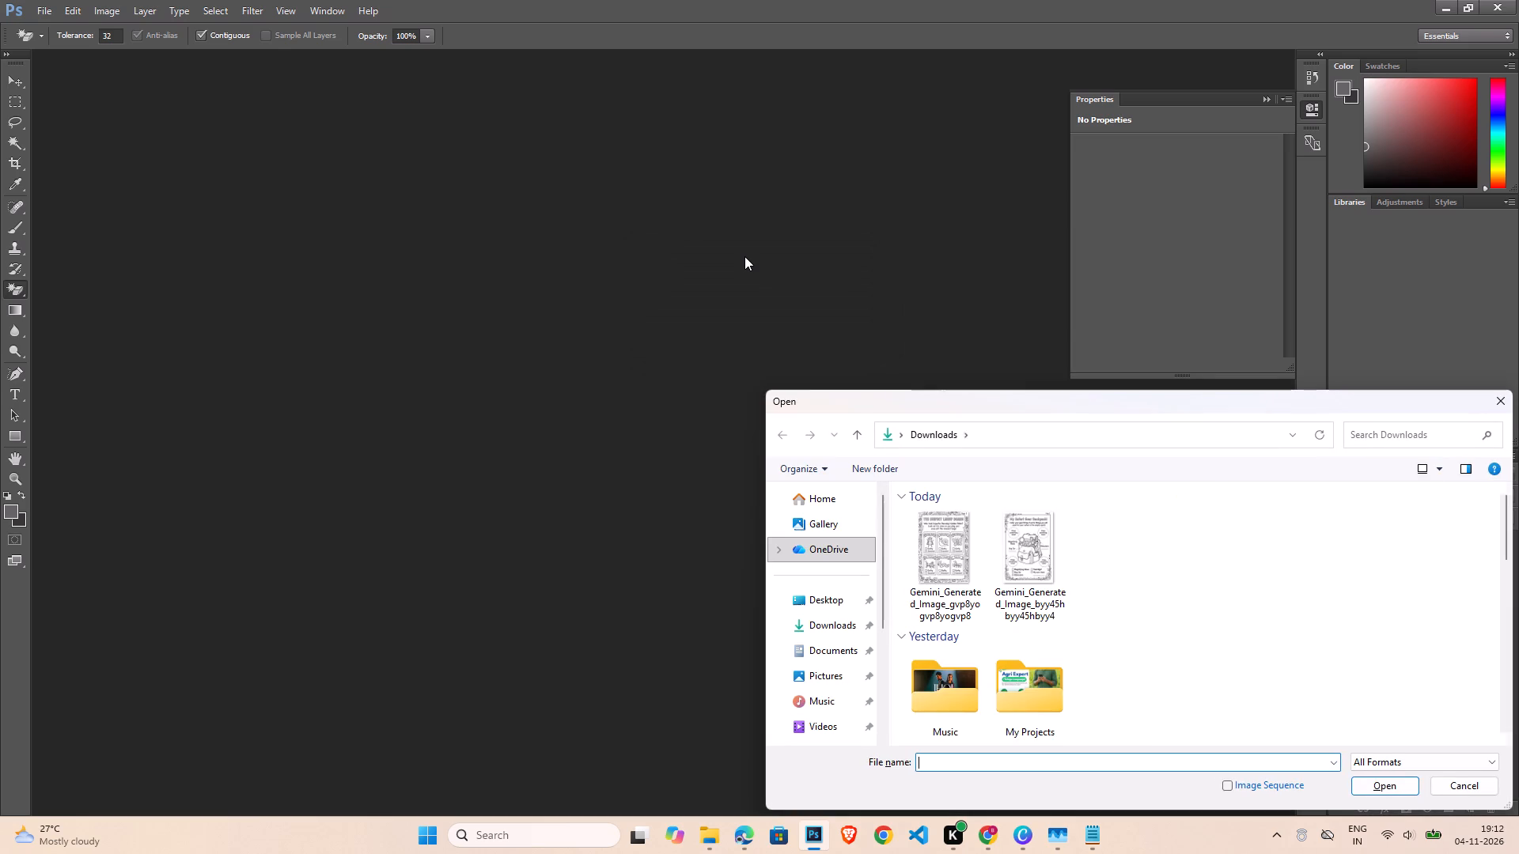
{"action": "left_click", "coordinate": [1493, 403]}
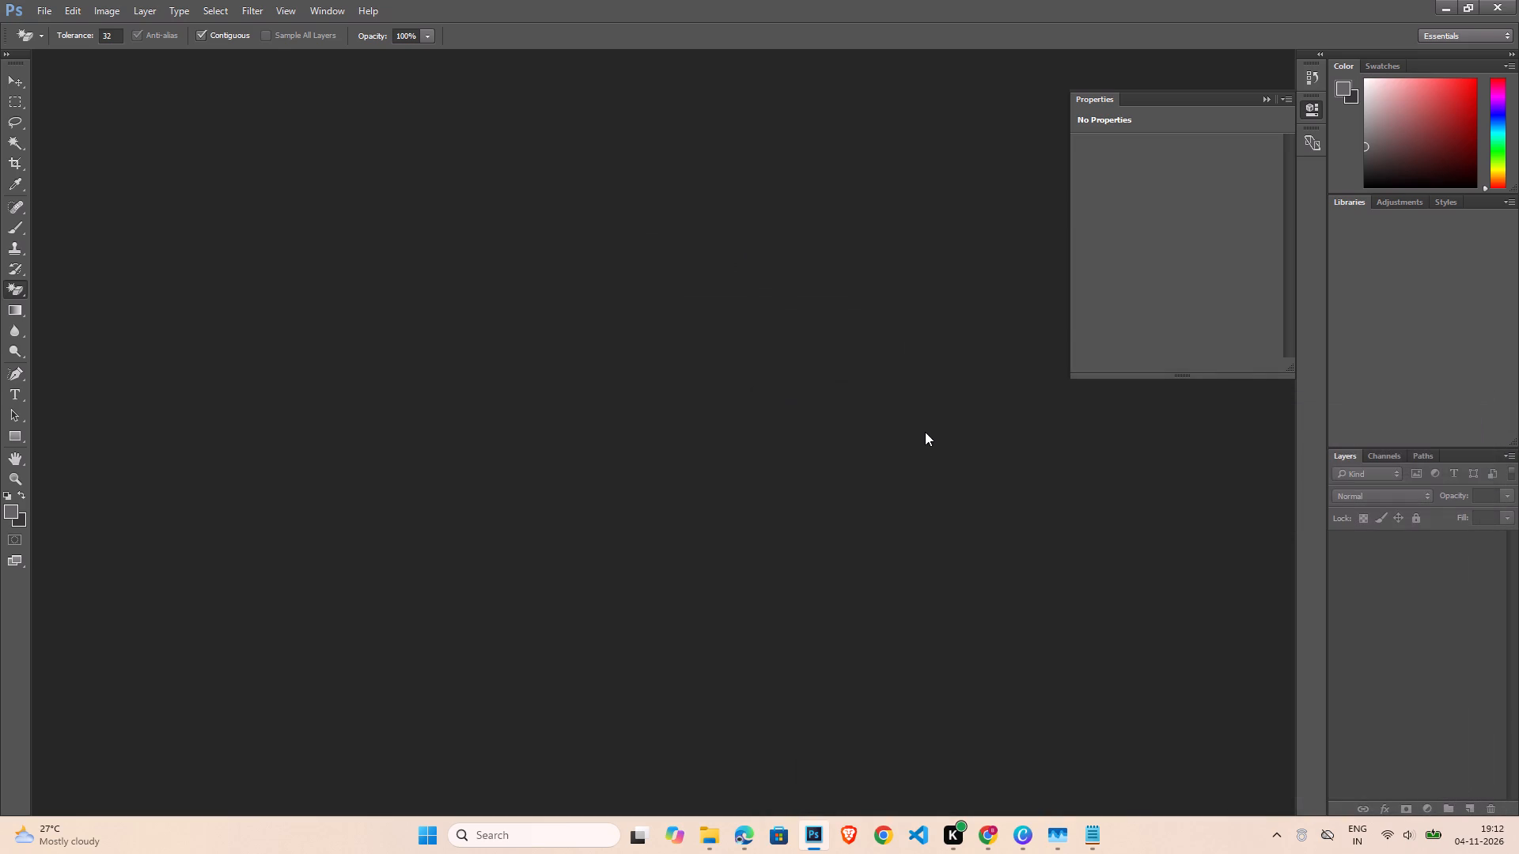
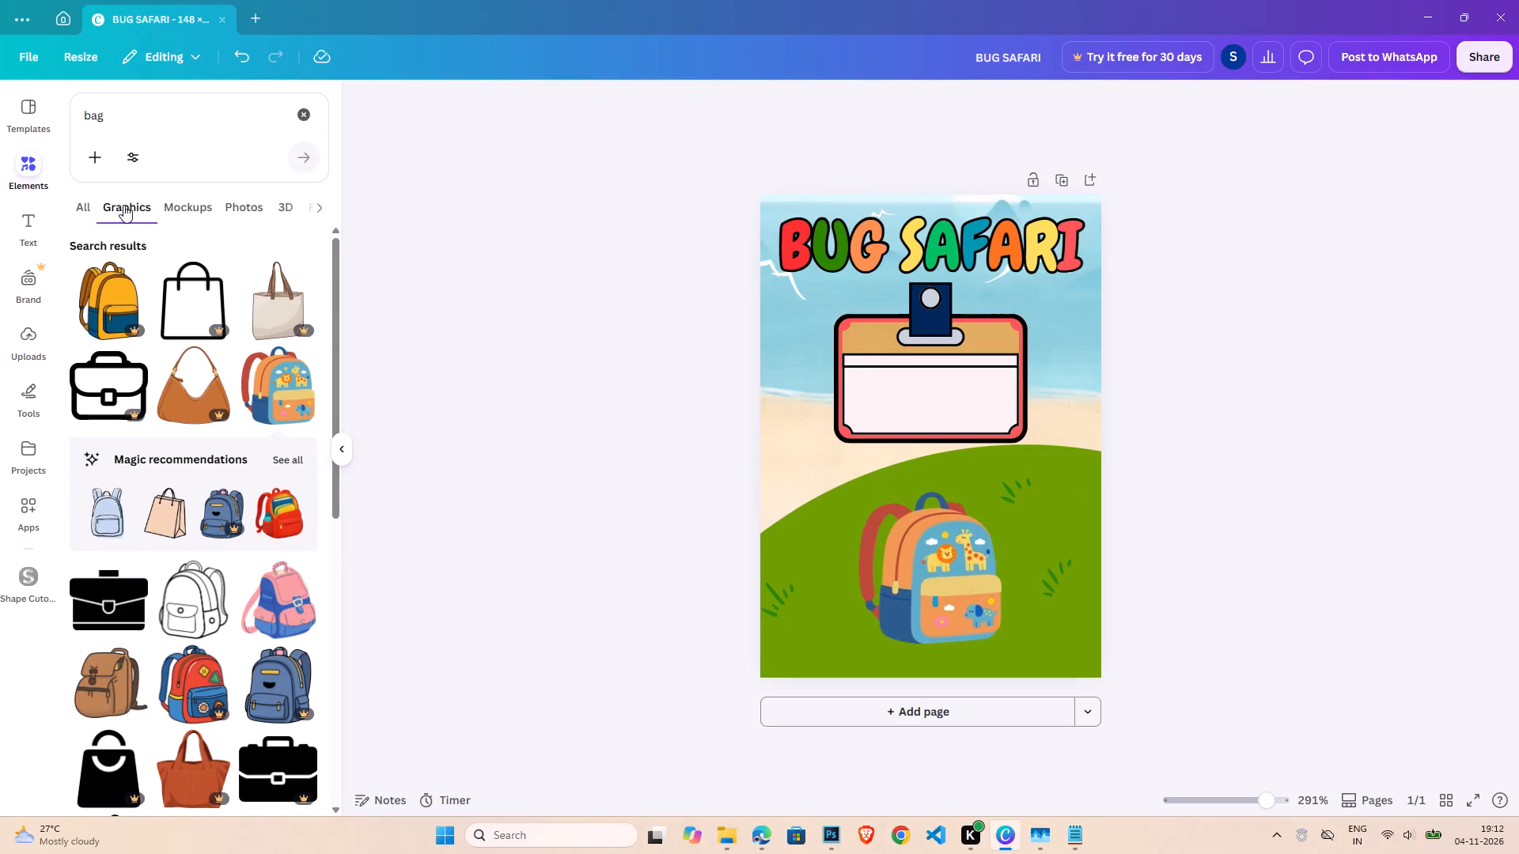
Search the graphics for "net" and add the red-handled hand net holding blue fish to the page.
{"action": "double_click", "coordinate": [126, 115]}
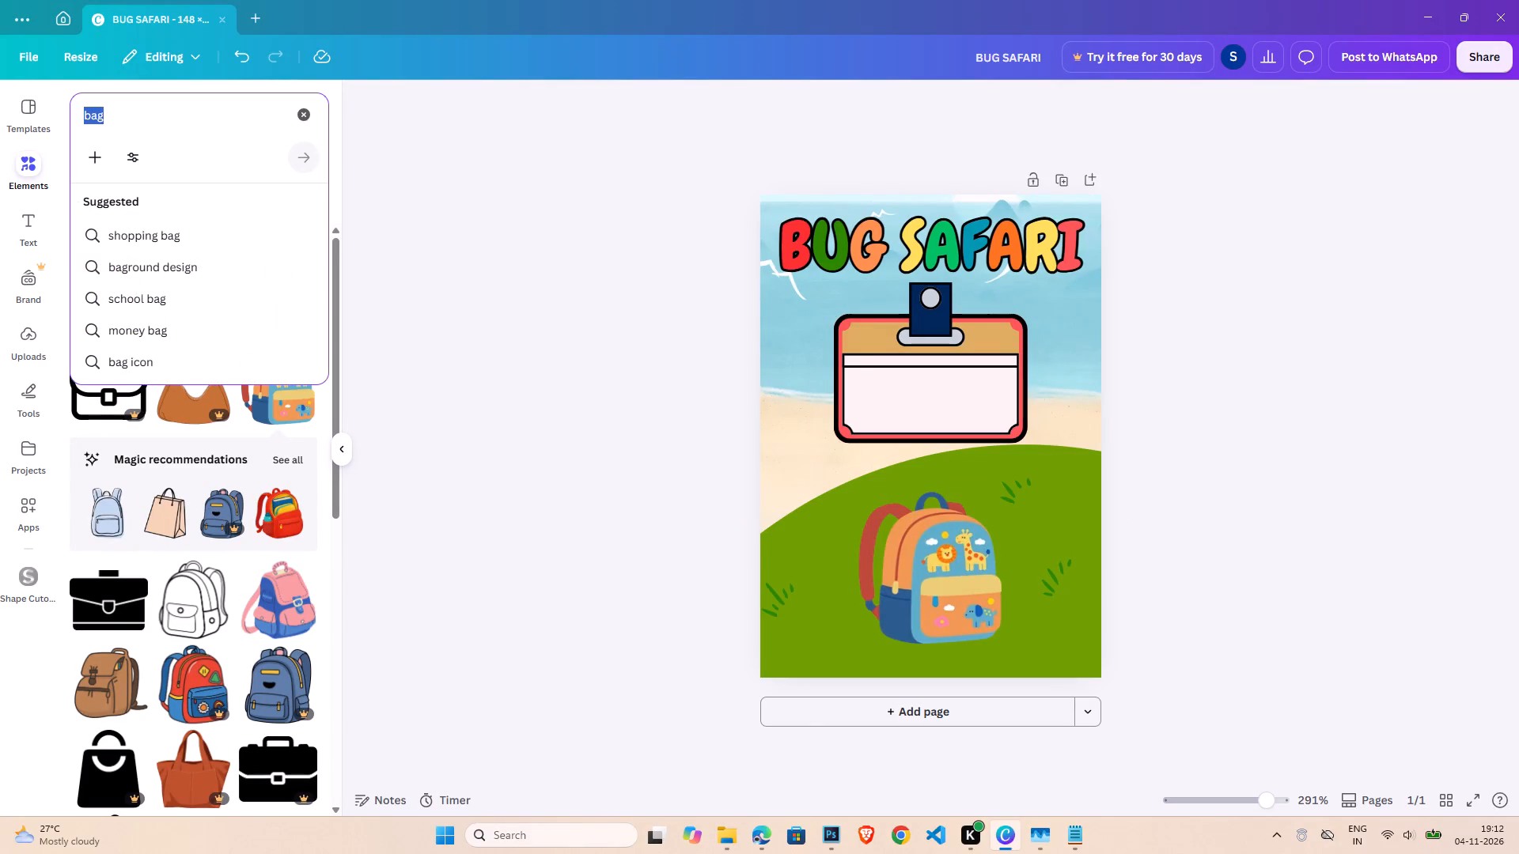
{"action": "type", "text": "net"}
{"action": "key", "text": "Return"}
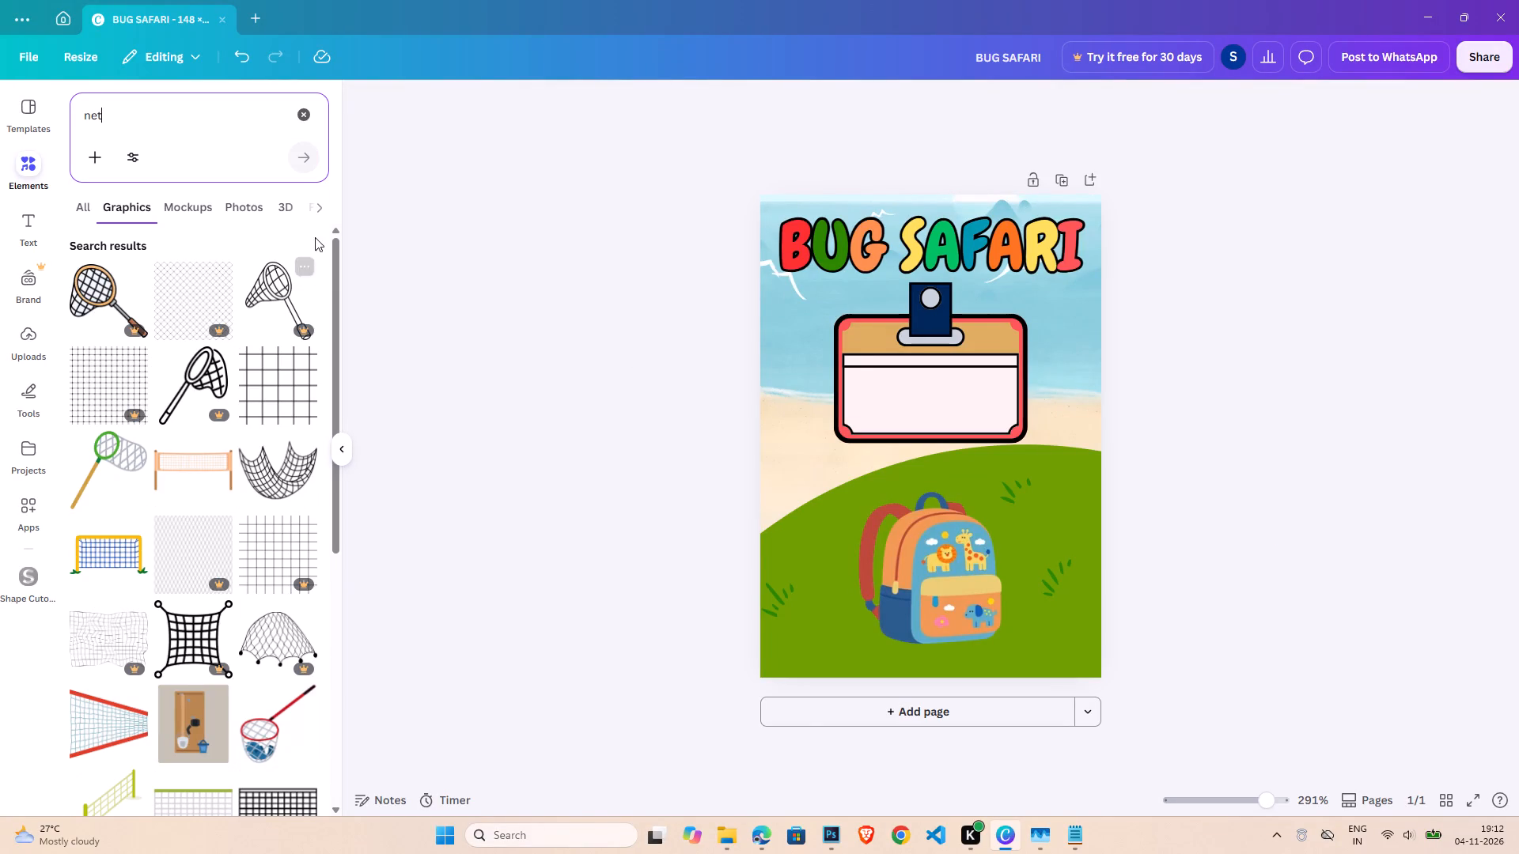
{"action": "left_click", "coordinate": [134, 266]}
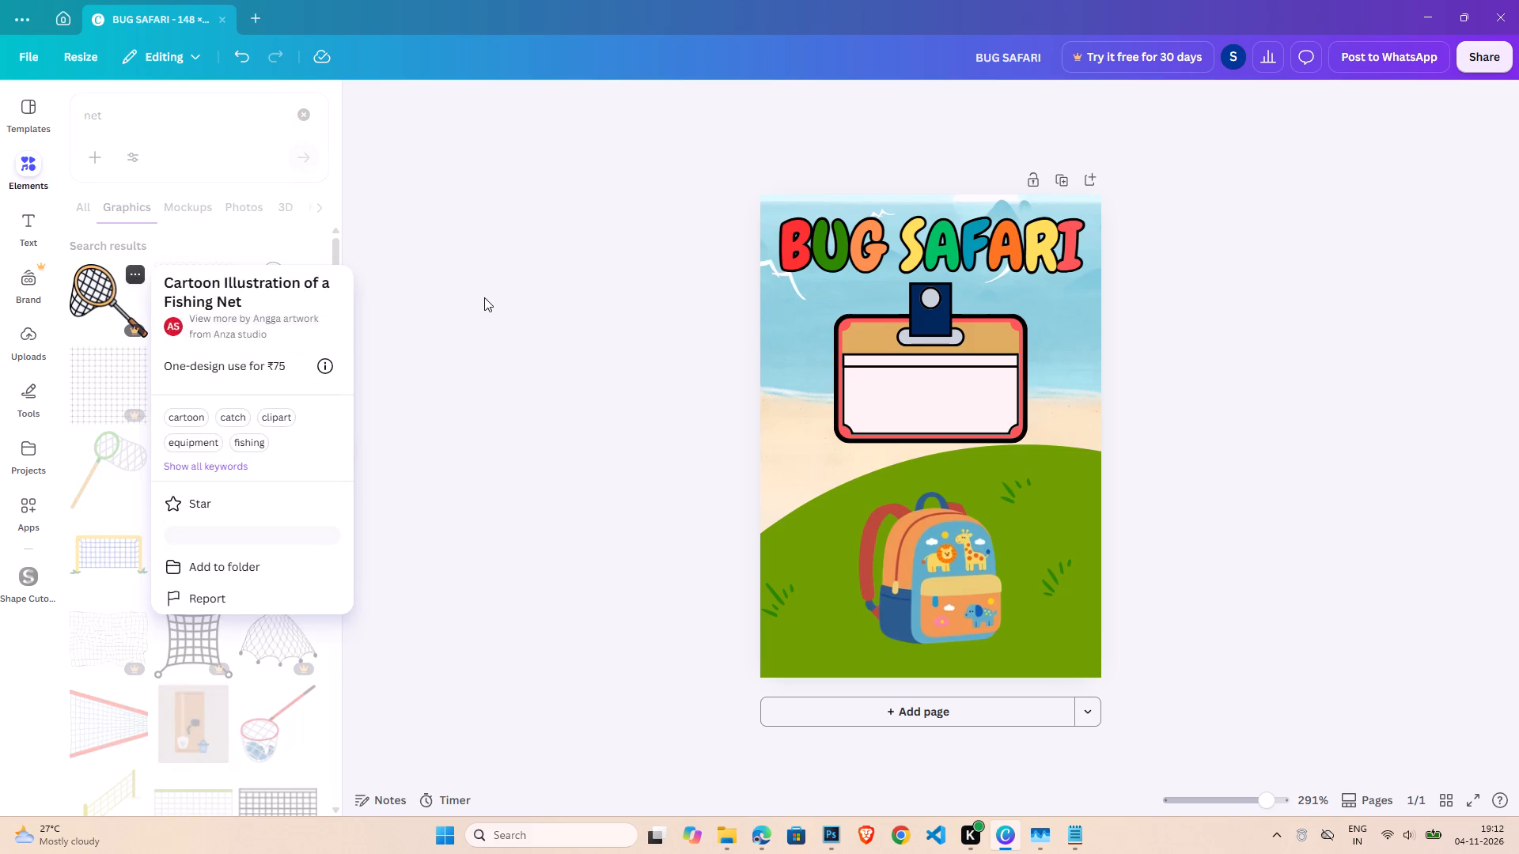
{"action": "left_click", "coordinate": [488, 298]}
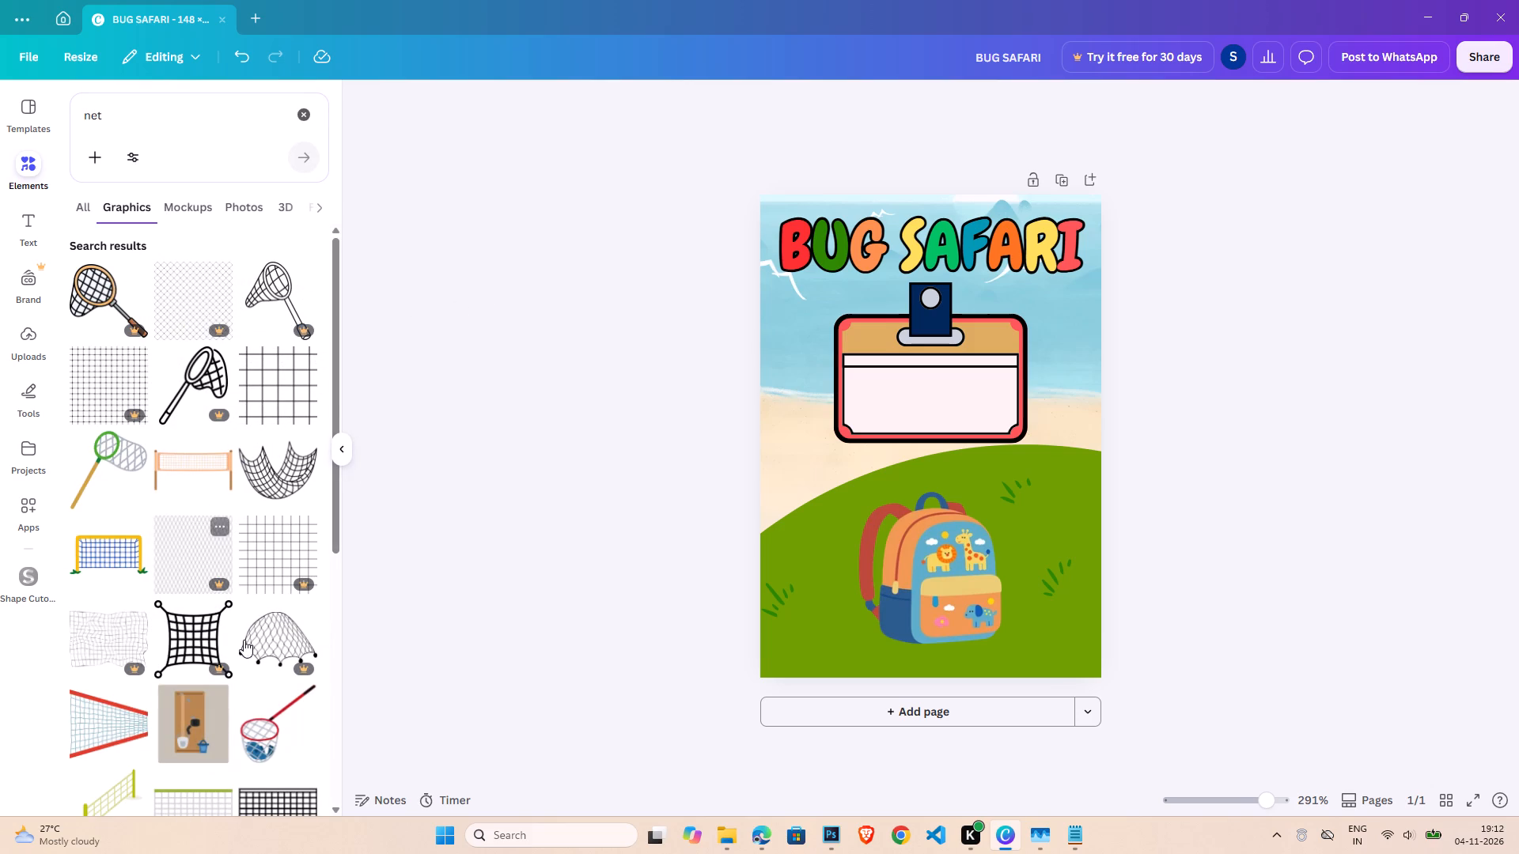
{"action": "scroll", "coordinate": [275, 636], "scroll_direction": "down", "scroll_amount": 6}
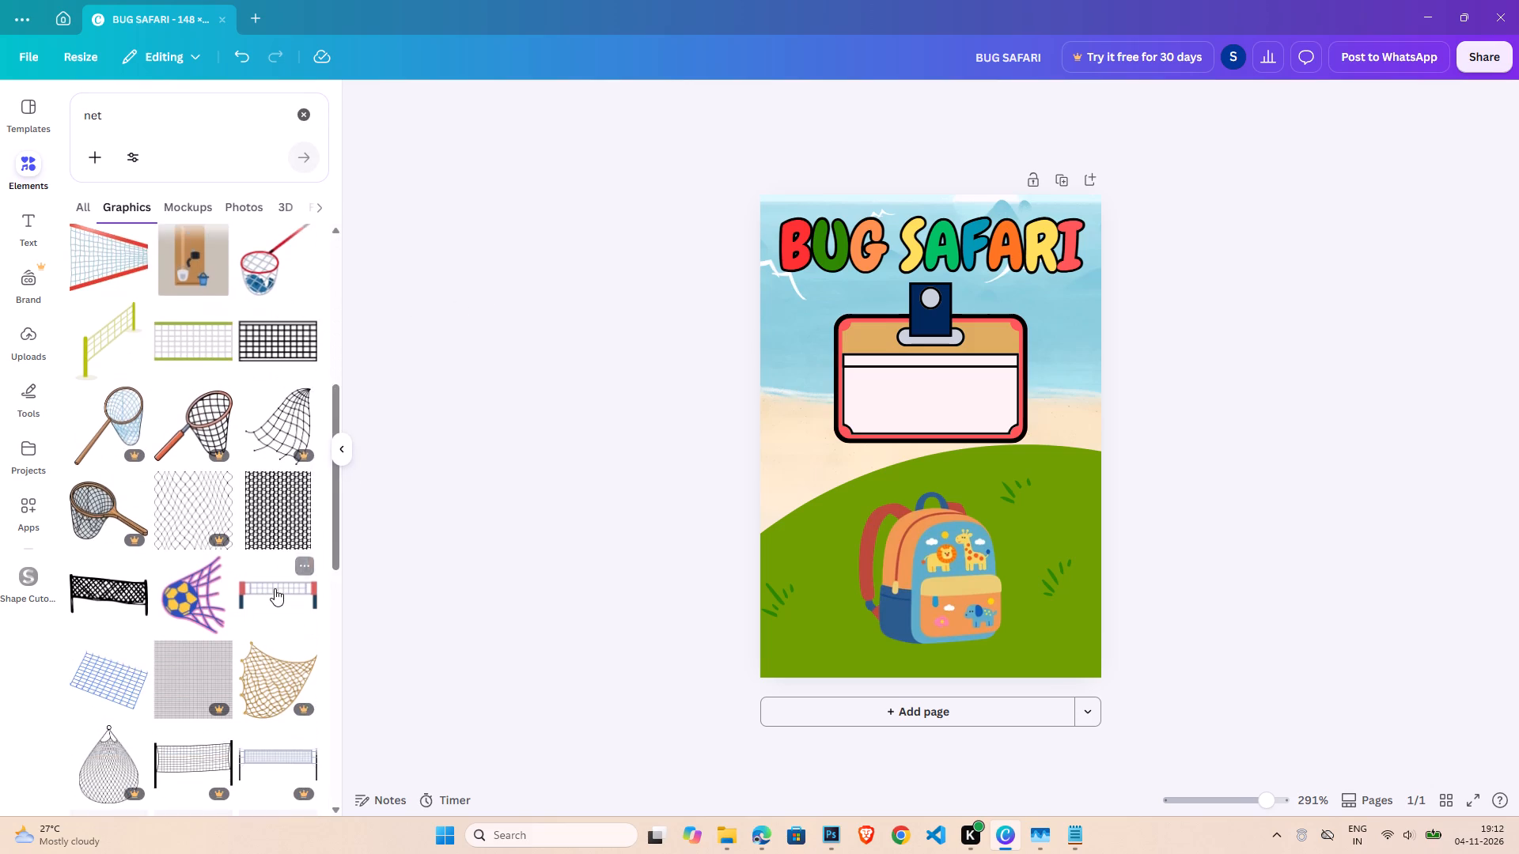
{"action": "scroll", "coordinate": [275, 588], "scroll_direction": "down", "scroll_amount": 6}
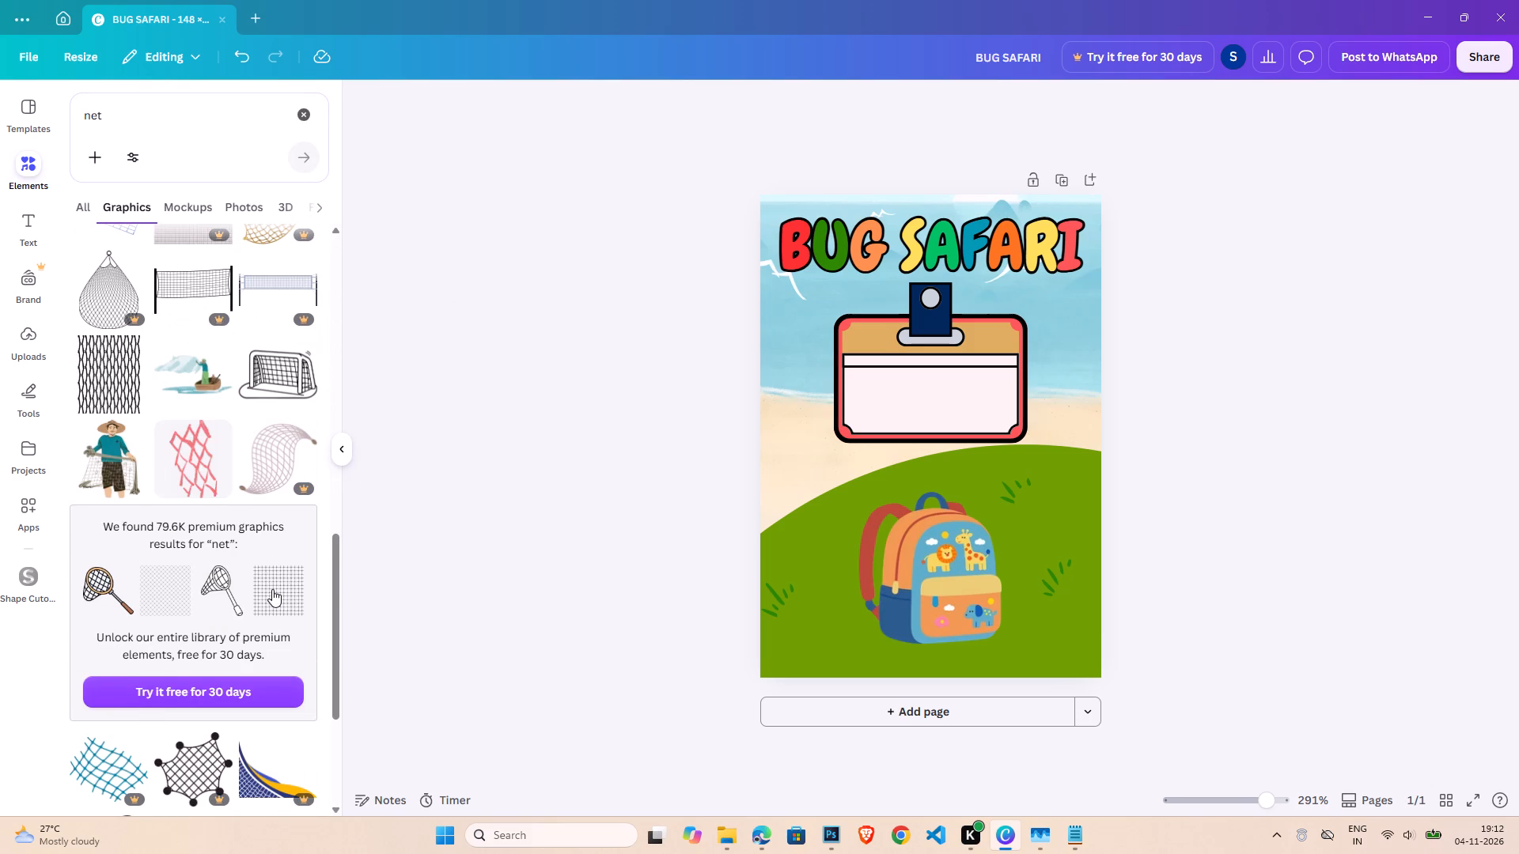
{"action": "scroll", "coordinate": [272, 589], "scroll_direction": "down", "scroll_amount": 11}
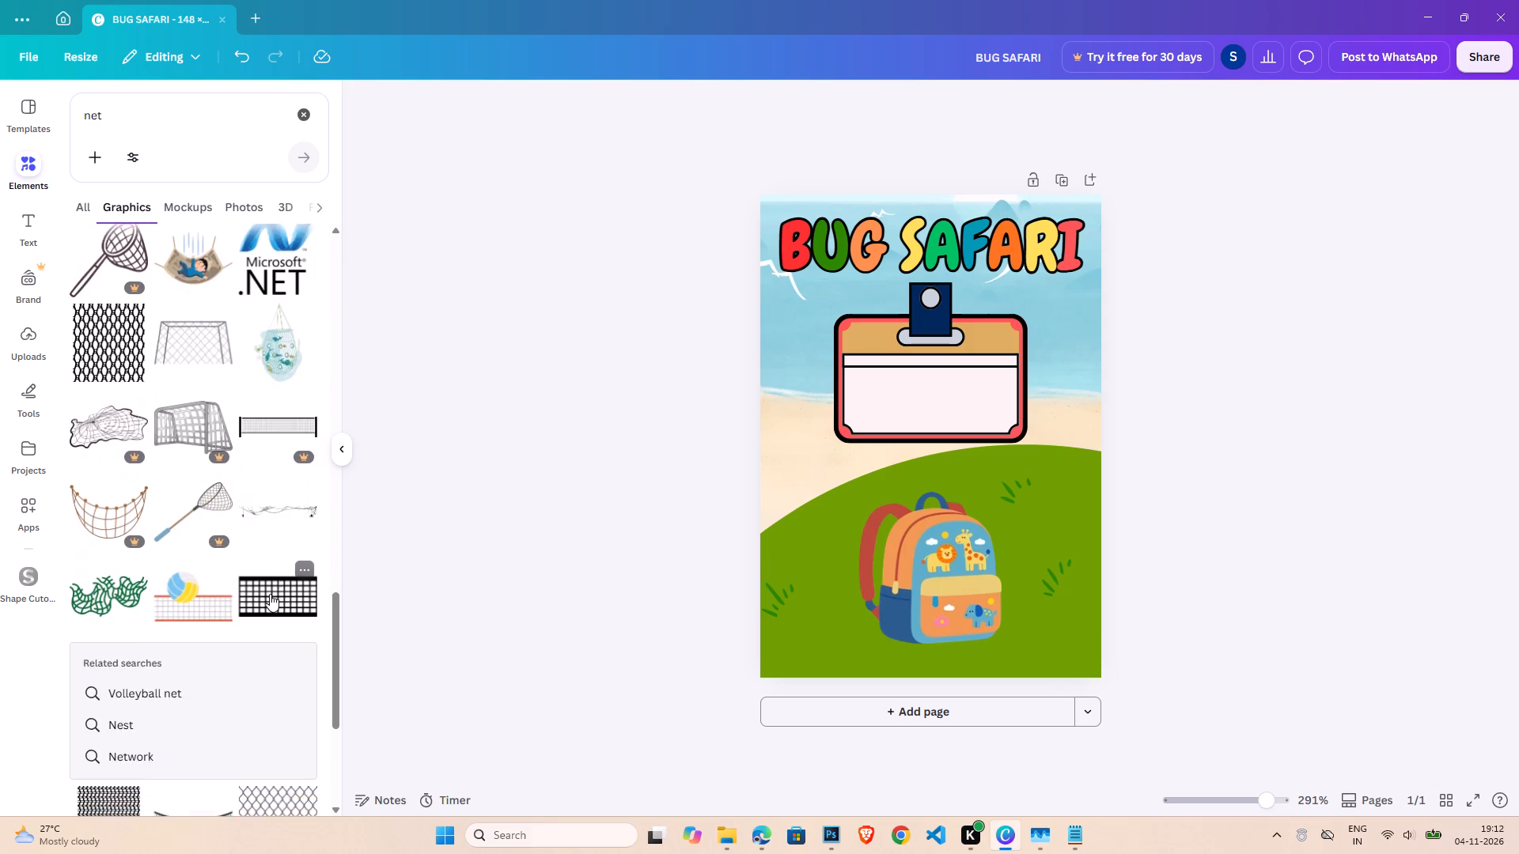
{"action": "scroll", "coordinate": [270, 594], "scroll_direction": "down", "scroll_amount": 2}
{"action": "scroll", "coordinate": [270, 594], "scroll_direction": "up", "scroll_amount": 3}
{"action": "scroll", "coordinate": [270, 594], "scroll_direction": "down", "scroll_amount": 8}
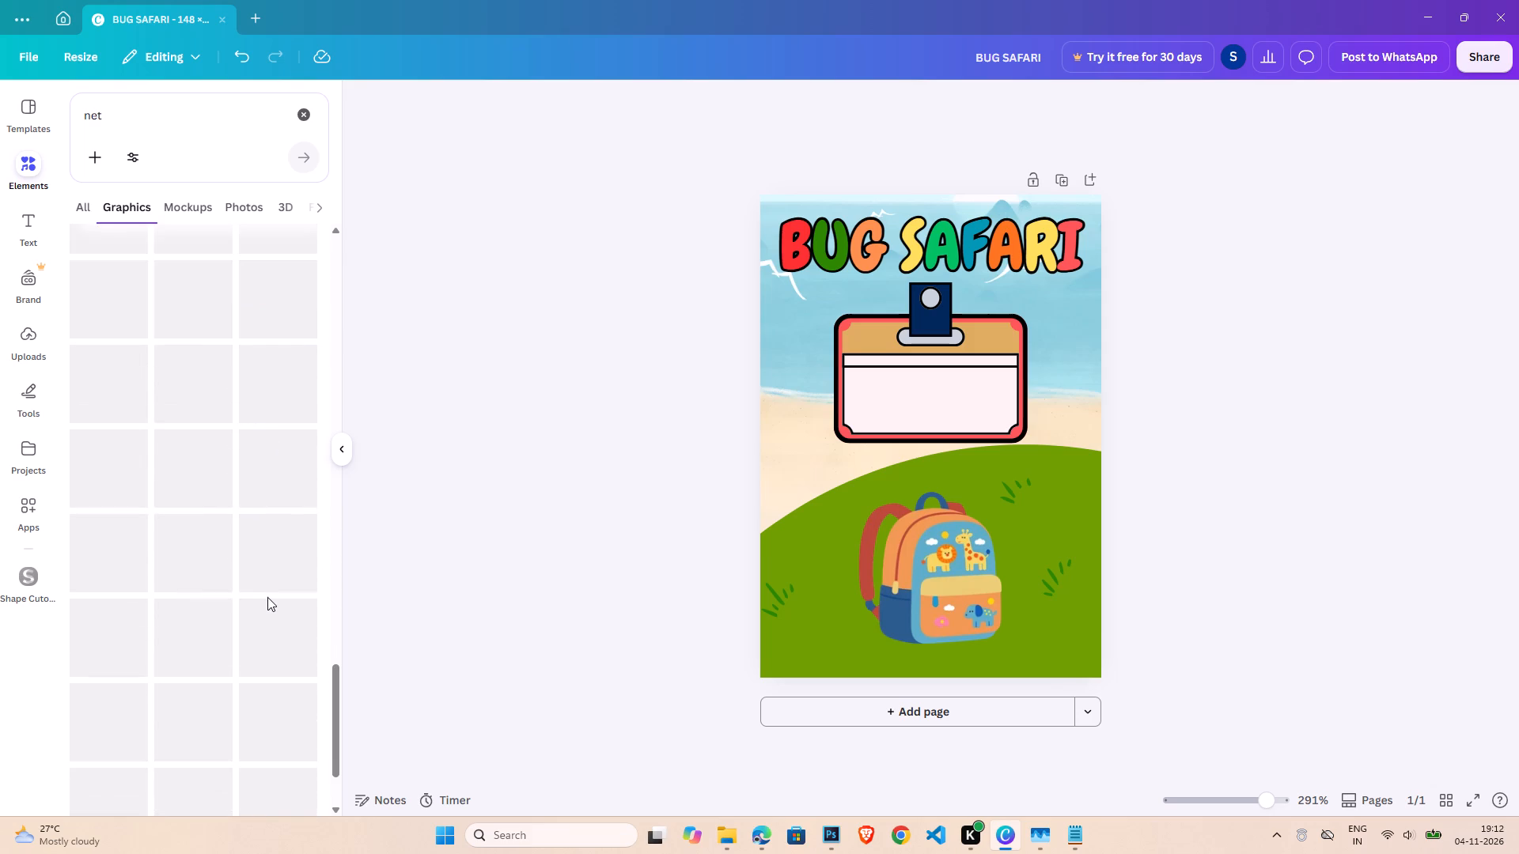
{"action": "scroll", "coordinate": [267, 597], "scroll_direction": "up", "scroll_amount": 2}
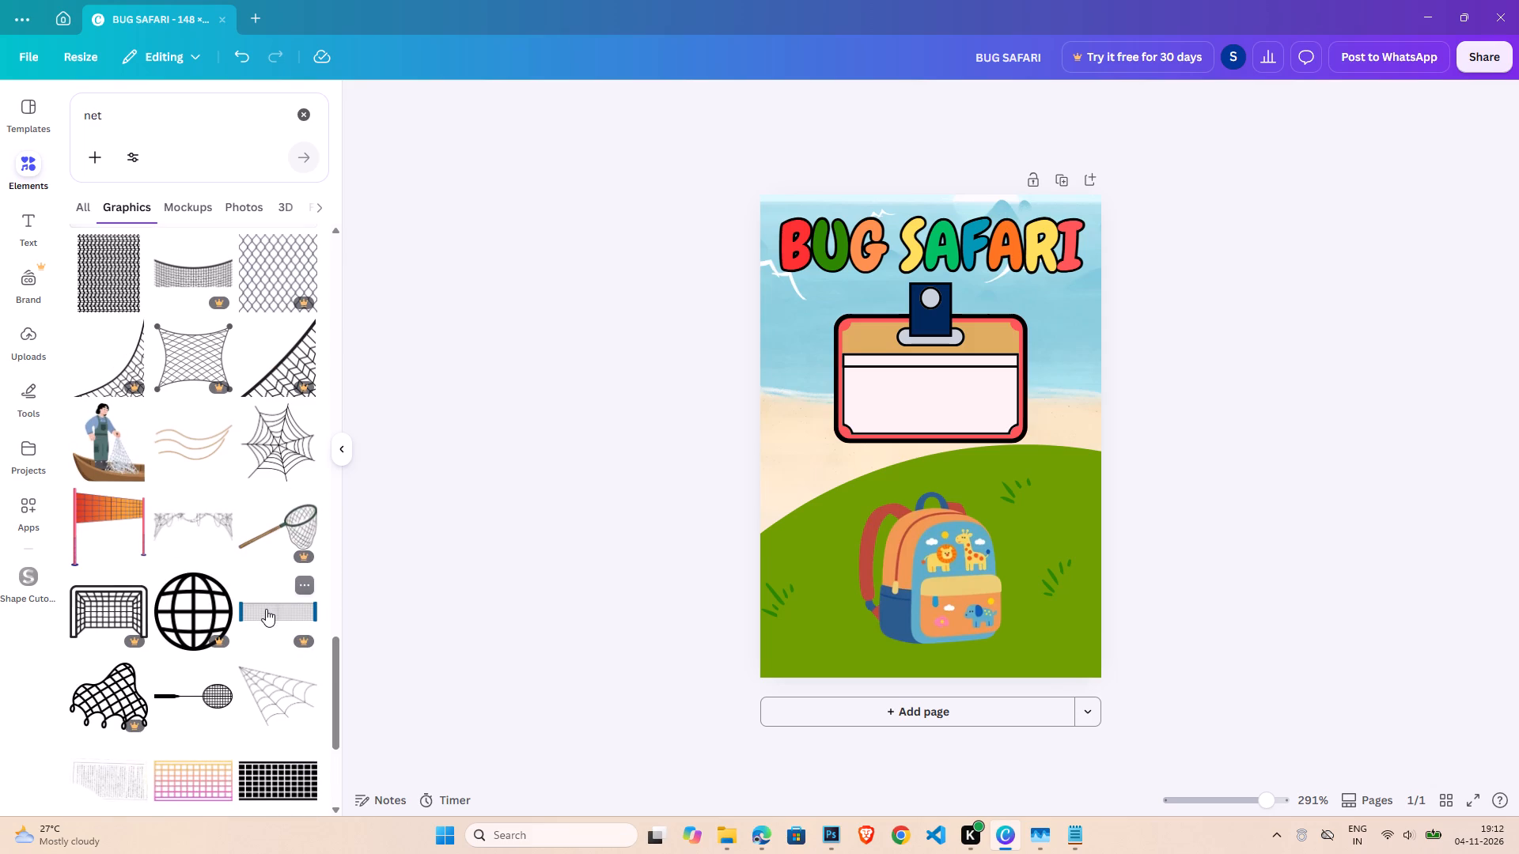
{"action": "scroll", "coordinate": [266, 609], "scroll_direction": "up", "scroll_amount": 4}
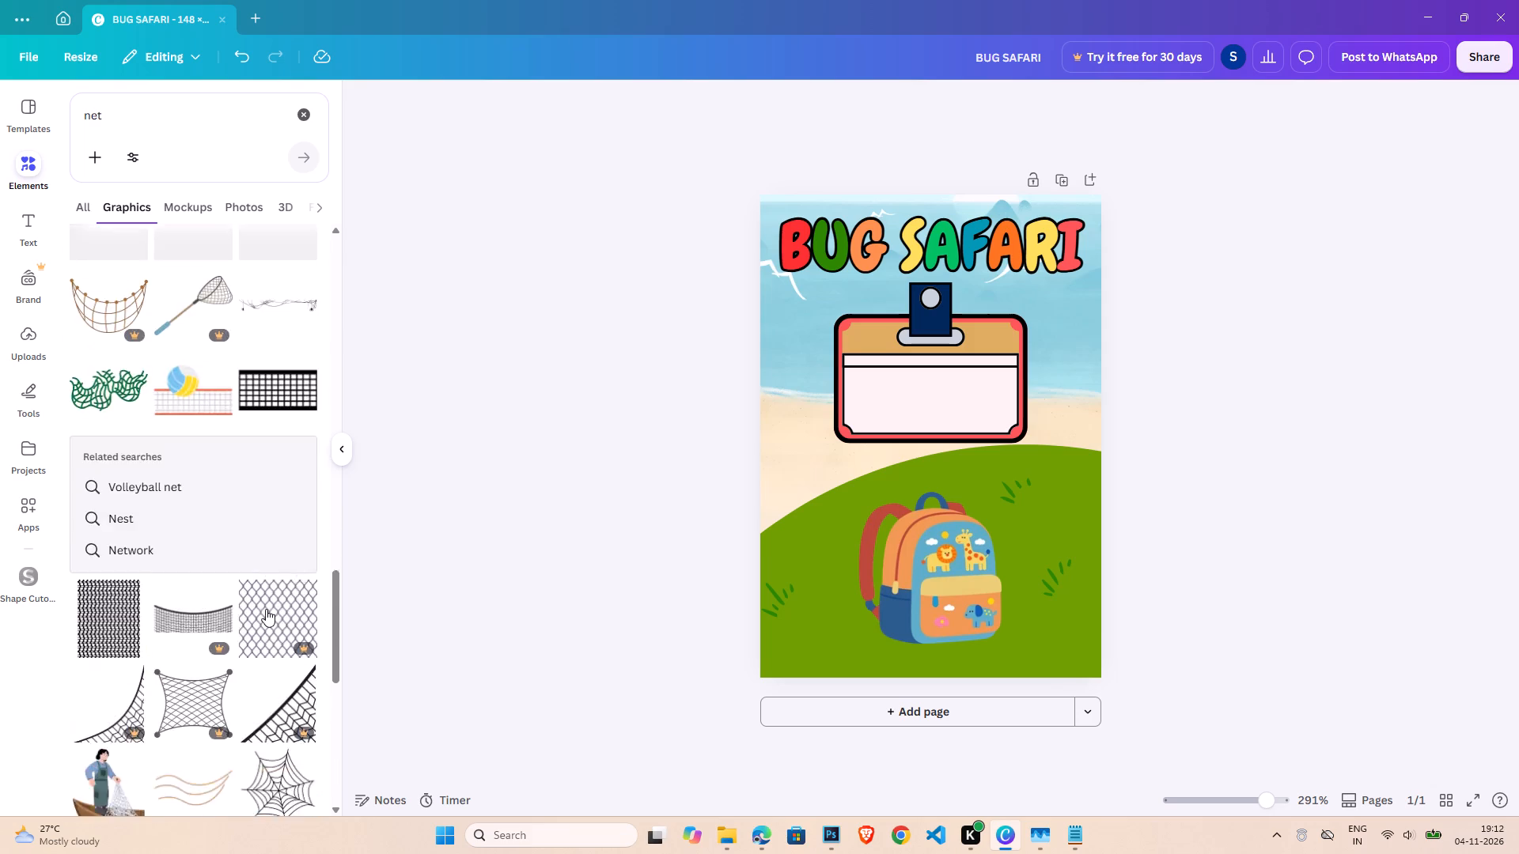
{"action": "scroll", "coordinate": [266, 609], "scroll_direction": "up", "scroll_amount": 20}
{"action": "scroll", "coordinate": [266, 609], "scroll_direction": "up", "scroll_amount": 7}
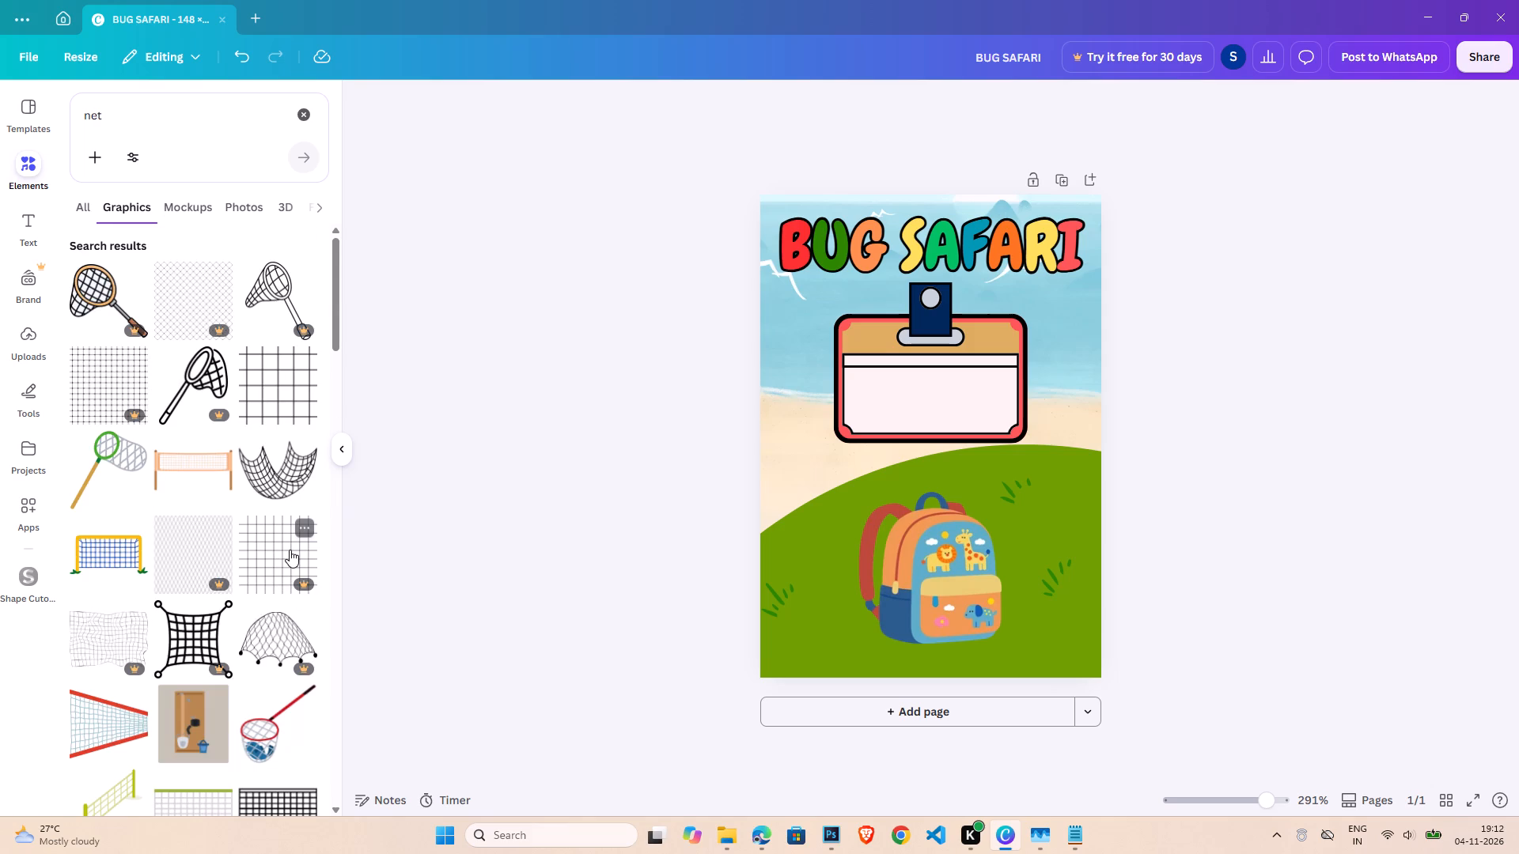
{"action": "left_click", "coordinate": [270, 732]}
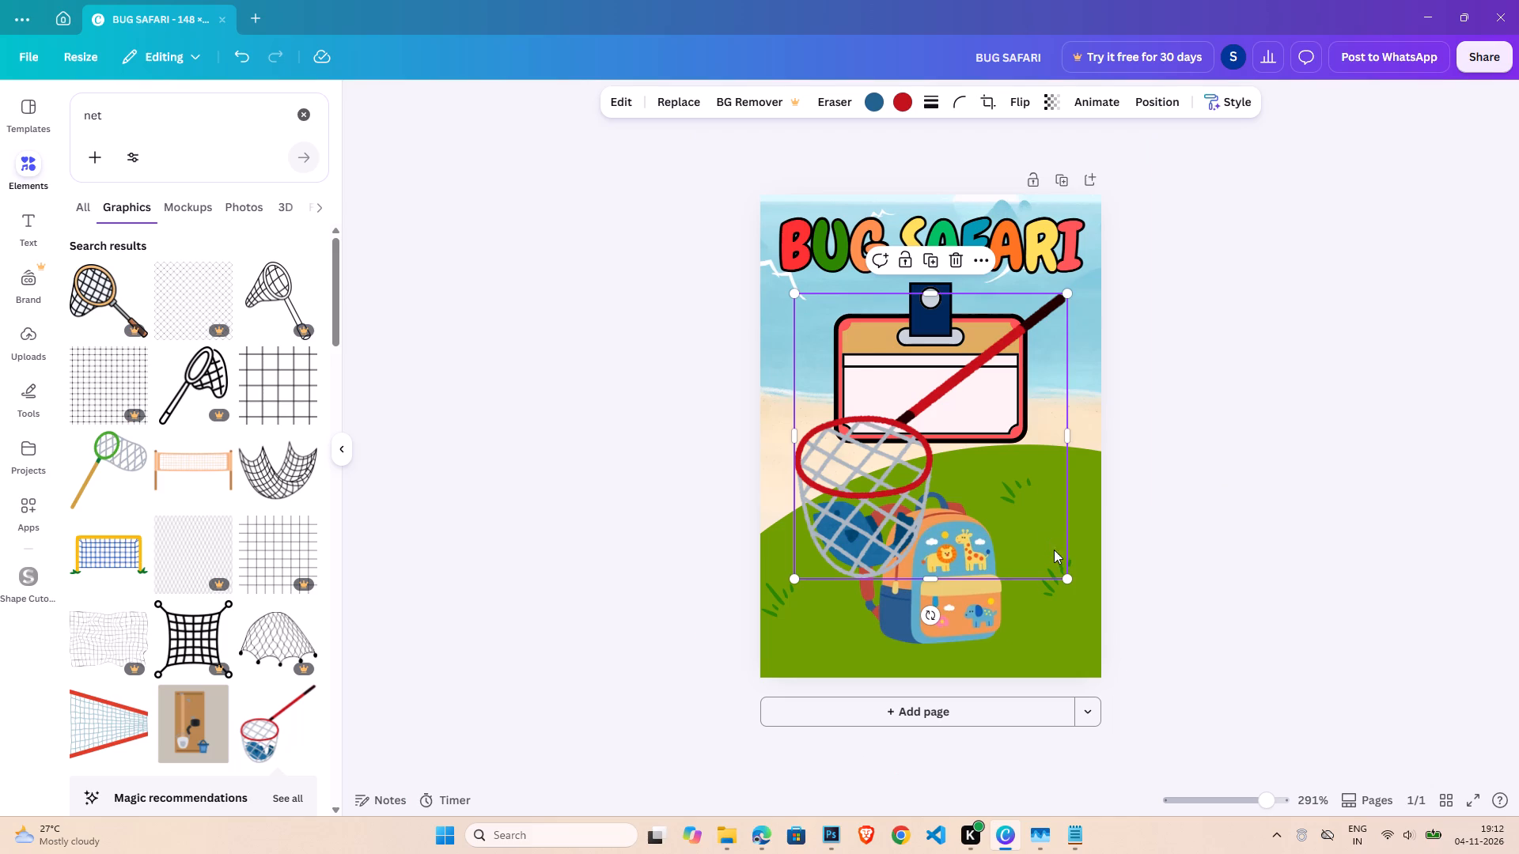
Shrink the red-handled net and place it on the green hill, to the upper right of the backpack.
{"action": "left_click_drag", "start_coordinate": [1068, 576], "coordinate": [900, 382]}
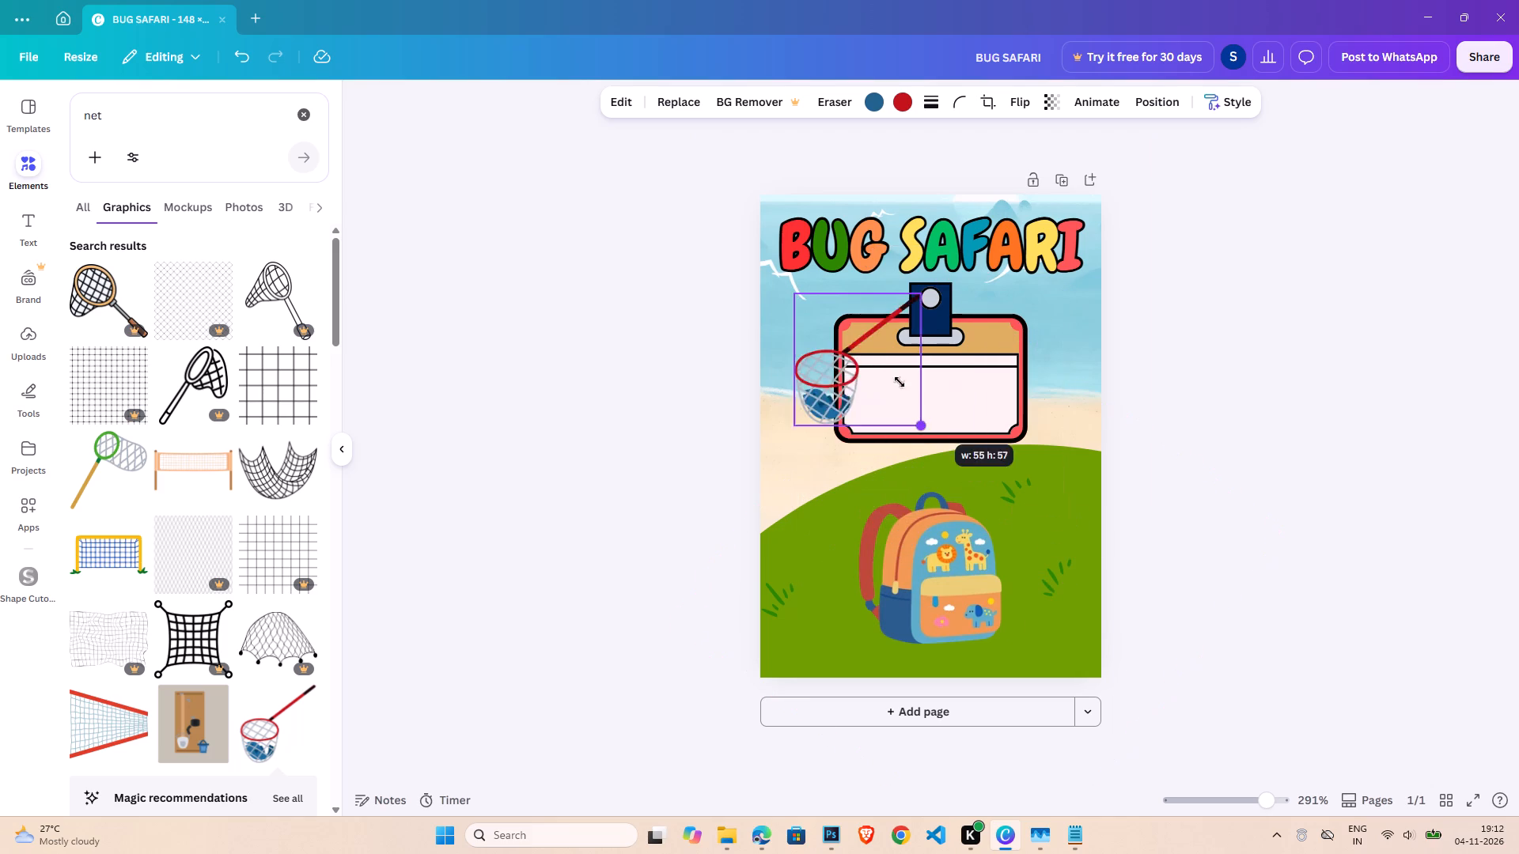
{"action": "left_click_drag", "start_coordinate": [900, 382], "coordinate": [882, 364]}
{"action": "left_click_drag", "start_coordinate": [820, 357], "coordinate": [820, 361]}
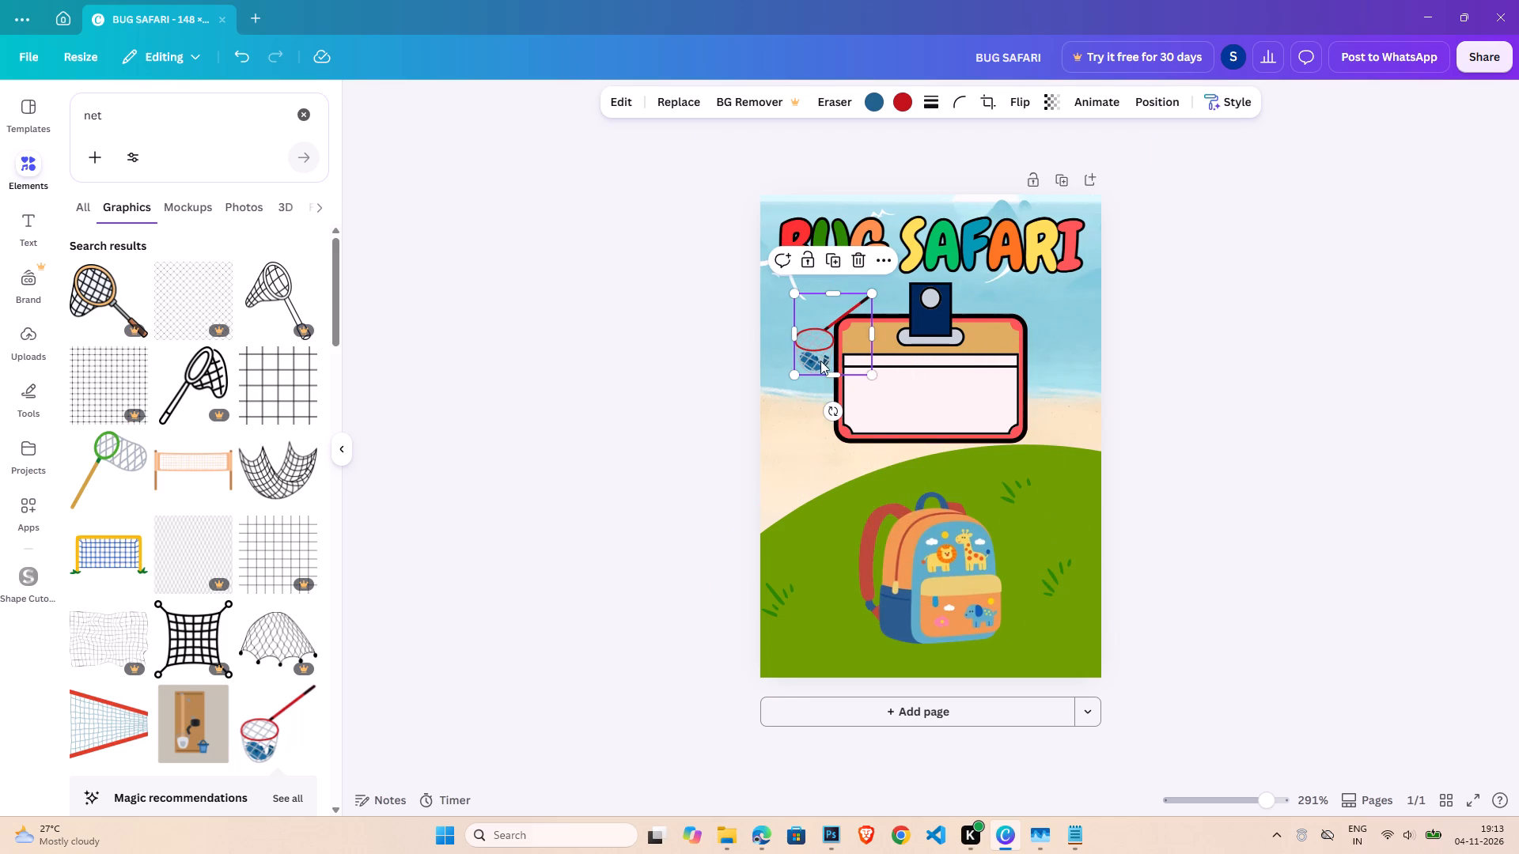
{"action": "left_click_drag", "start_coordinate": [820, 361], "coordinate": [1039, 535]}
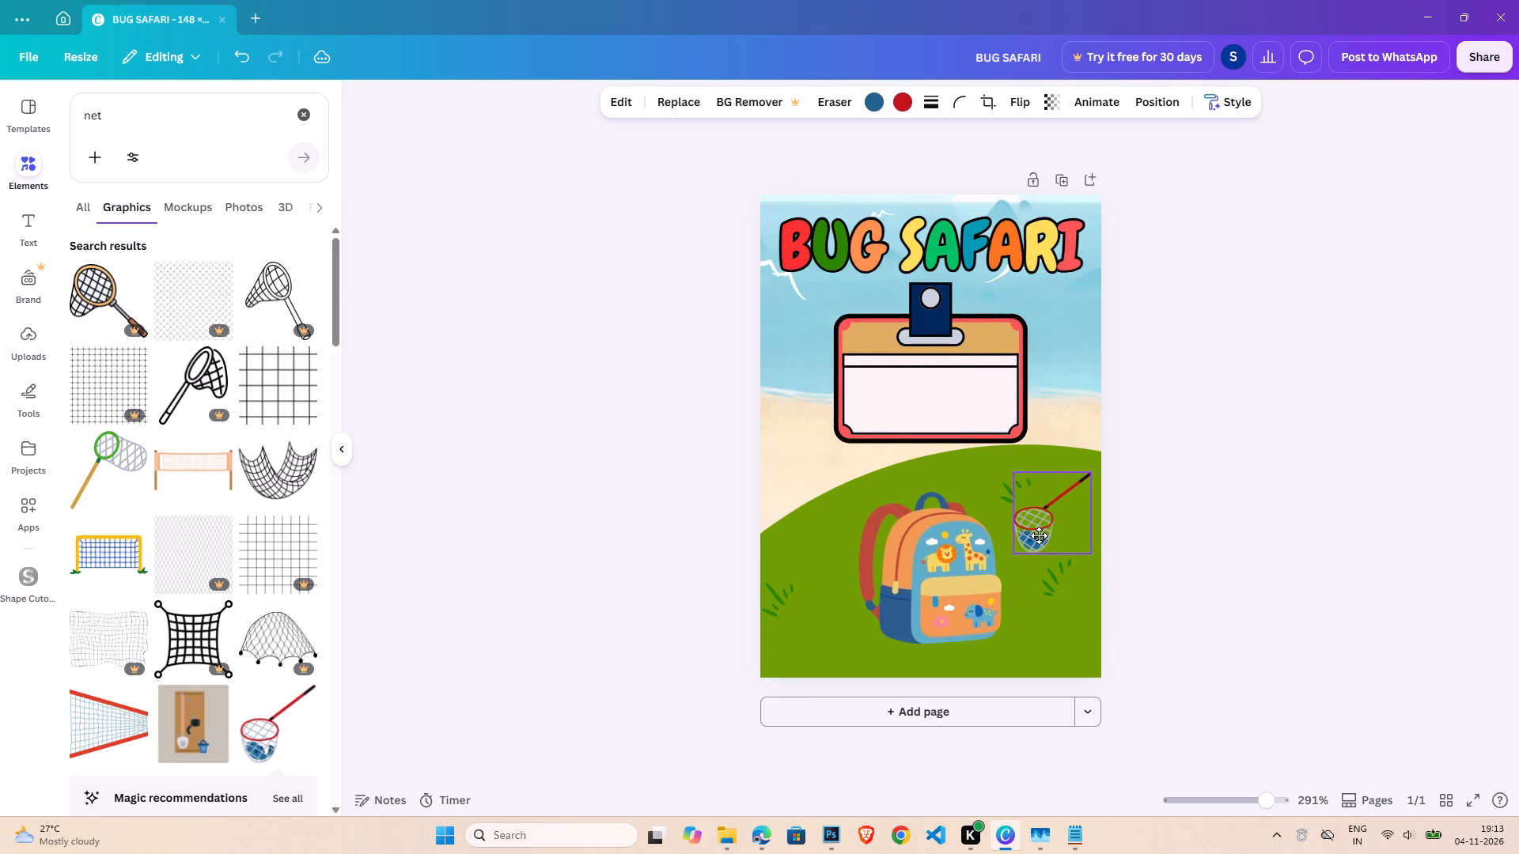
{"action": "left_click_drag", "start_coordinate": [1039, 535], "coordinate": [1036, 515]}
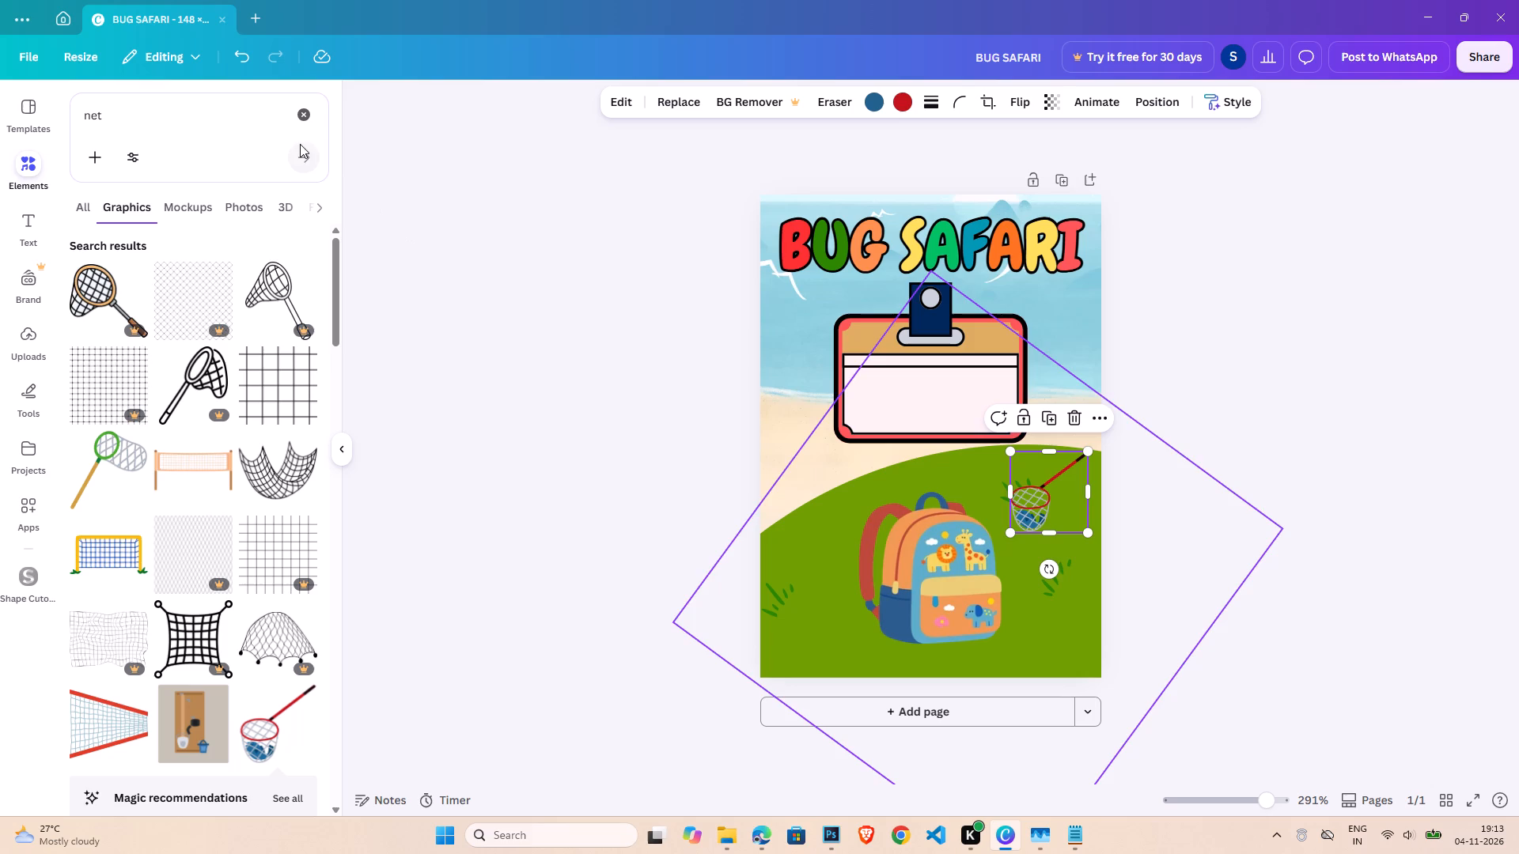
Search the graphics for "compass" and add the golden pocket compass with a ring on top.
{"action": "double_click", "coordinate": [178, 114]}
{"action": "type", "text": "compass"}
{"action": "key", "text": "Return"}
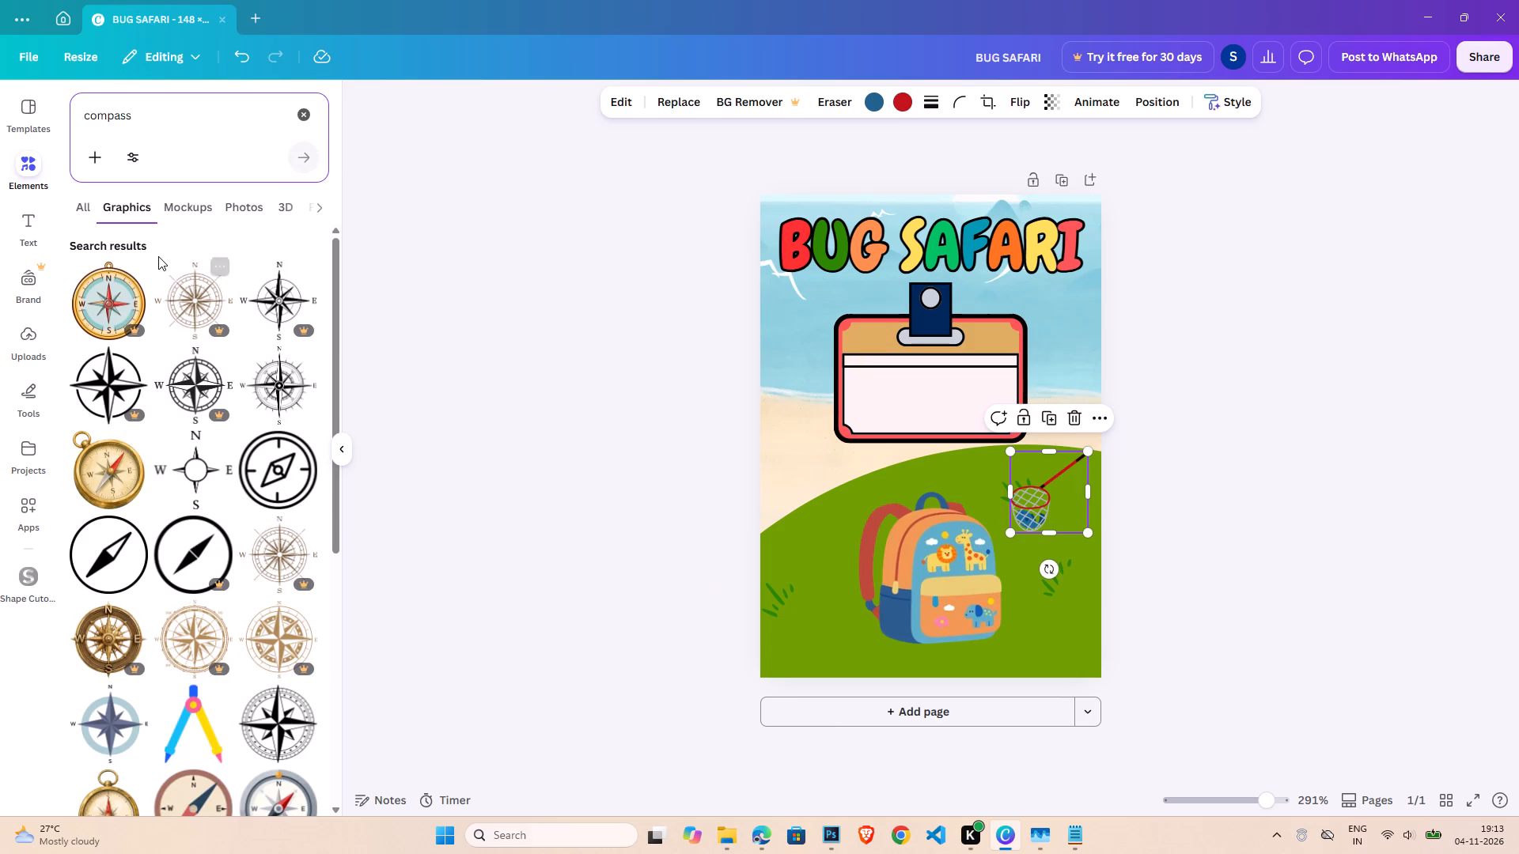
{"action": "scroll", "coordinate": [240, 529], "scroll_direction": "down", "scroll_amount": 2}
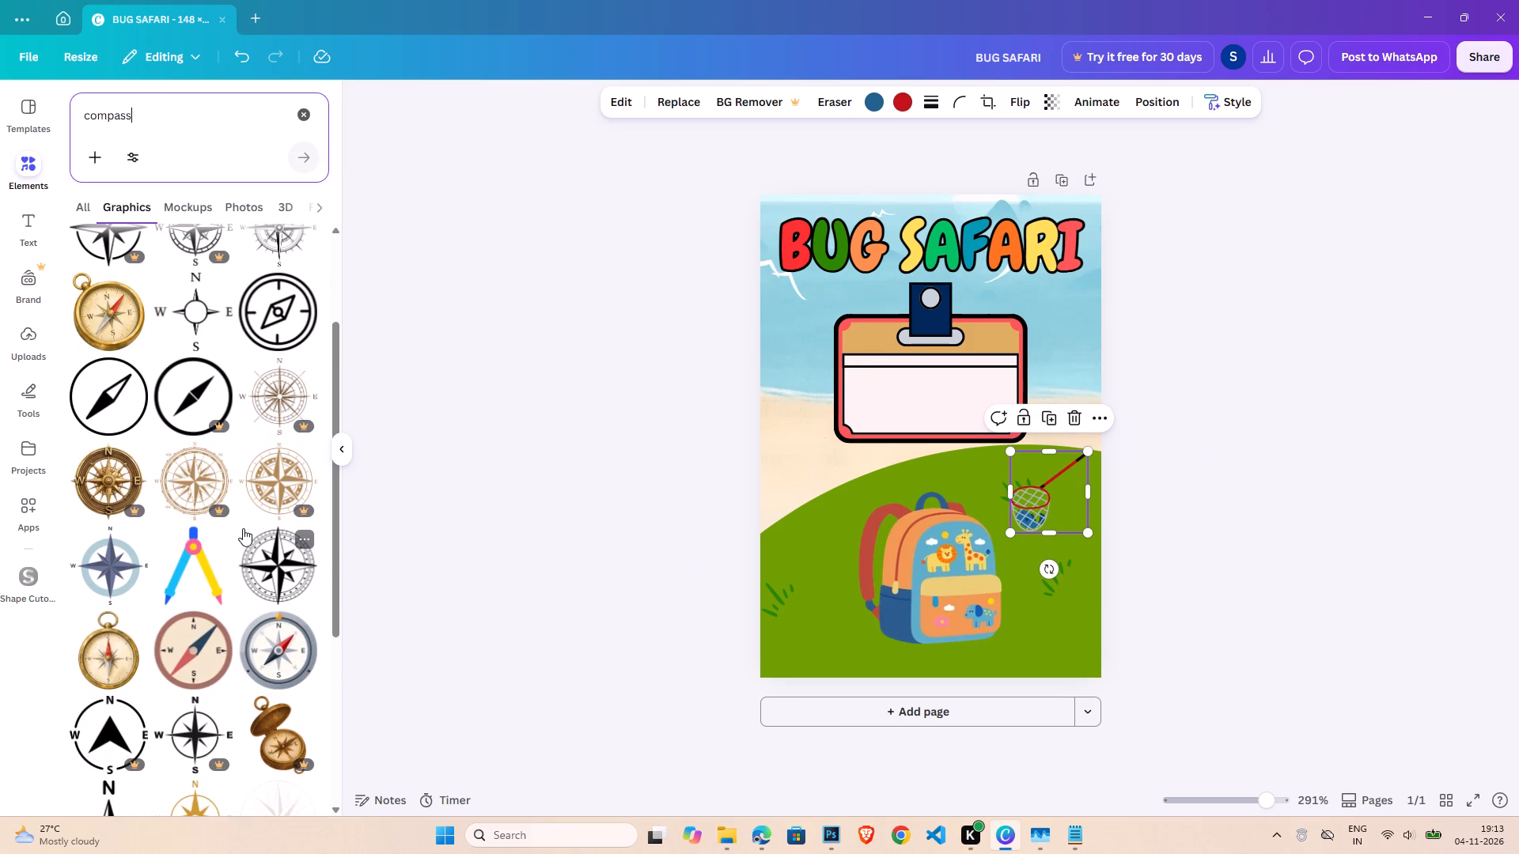
{"action": "scroll", "coordinate": [243, 528], "scroll_direction": "down", "scroll_amount": 7}
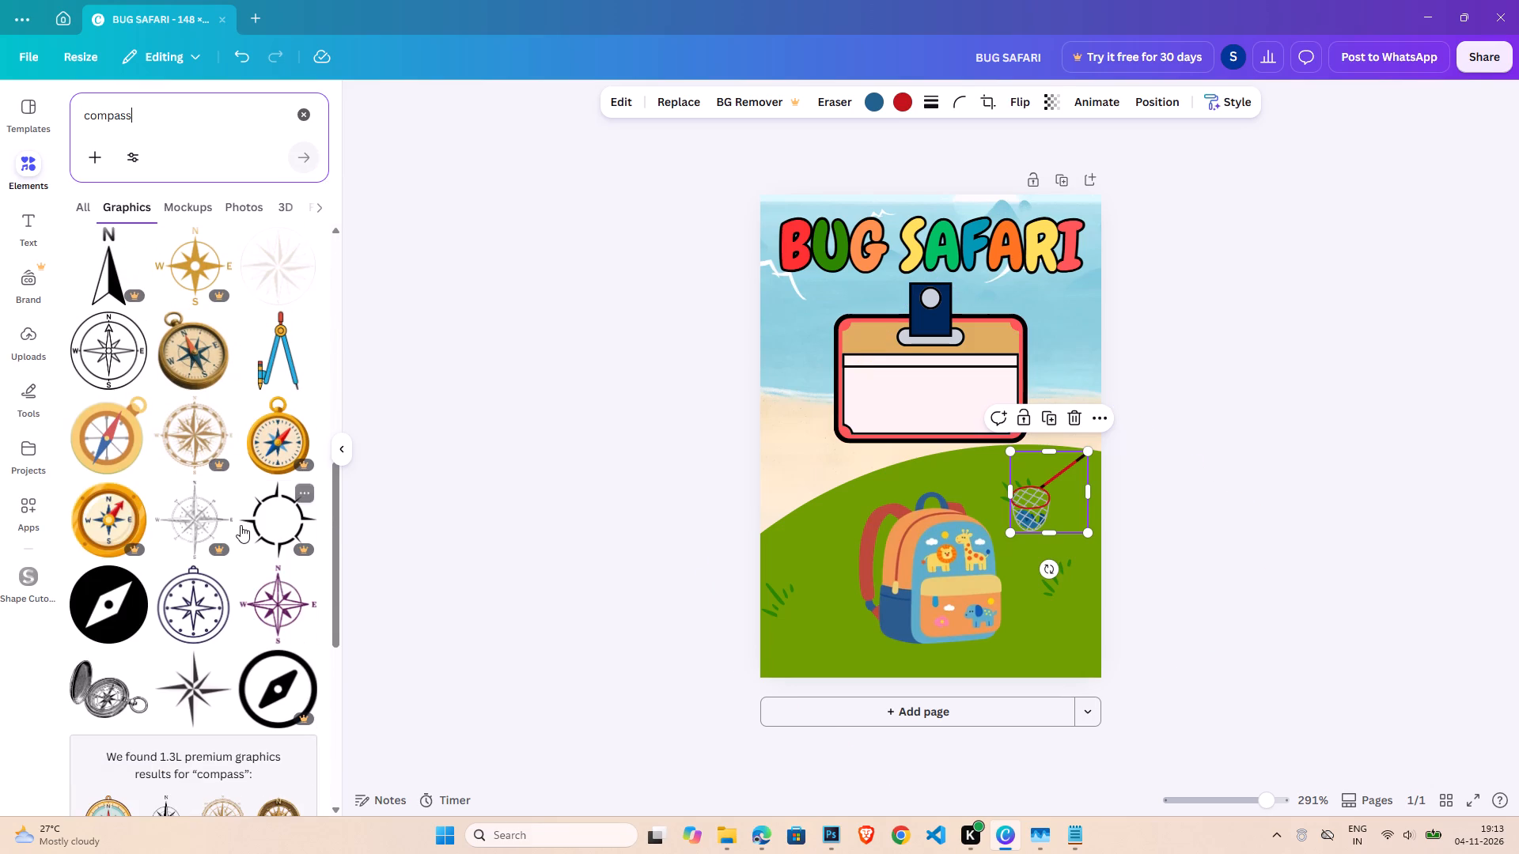
{"action": "scroll", "coordinate": [241, 526], "scroll_direction": "down", "scroll_amount": 5}
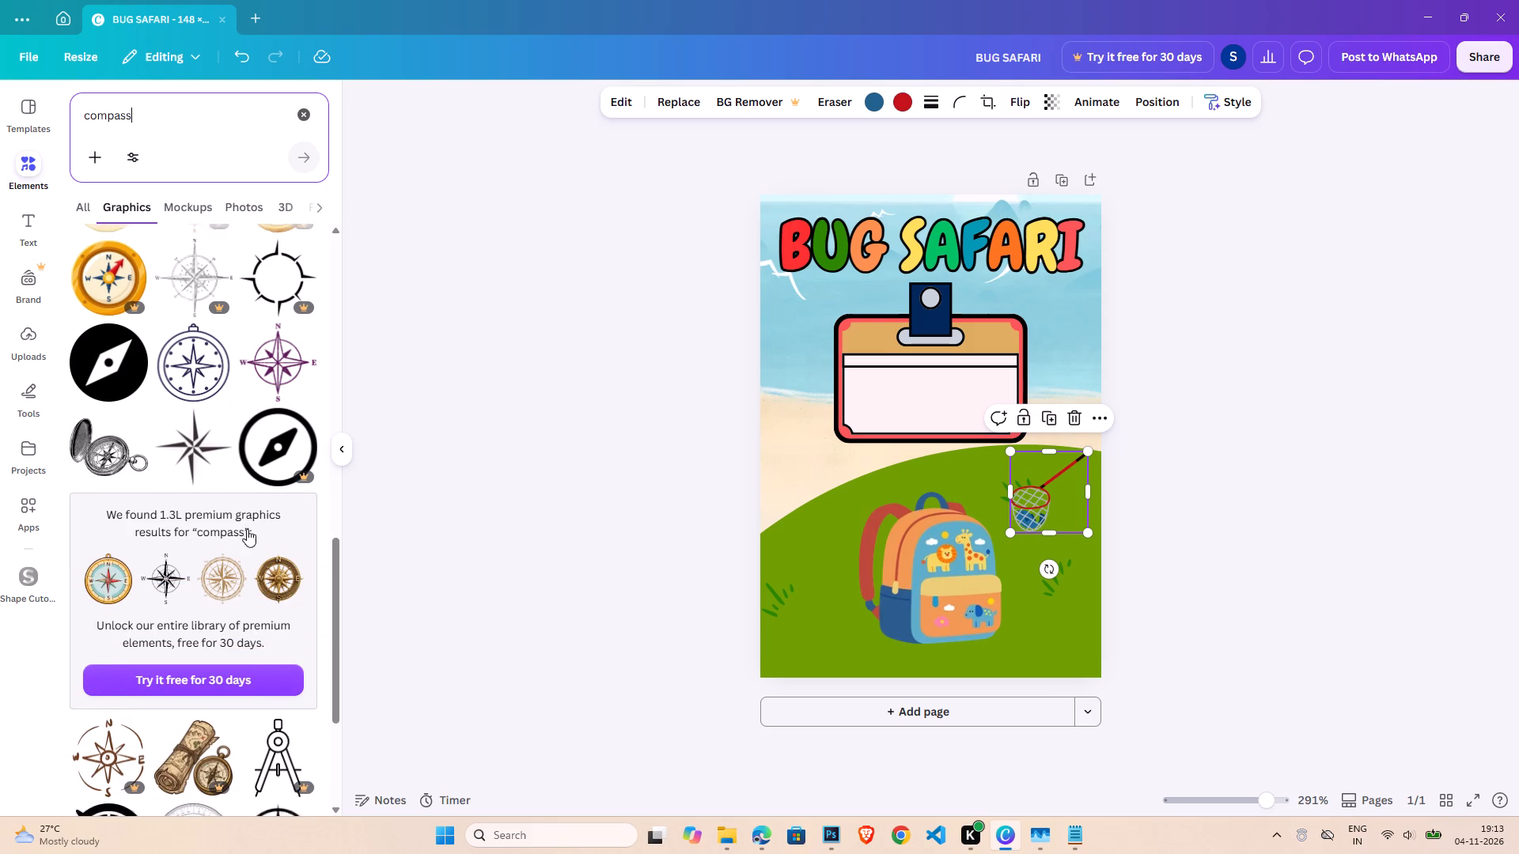
{"action": "scroll", "coordinate": [247, 529], "scroll_direction": "down", "scroll_amount": 1}
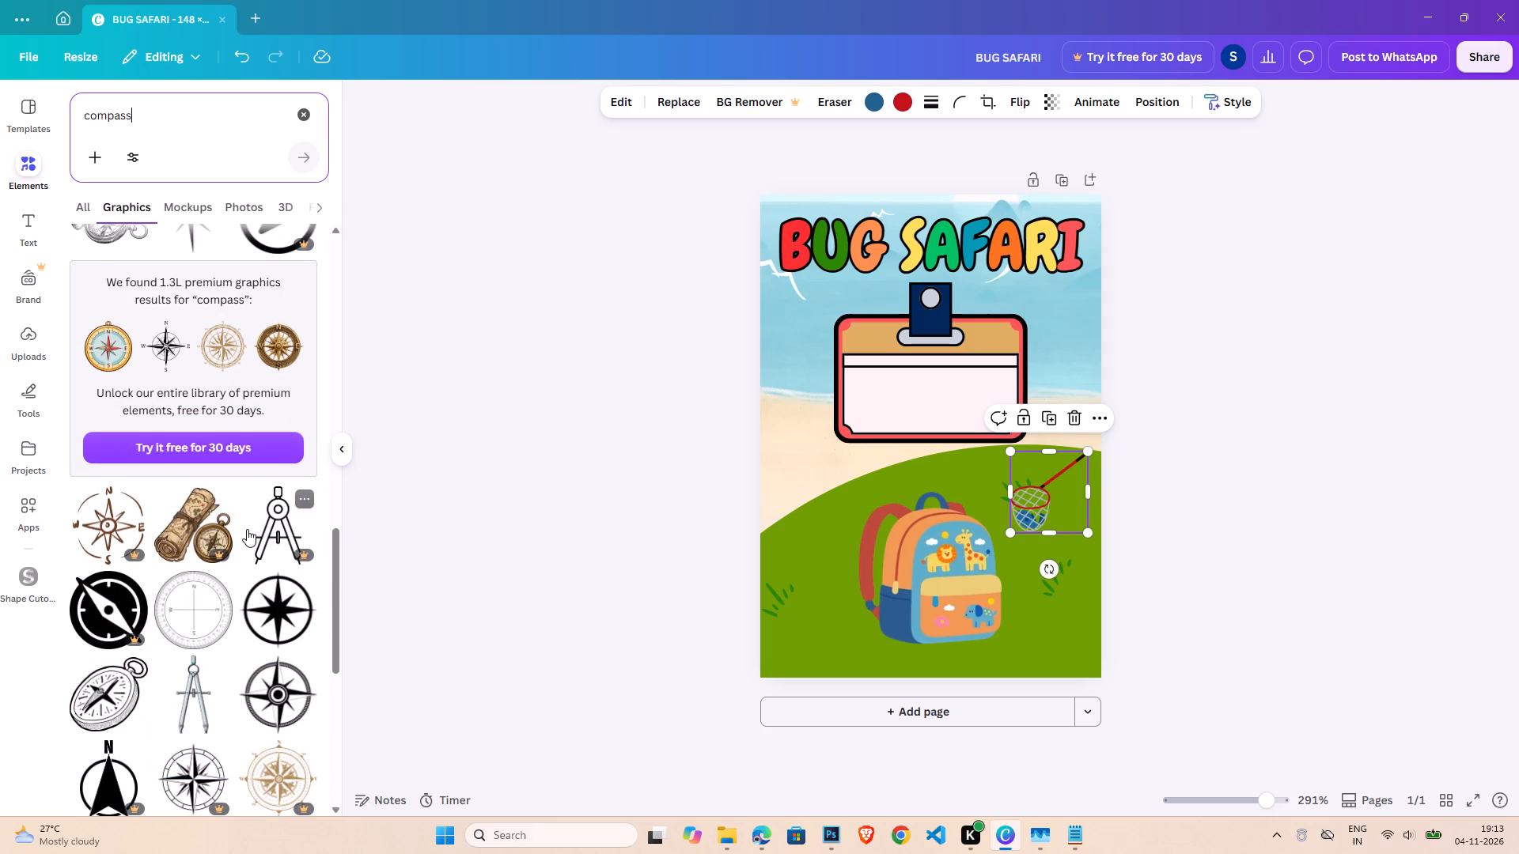
{"action": "scroll", "coordinate": [247, 530], "scroll_direction": "down", "scroll_amount": 5}
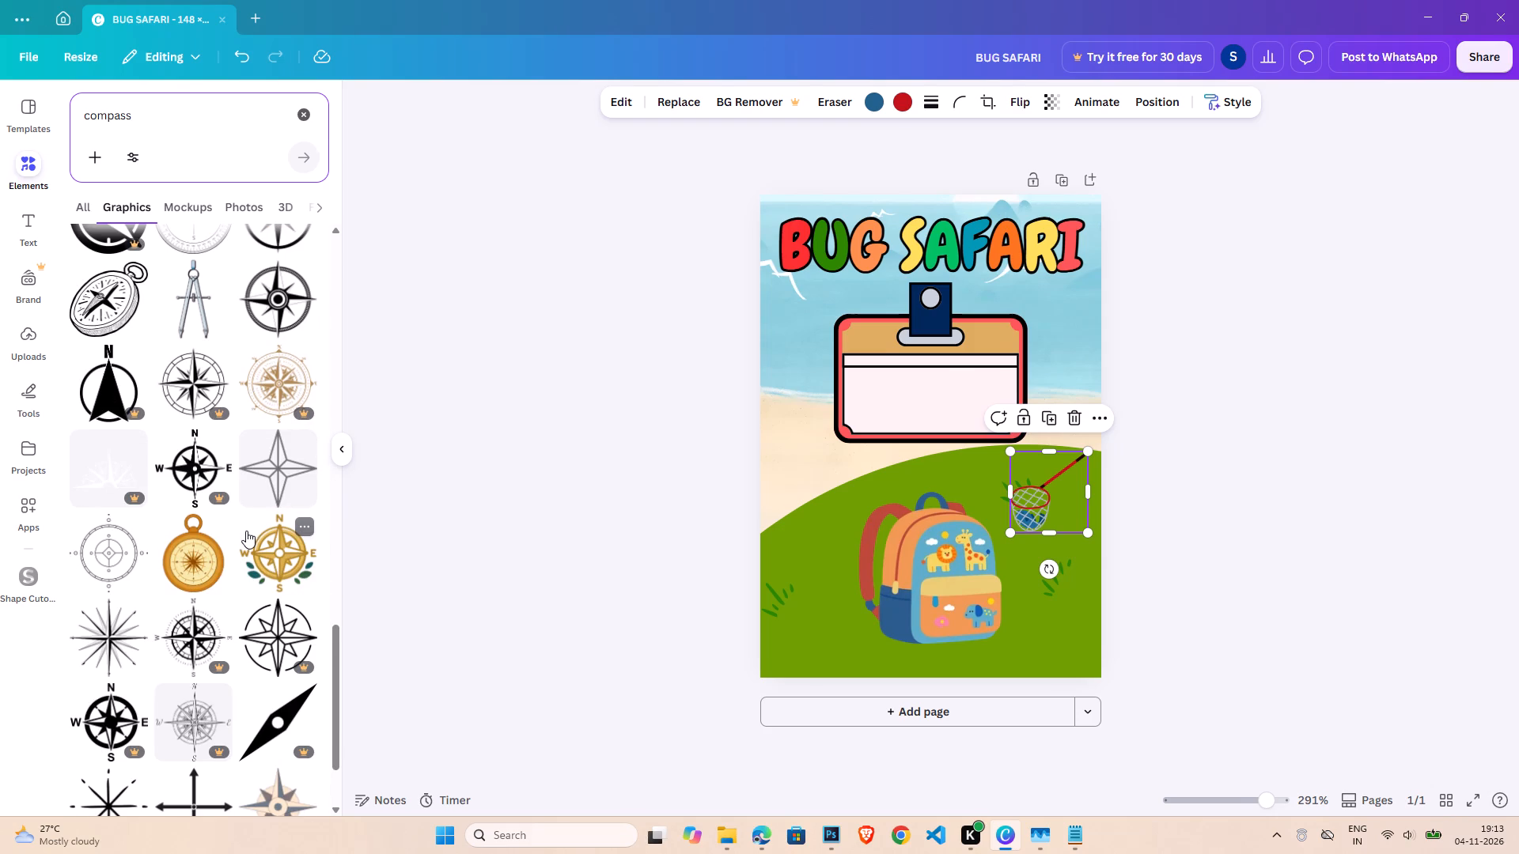
{"action": "left_click", "coordinate": [186, 561]}
Shrink the golden compass and place it in the hill's lower right corner, beside the backpack and below the net.
{"action": "left_click_drag", "start_coordinate": [862, 347], "coordinate": [888, 381]}
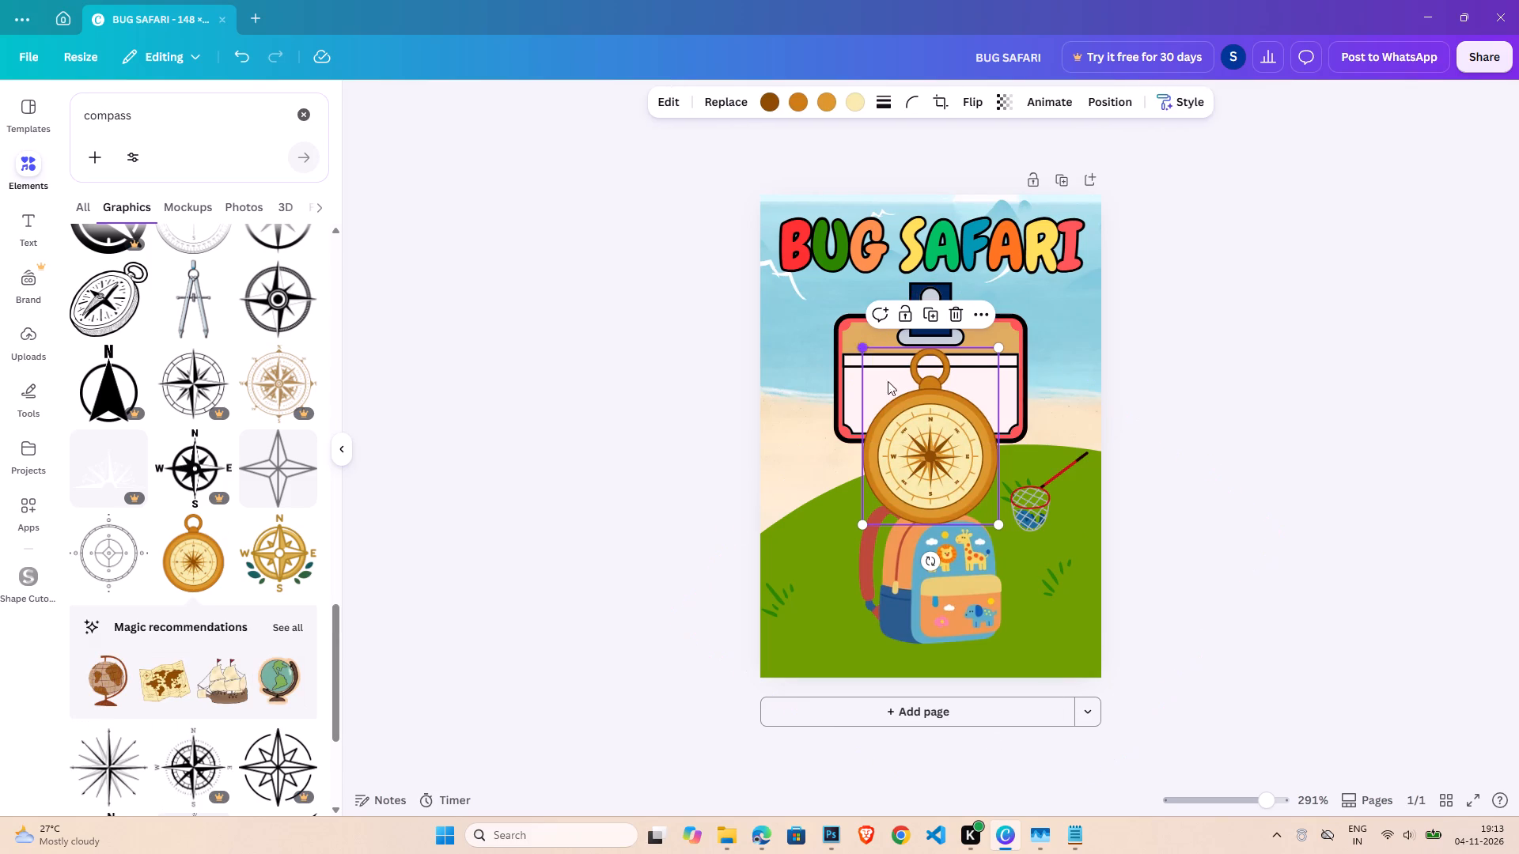
{"action": "left_click_drag", "start_coordinate": [888, 381], "coordinate": [934, 448]}
{"action": "left_click_drag", "start_coordinate": [962, 489], "coordinate": [1041, 625]}
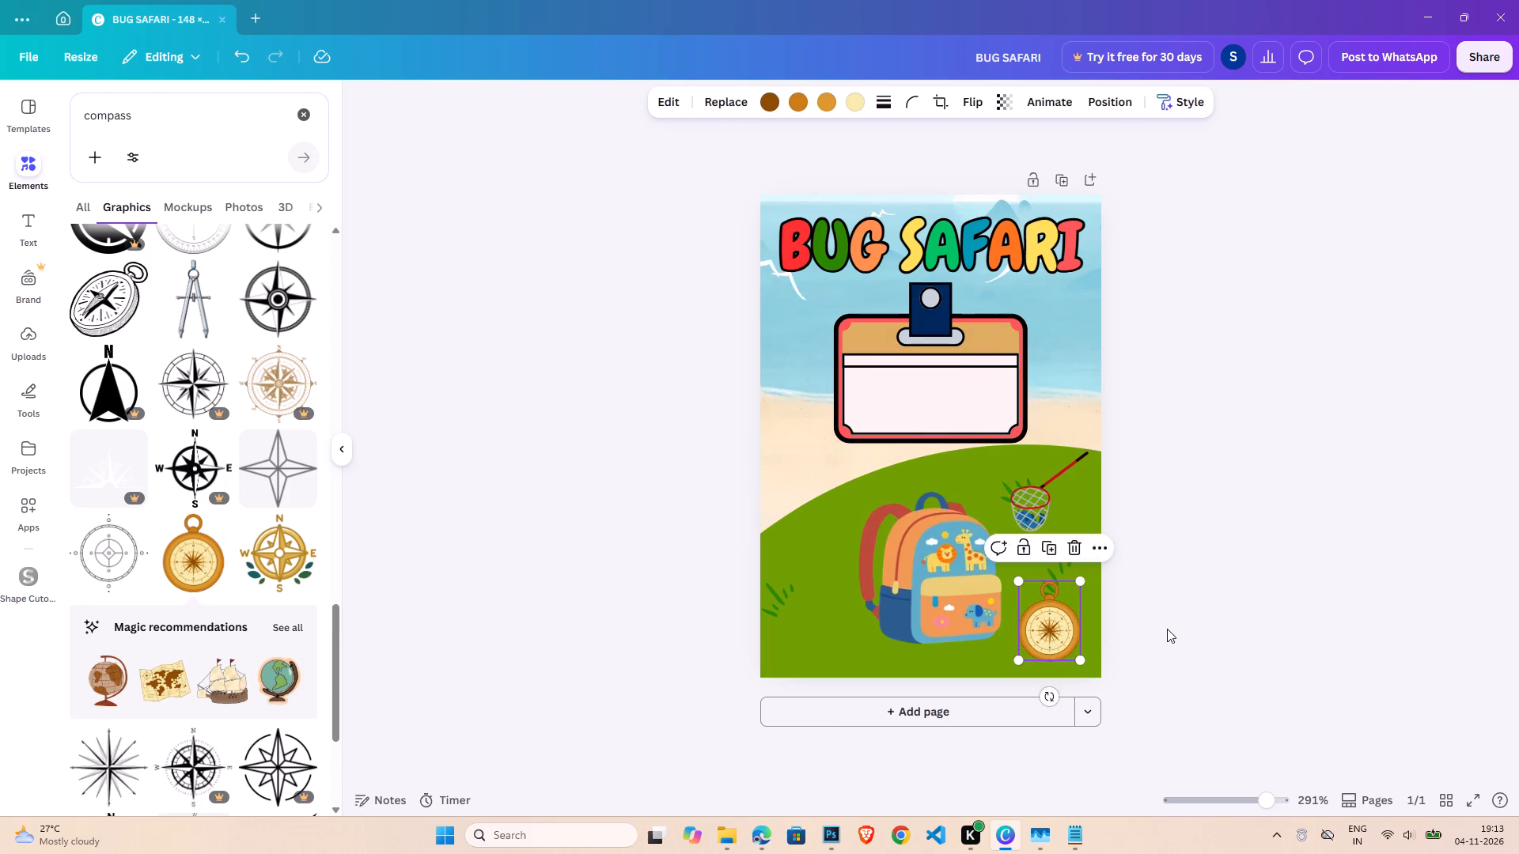
{"action": "left_click", "coordinate": [1167, 629]}
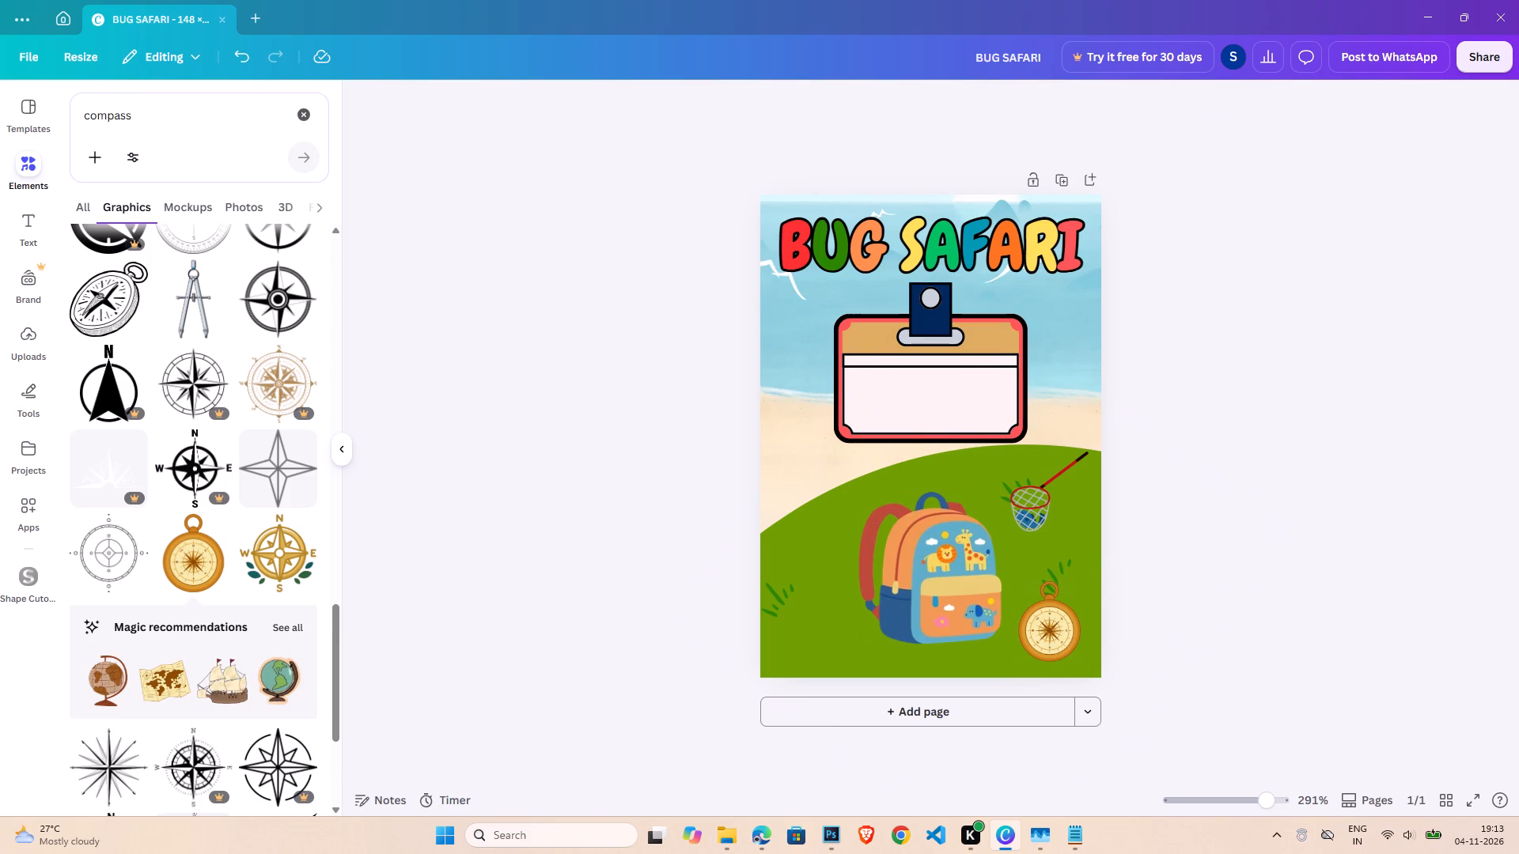
Search the graphics for "journal book" and add the plain brown leather journal with a ribbon bookmark.
{"action": "double_click", "coordinate": [184, 118]}
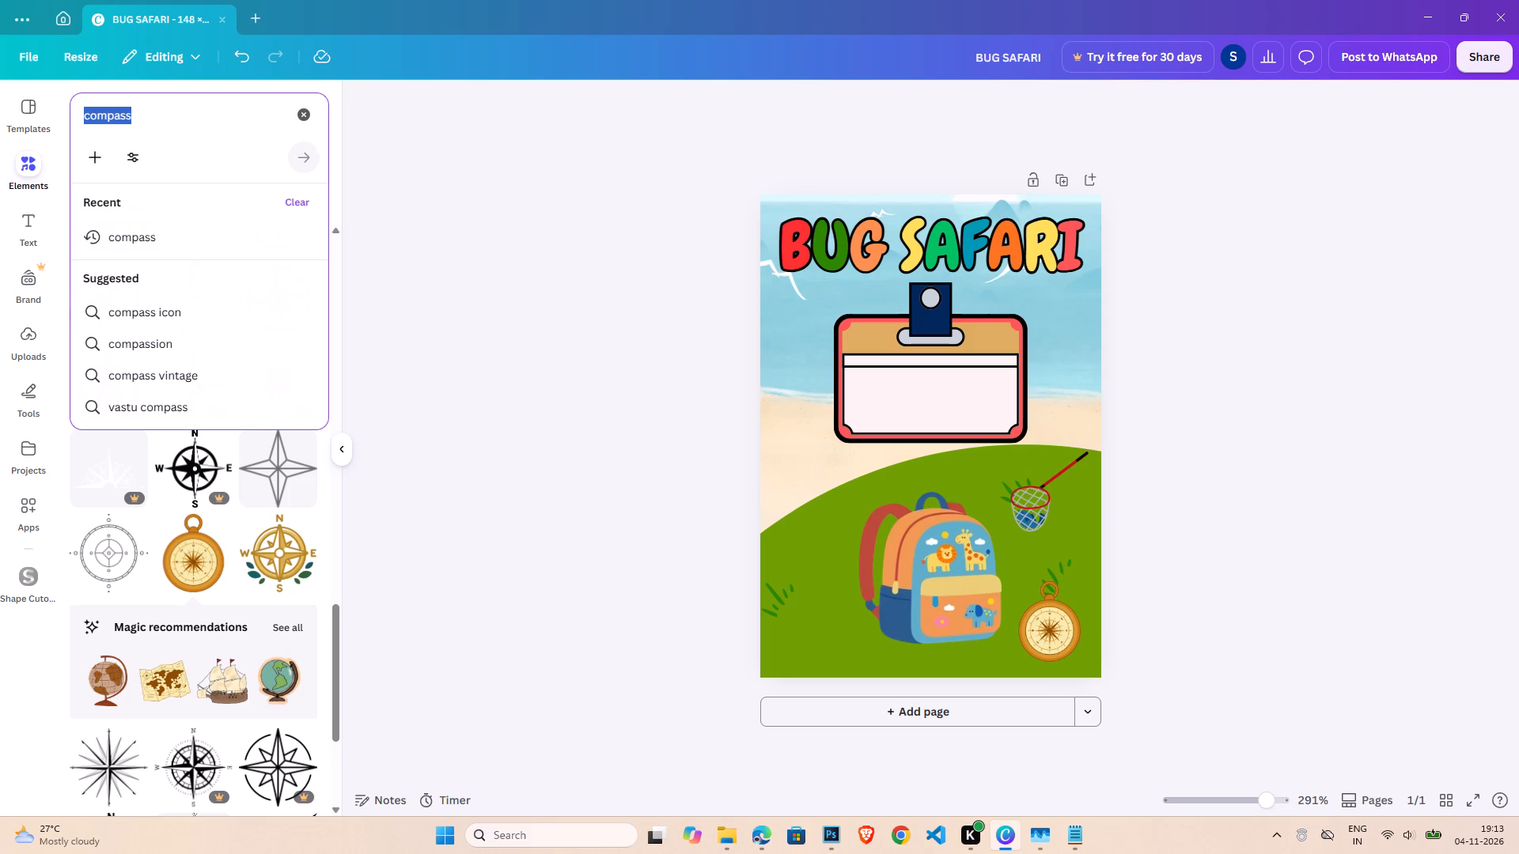
{"action": "type", "text": "journal book"}
{"action": "key", "text": "Return"}
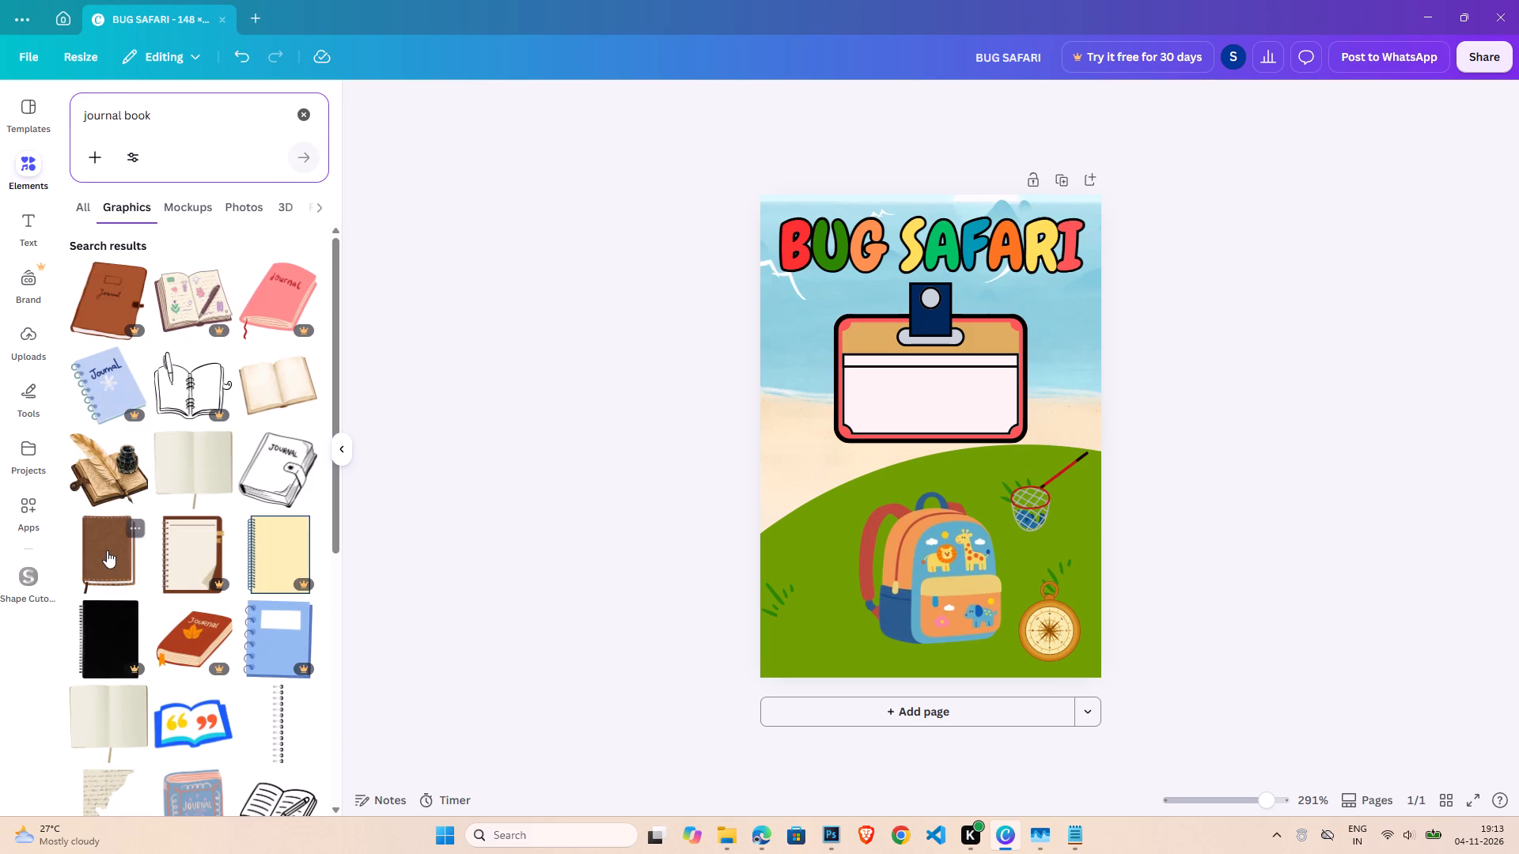
{"action": "left_click", "coordinate": [106, 558]}
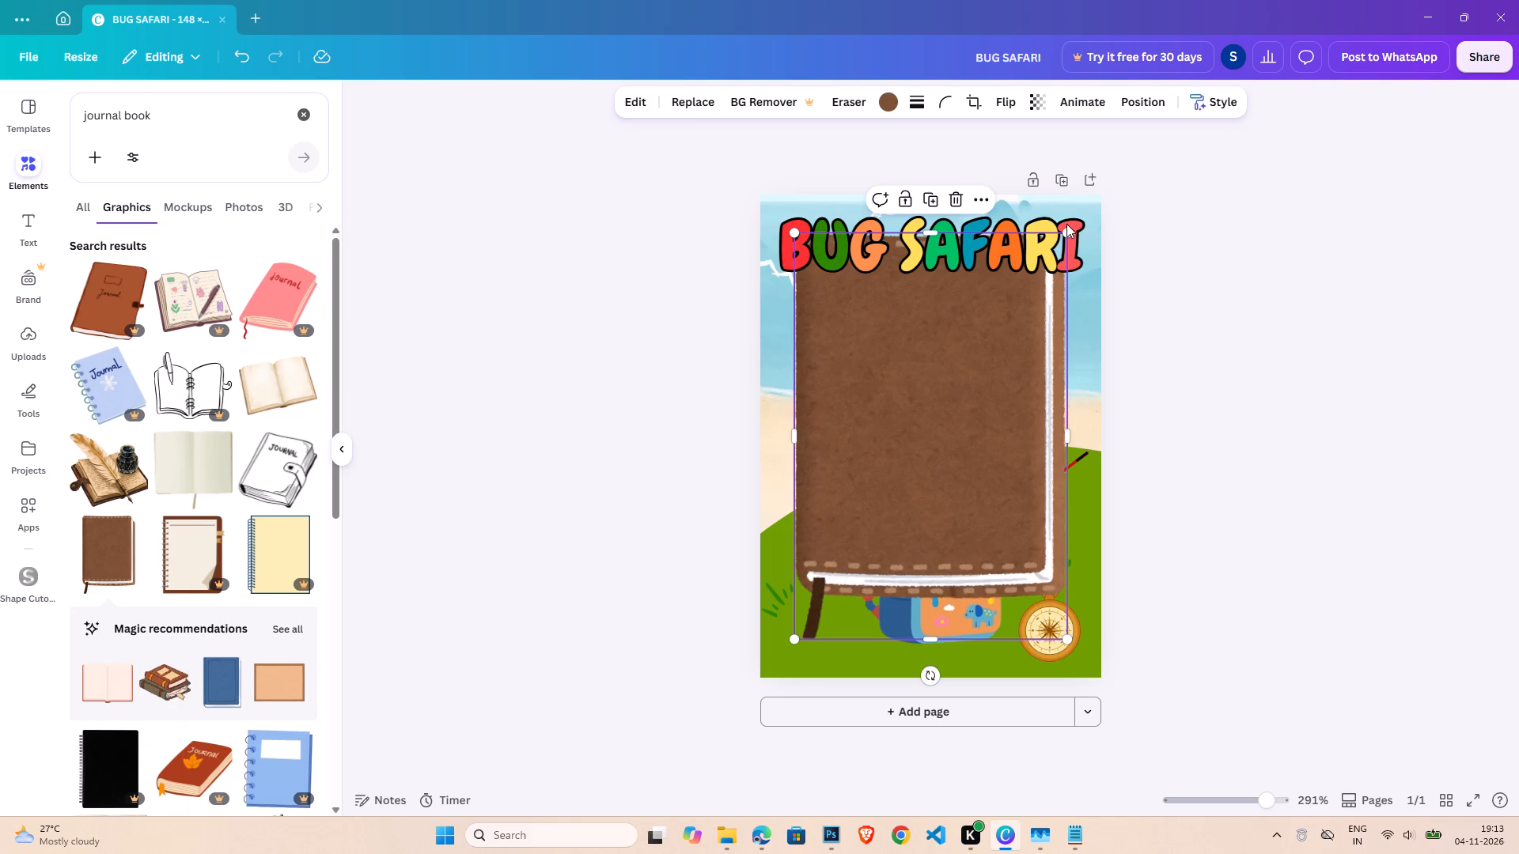
Shrink the brown journal, place it on the hill left of the backpack and tilt it slightly counterclockwise.
{"action": "left_click_drag", "start_coordinate": [1063, 232], "coordinate": [852, 603]}
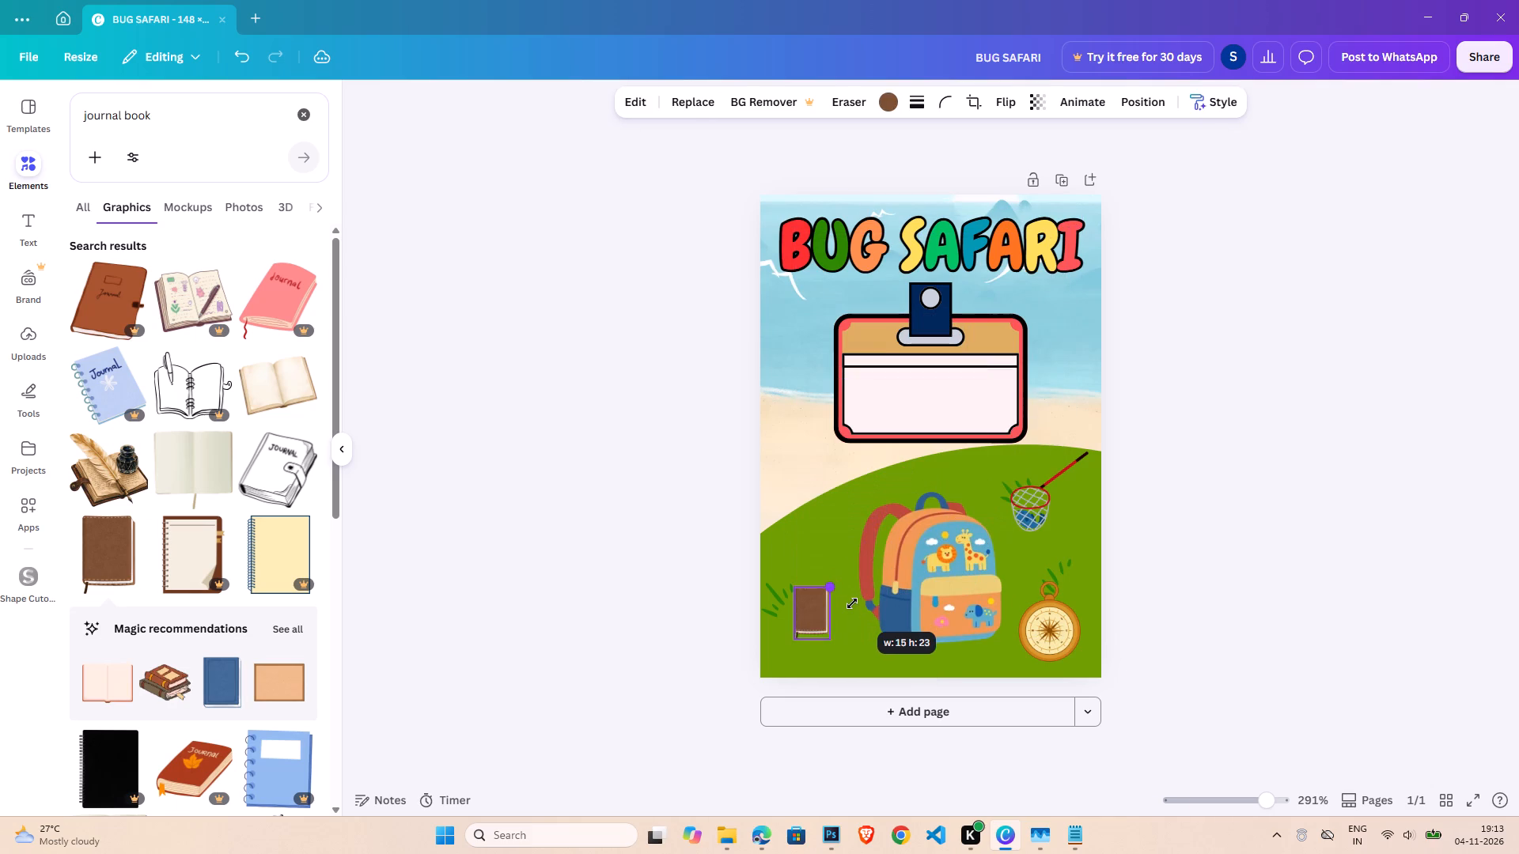
{"action": "left_click_drag", "start_coordinate": [852, 603], "coordinate": [857, 585]}
{"action": "left_click_drag", "start_coordinate": [813, 605], "coordinate": [807, 616]}
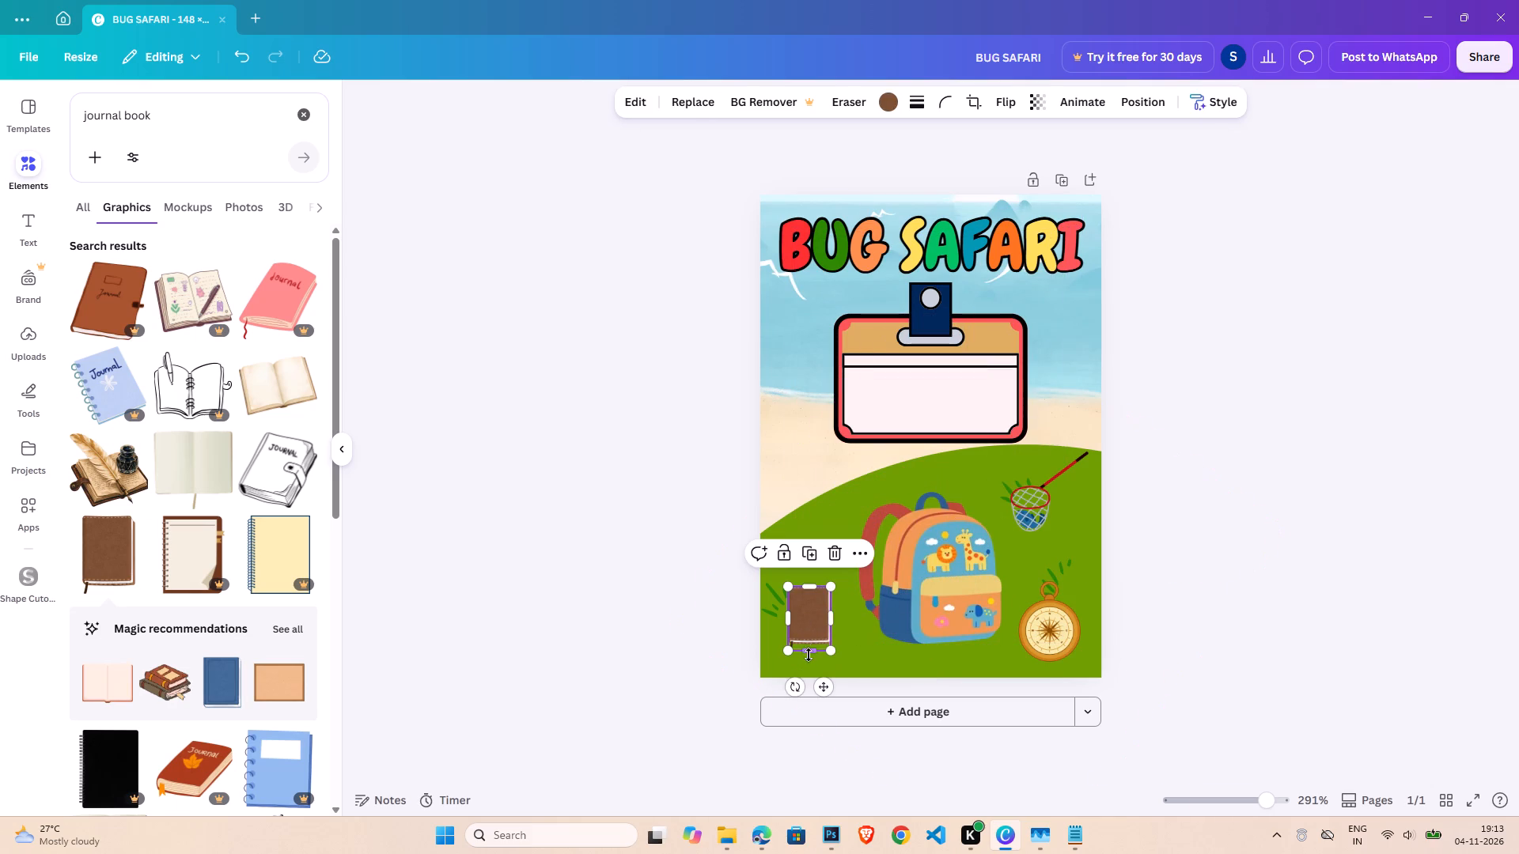
{"action": "left_click_drag", "start_coordinate": [795, 683], "coordinate": [824, 690]}
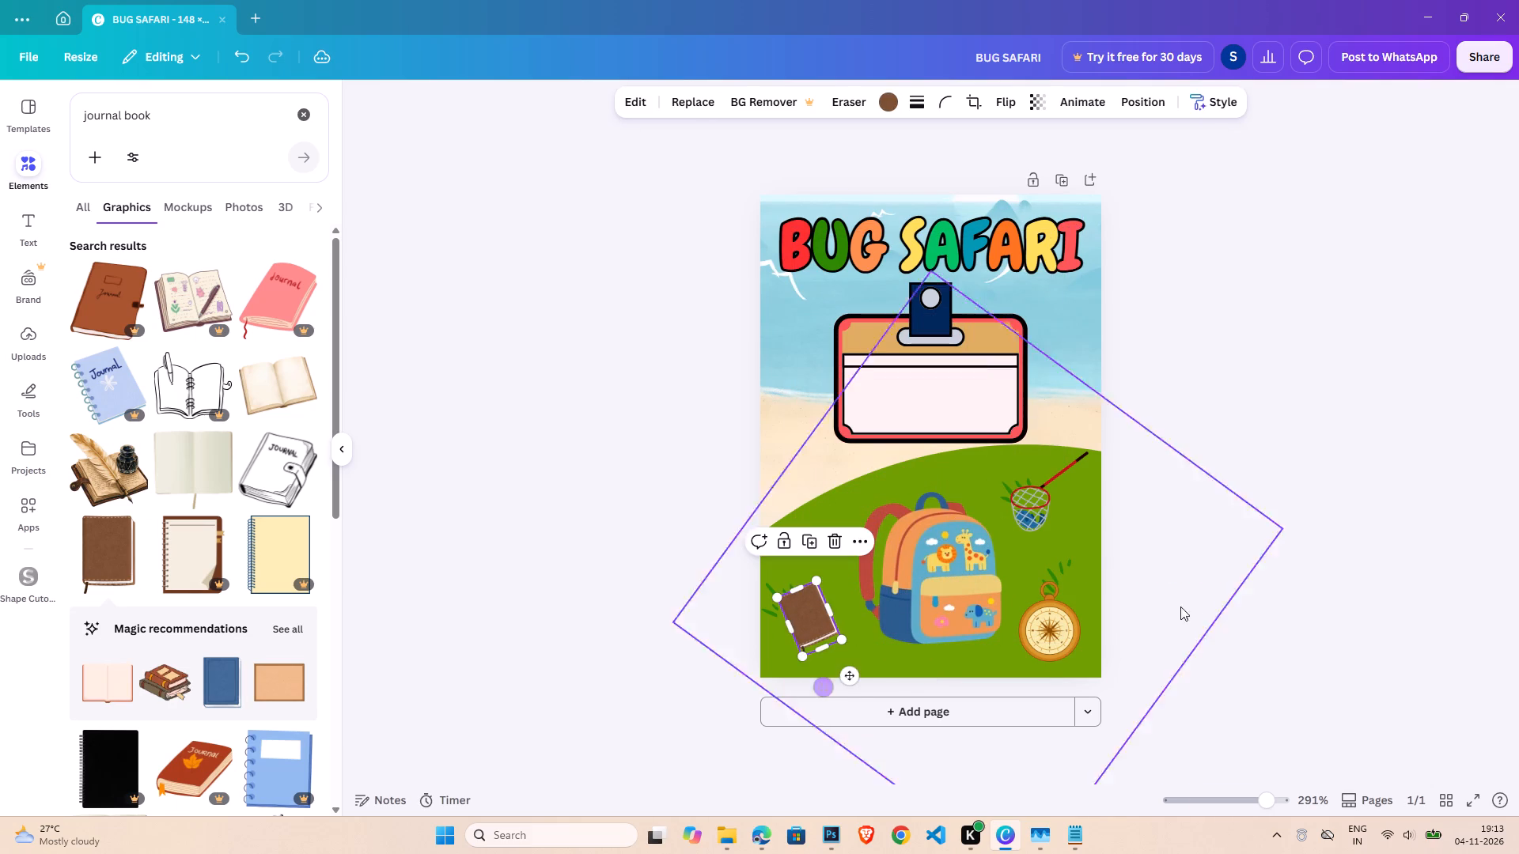
{"action": "left_click", "coordinate": [1197, 598]}
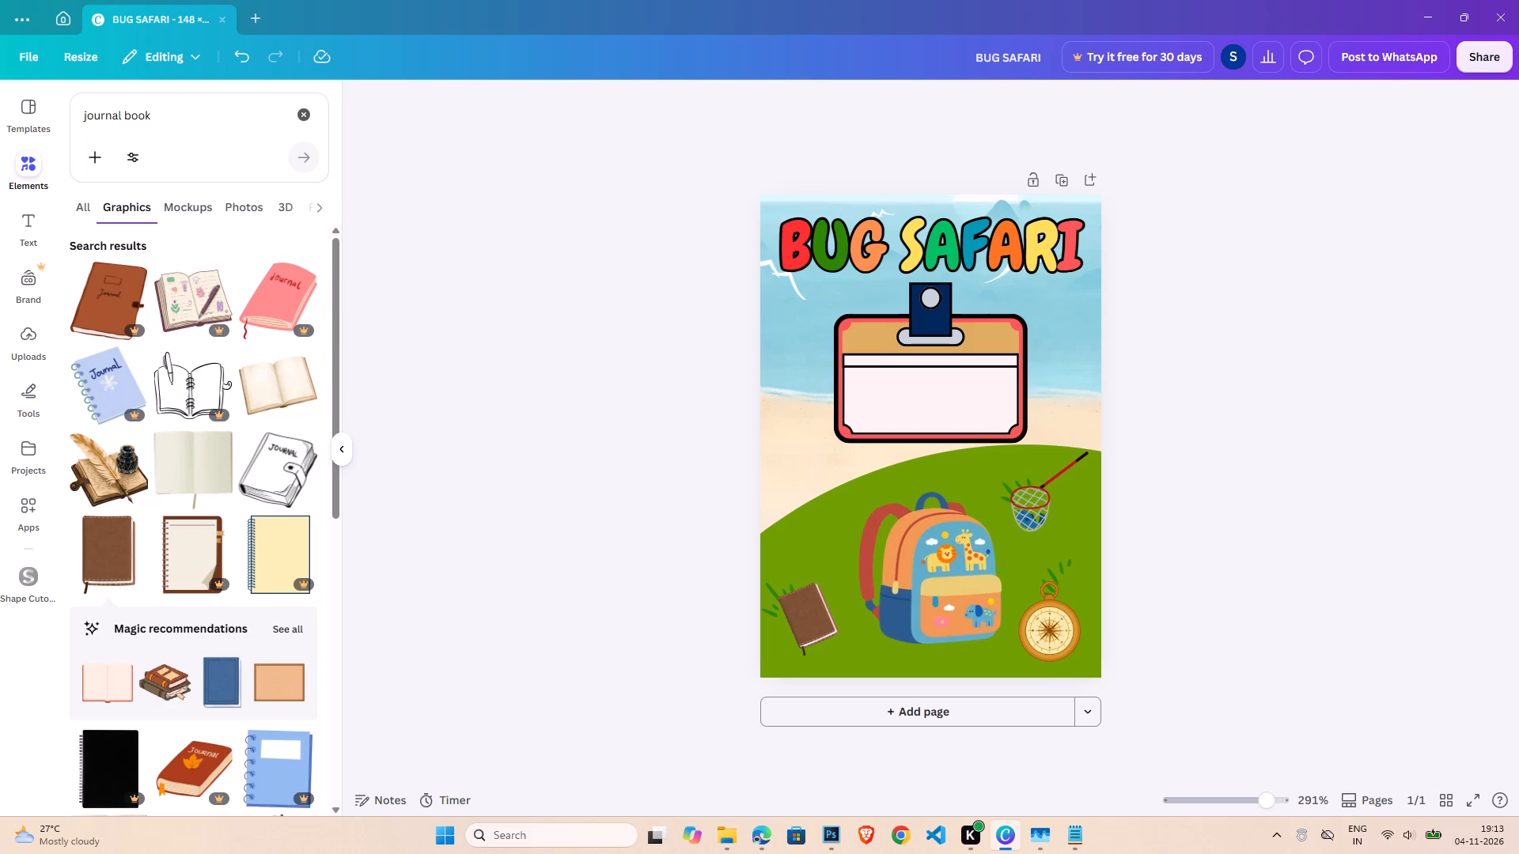
Search the graphics for "scope" and clear the search.
{"action": "triple_click", "coordinate": [182, 113]}
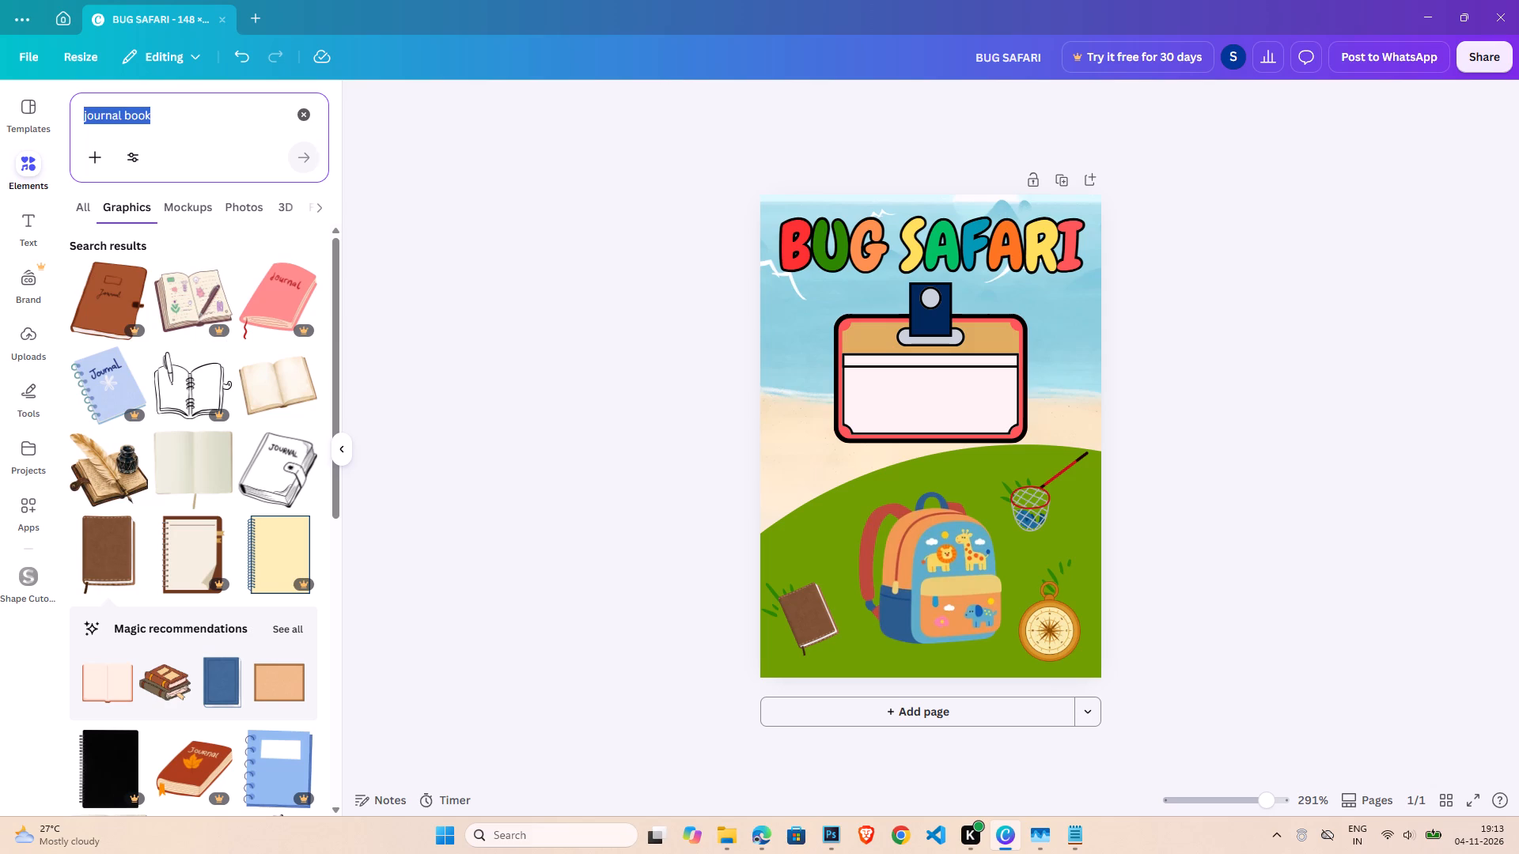
{"action": "type", "text": "scope"}
{"action": "key", "text": "Return"}
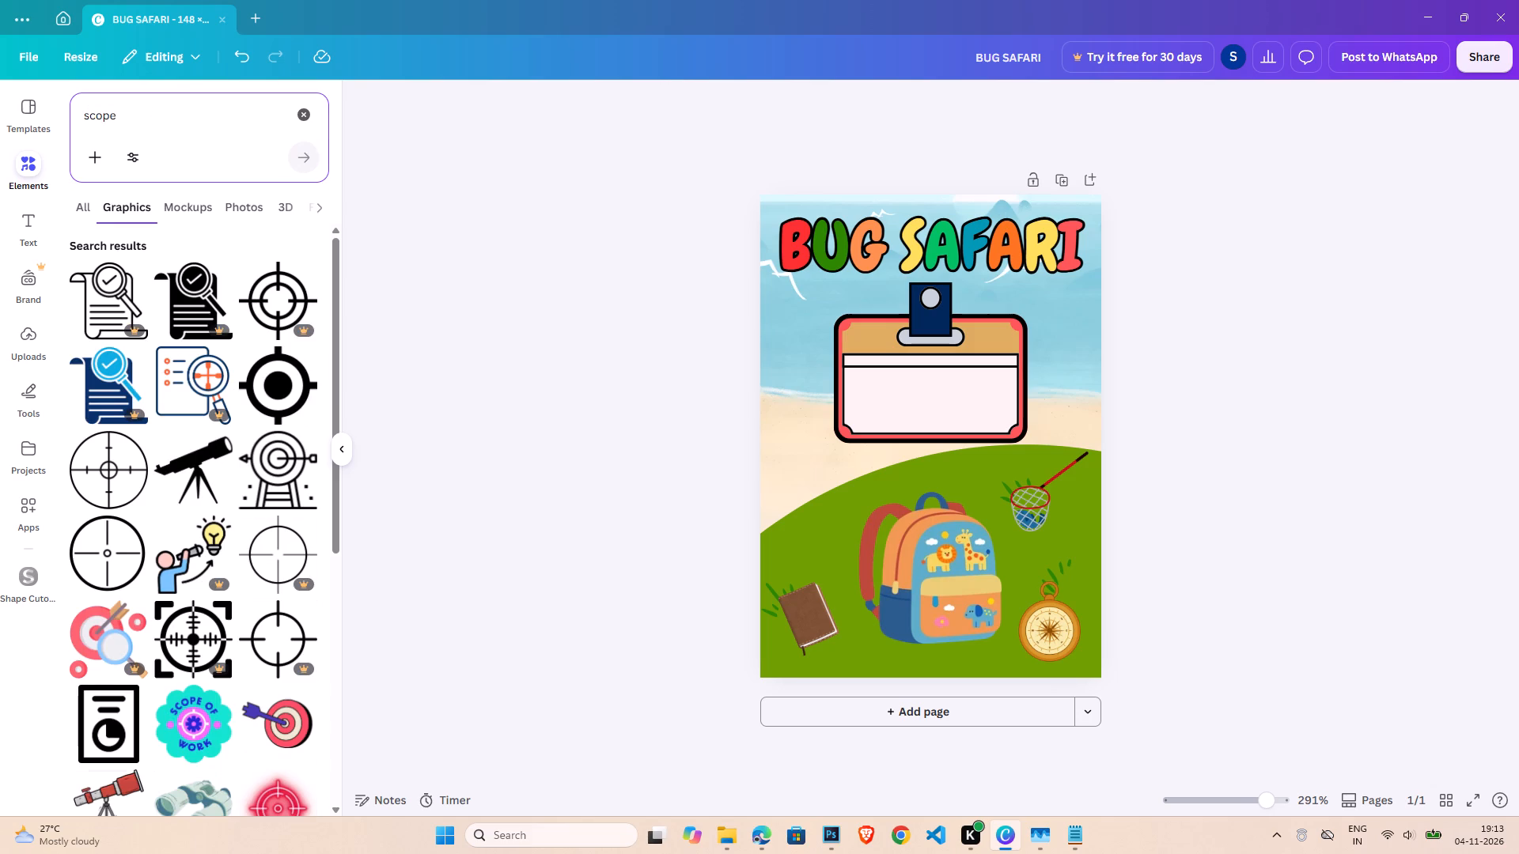
{"action": "key", "text": "BackSpace"}
{"action": "key", "text": "BackSpace"}
{"action": "key", "text": "BackSpace"}
{"action": "key", "text": "BackSpace"}
{"action": "key", "text": "BackSpace"}
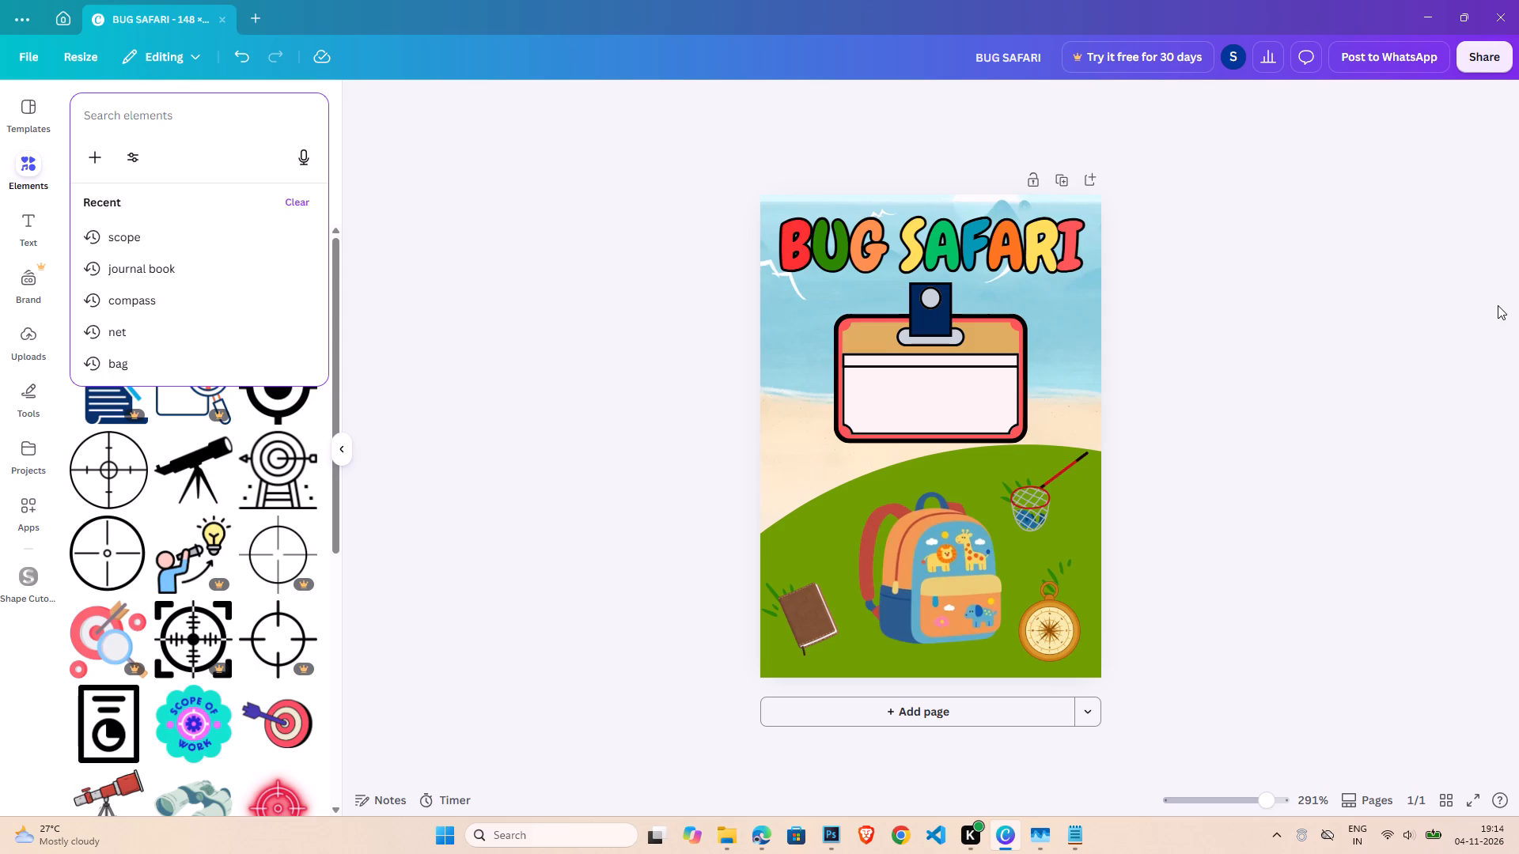
{"action": "left_click", "coordinate": [1391, 342]}
Search the graphics for "grass" and add the bushy green grass tuft with long curved blades.
{"action": "left_click", "coordinate": [123, 115]}
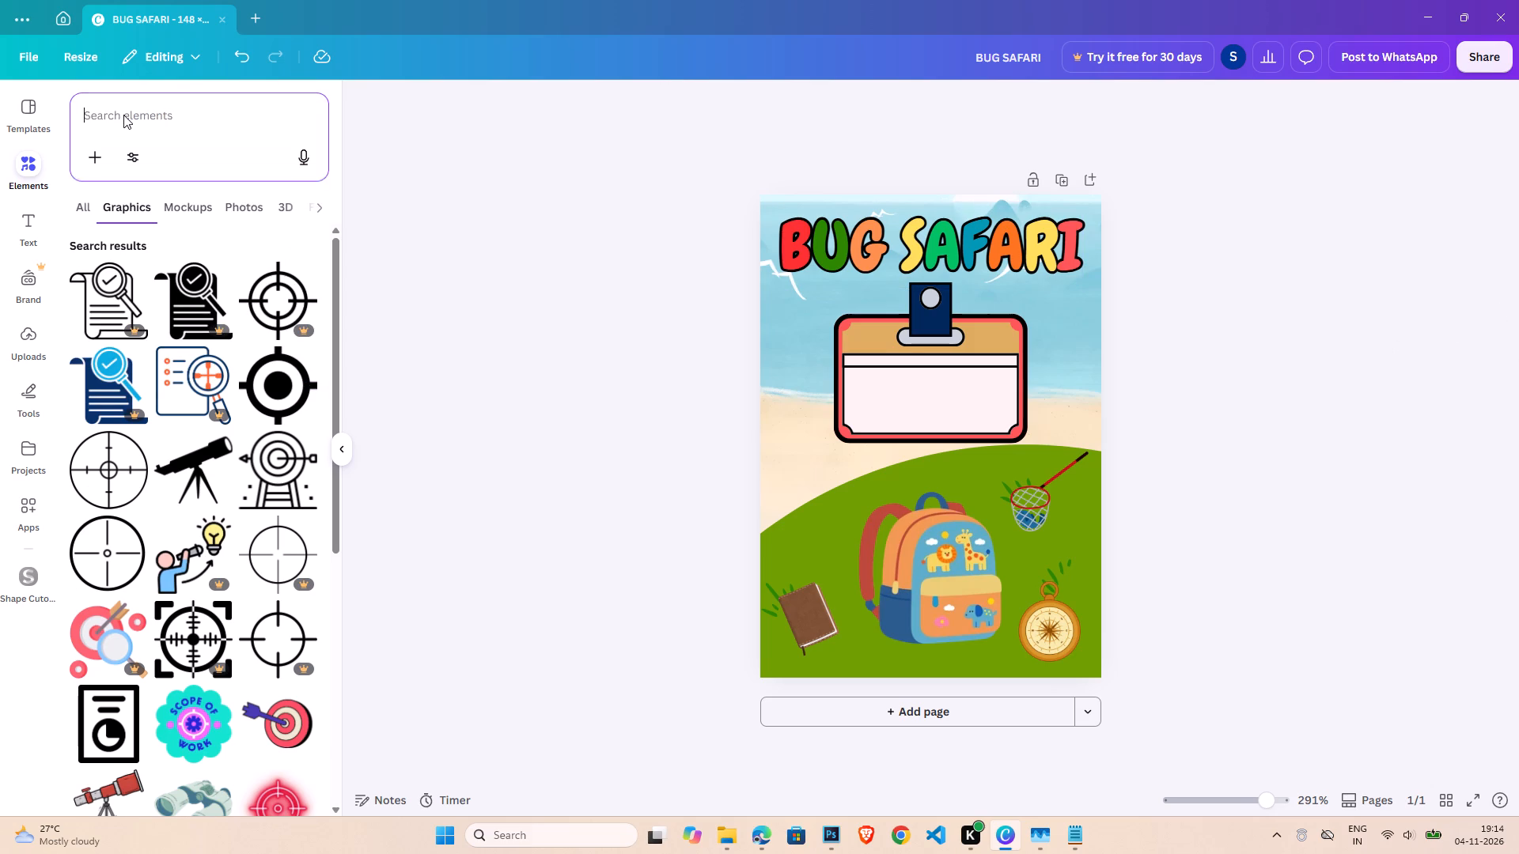
{"action": "type", "text": "gr"}
{"action": "type", "text": "ass"}
{"action": "key", "text": "Return"}
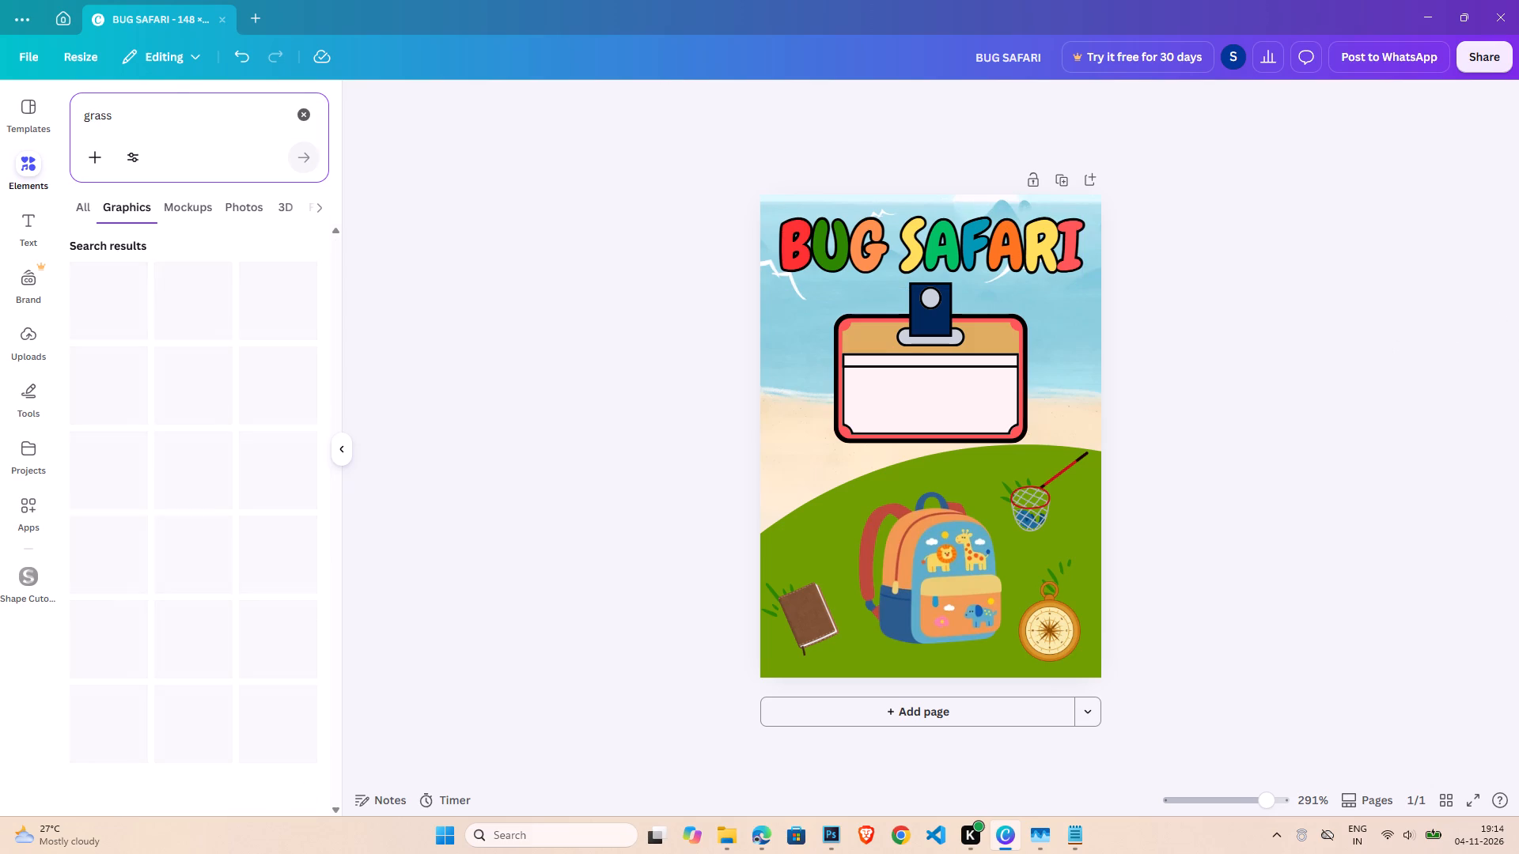
{"action": "left_click", "coordinate": [97, 477]}
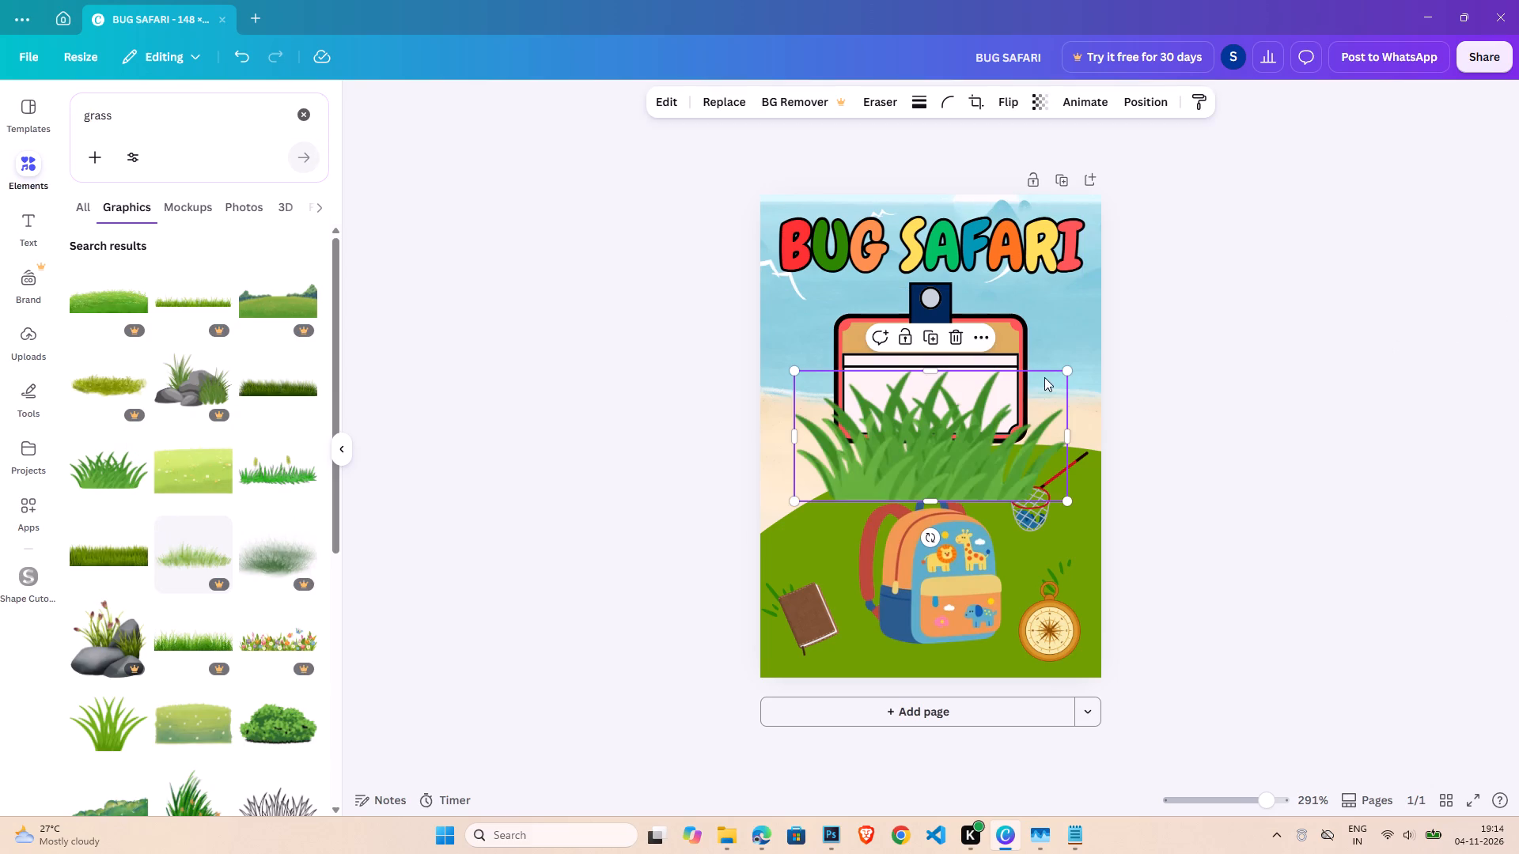
Shrink the grass tuft, set it upright and place it on the upper beach edge left of the name badge.
{"action": "left_click_drag", "start_coordinate": [1073, 371], "coordinate": [834, 462]}
{"action": "left_click_drag", "start_coordinate": [804, 540], "coordinate": [813, 549]}
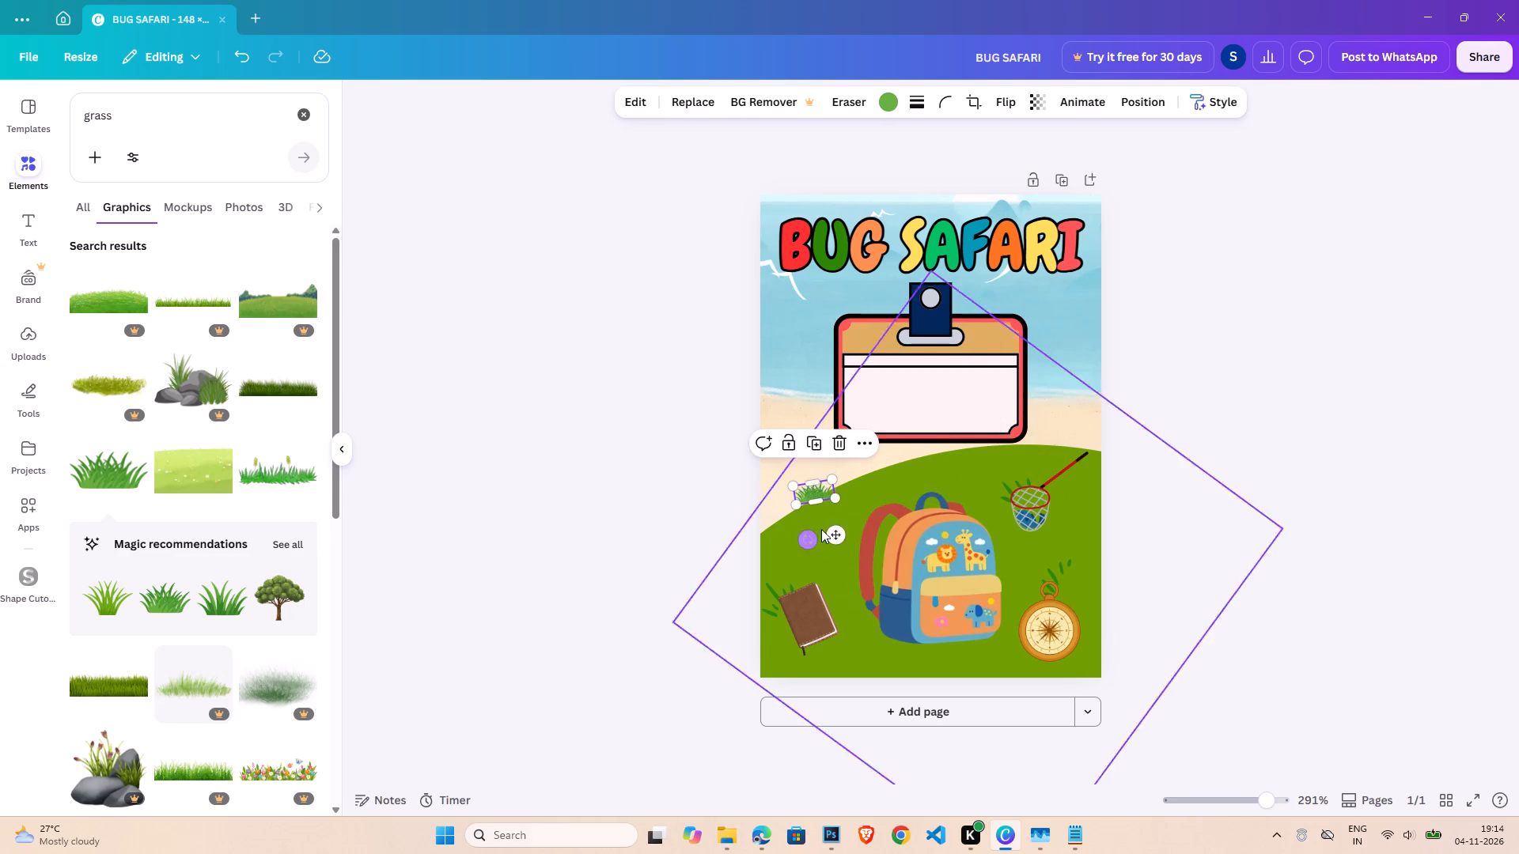
{"action": "left_click_drag", "start_coordinate": [838, 531], "coordinate": [814, 437]}
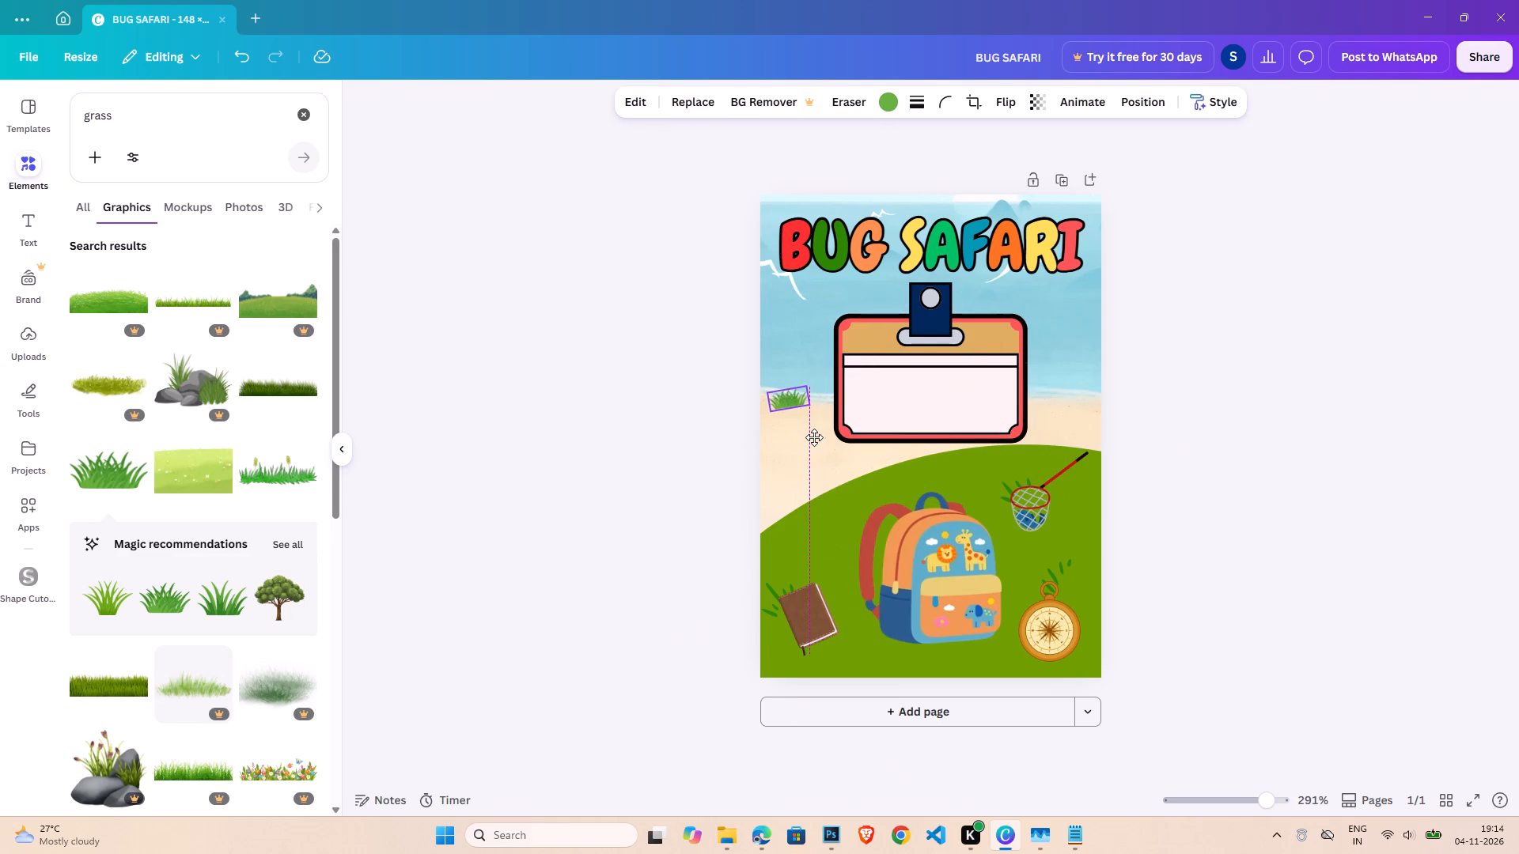
{"action": "left_click_drag", "start_coordinate": [814, 437], "coordinate": [820, 429]}
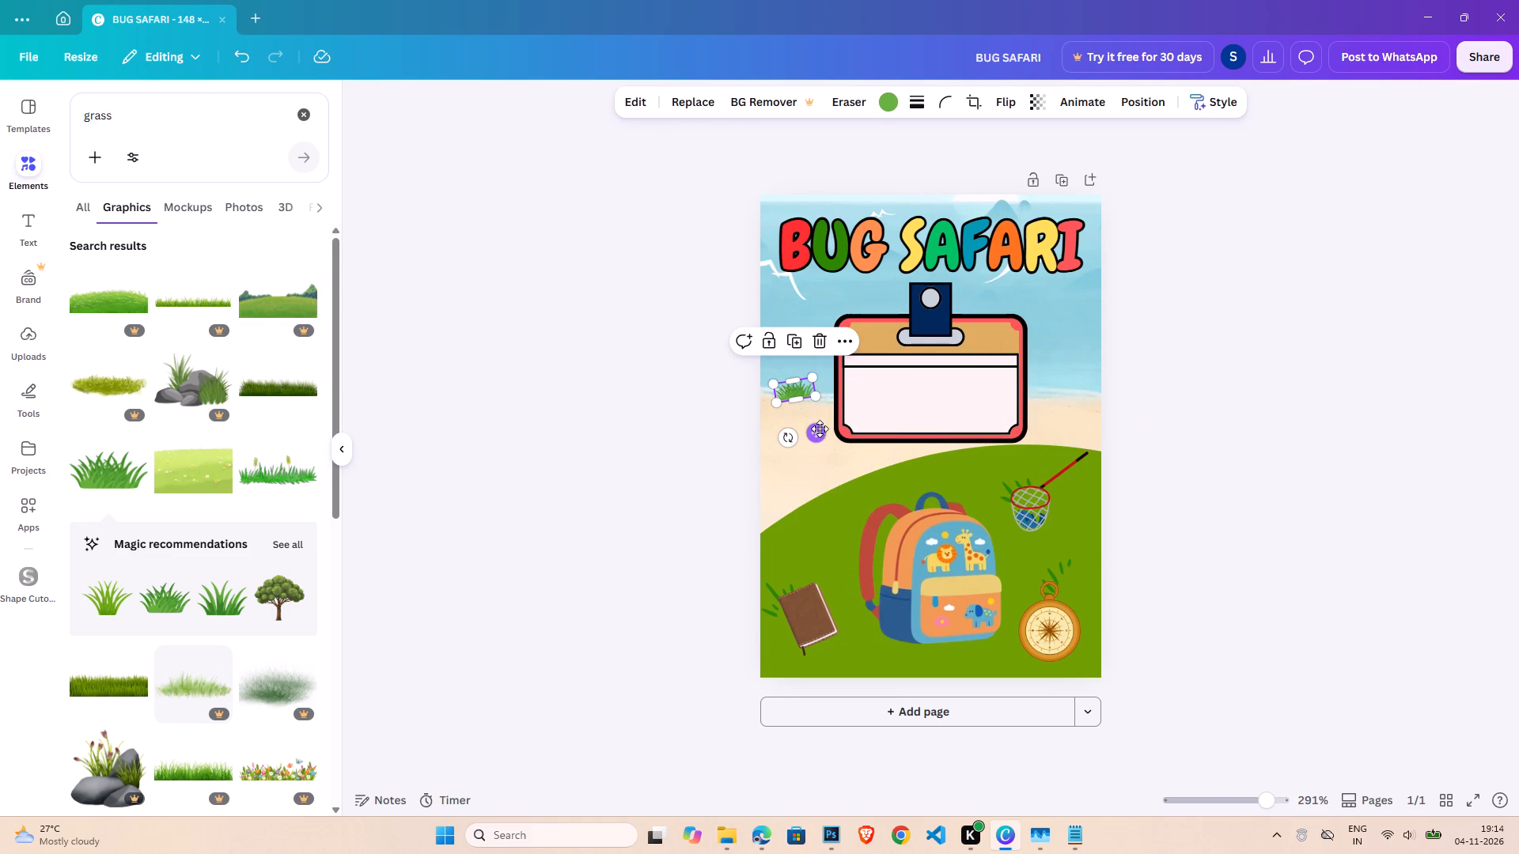
{"action": "left_click_drag", "start_coordinate": [788, 441], "coordinate": [777, 444]}
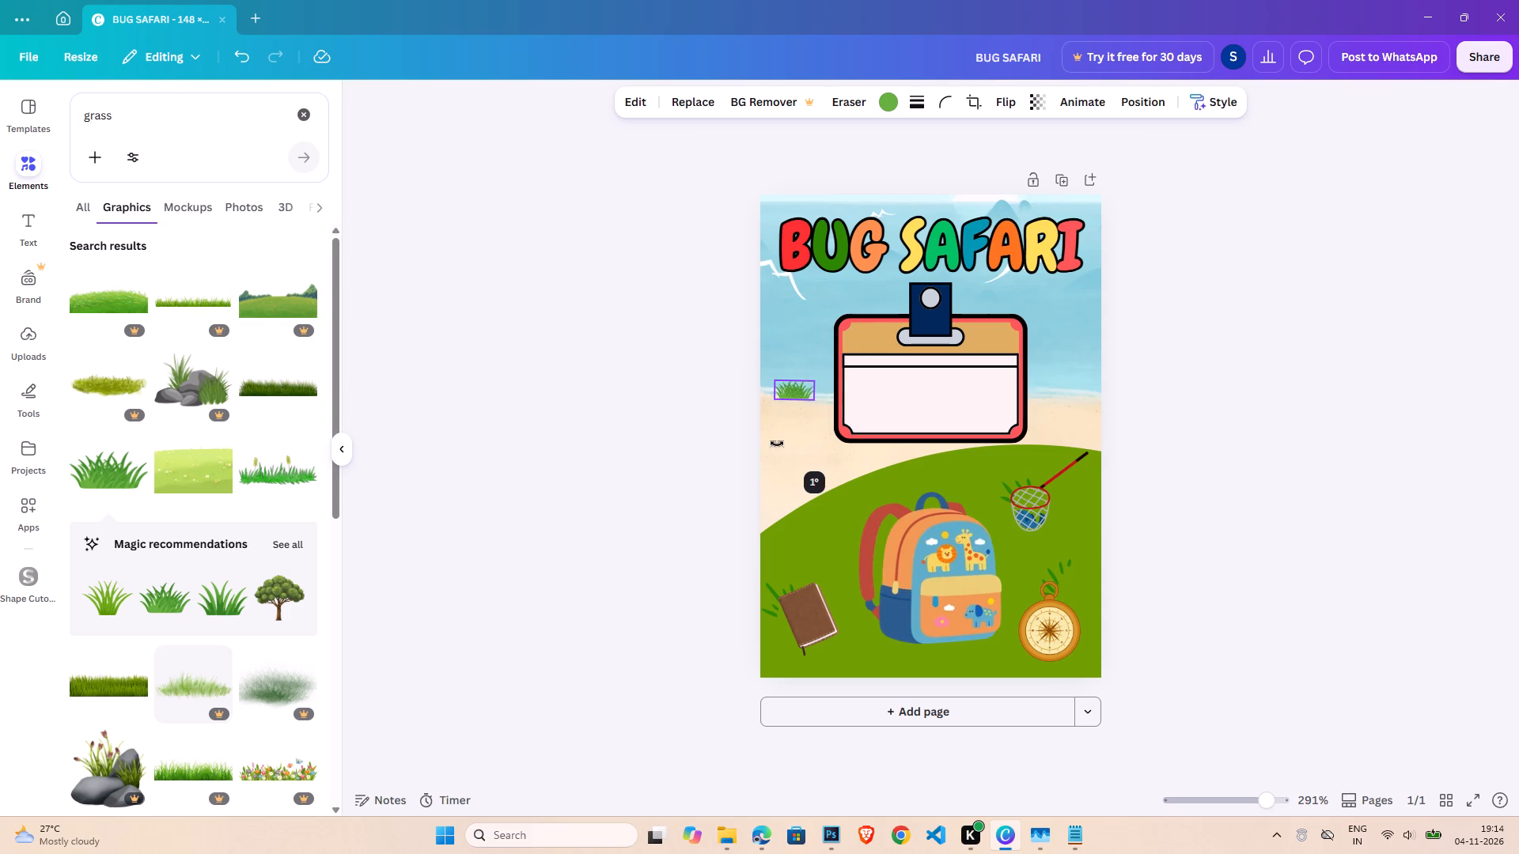
{"action": "left_click_drag", "start_coordinate": [777, 444], "coordinate": [781, 446]}
{"action": "left_click_drag", "start_coordinate": [813, 433], "coordinate": [809, 442]}
Duplicate the grass tuft three times, placing one on the beach right of the badge and two on the lower left beach.
{"action": "key", "text": "ctrl+c"}
{"action": "key", "text": "ctrl+v"}
{"action": "left_click_drag", "start_coordinate": [843, 480], "coordinate": [1098, 450]}
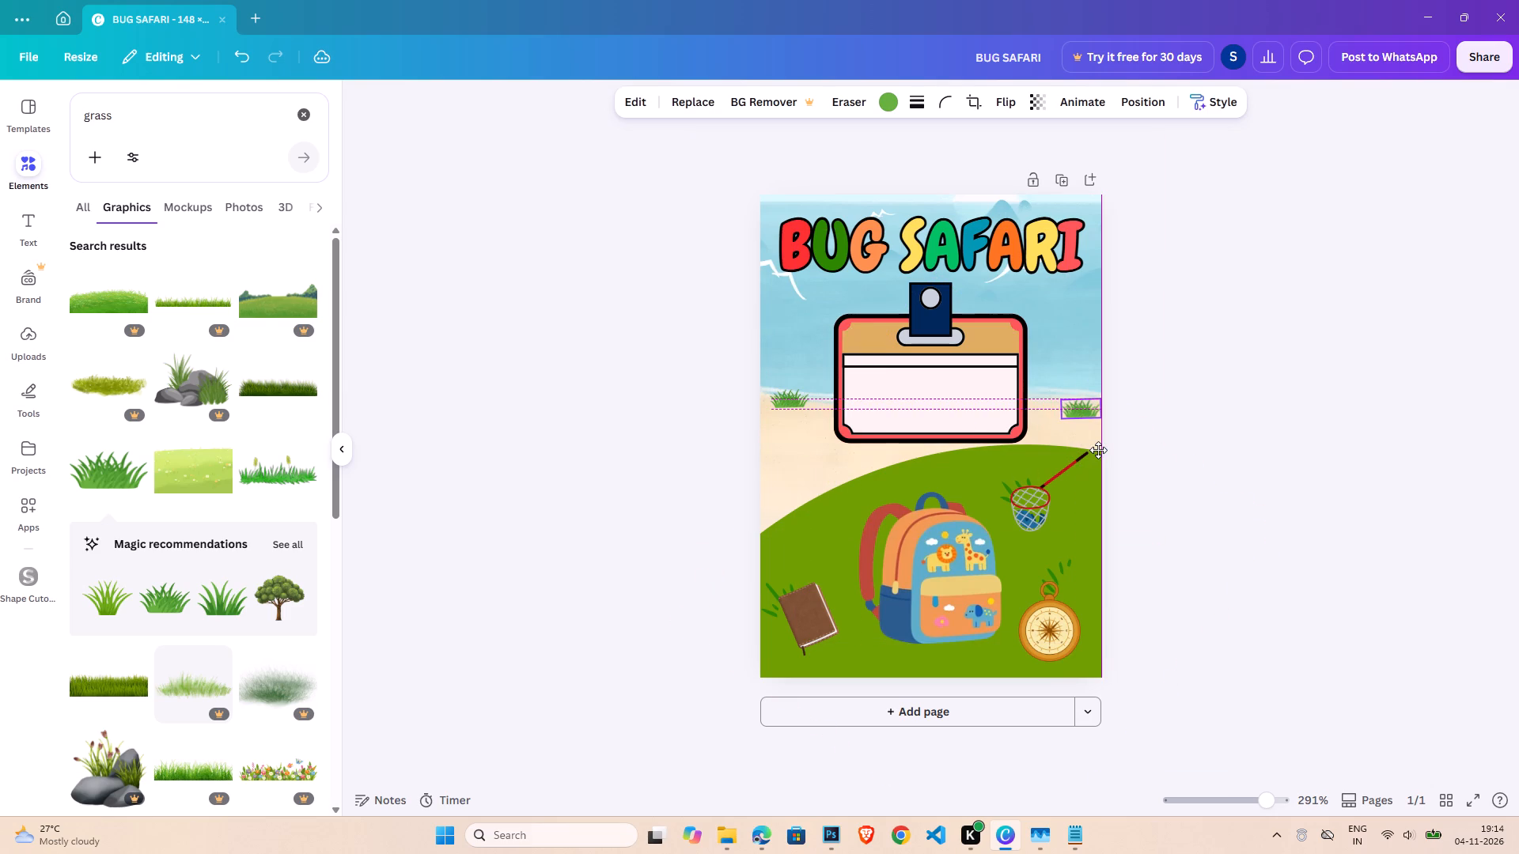
{"action": "key", "text": "ctrl+c"}
{"action": "key", "text": "ctrl+v"}
{"action": "left_click_drag", "start_coordinate": [1138, 494], "coordinate": [825, 506]}
{"action": "key", "text": "ctrl+c"}
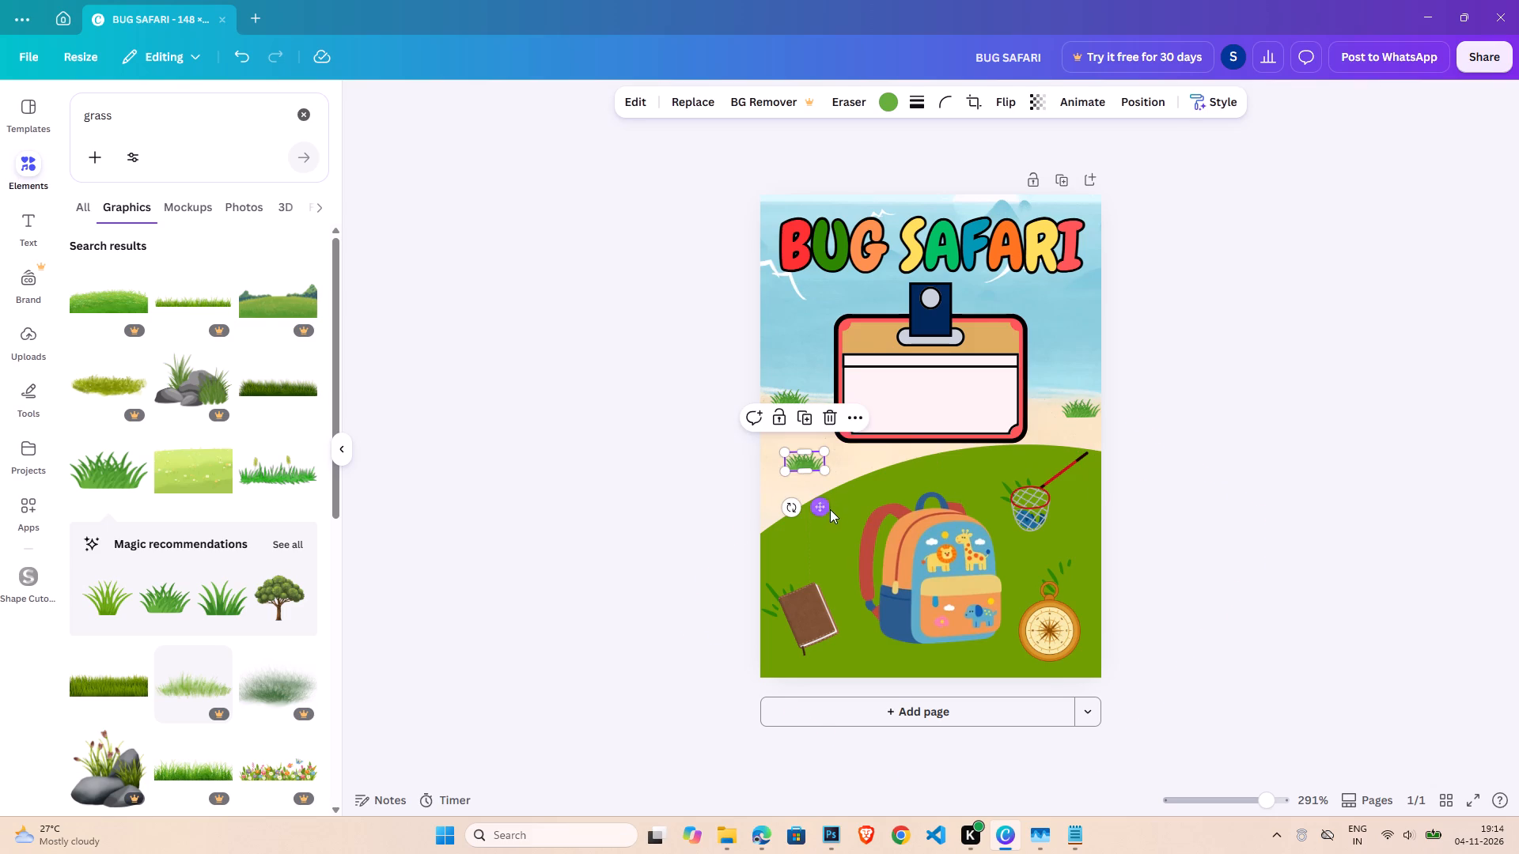
{"action": "key", "text": "ctrl+v"}
{"action": "left_click_drag", "start_coordinate": [856, 540], "coordinate": [799, 539]}
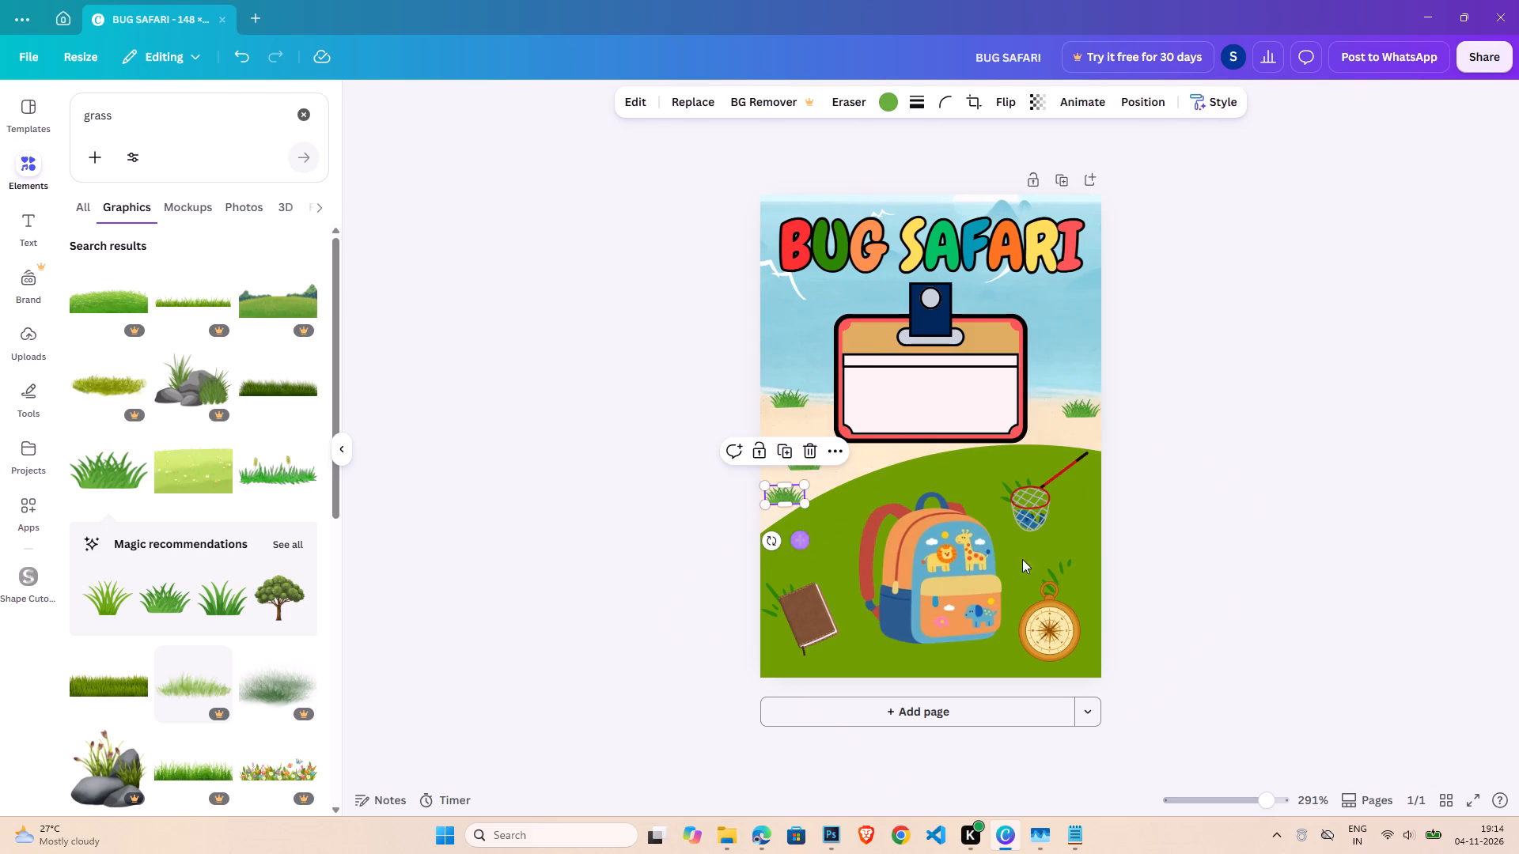
{"action": "left_click", "coordinate": [1413, 534]}
Search the graphics for "bugs" and add the red ladybug with the black head and yellow-tipped antennae.
{"action": "double_click", "coordinate": [159, 116]}
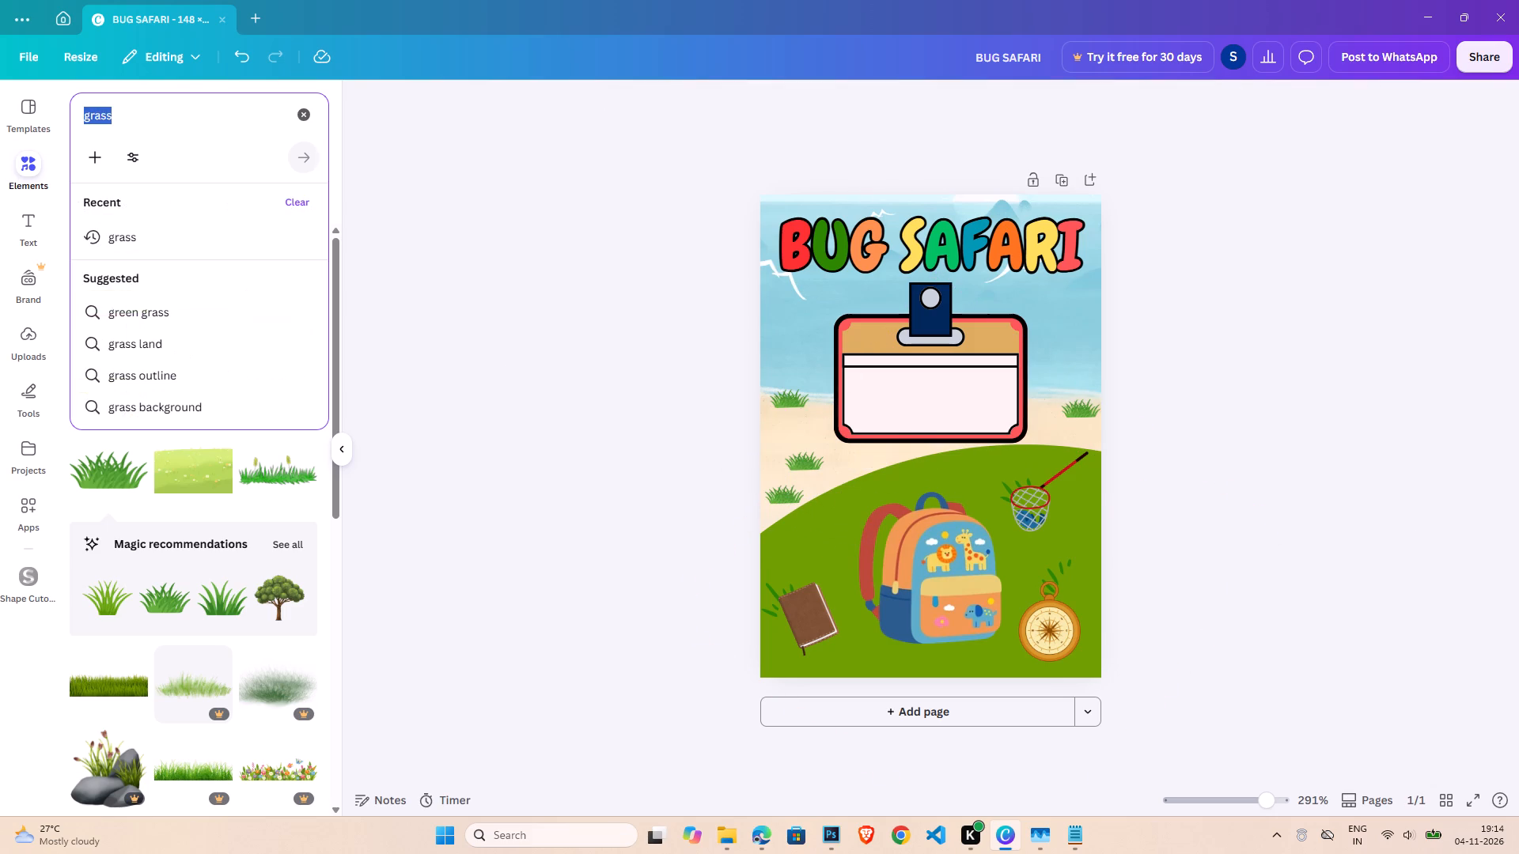
{"action": "type", "text": "bugs"}
{"action": "key", "text": "Return"}
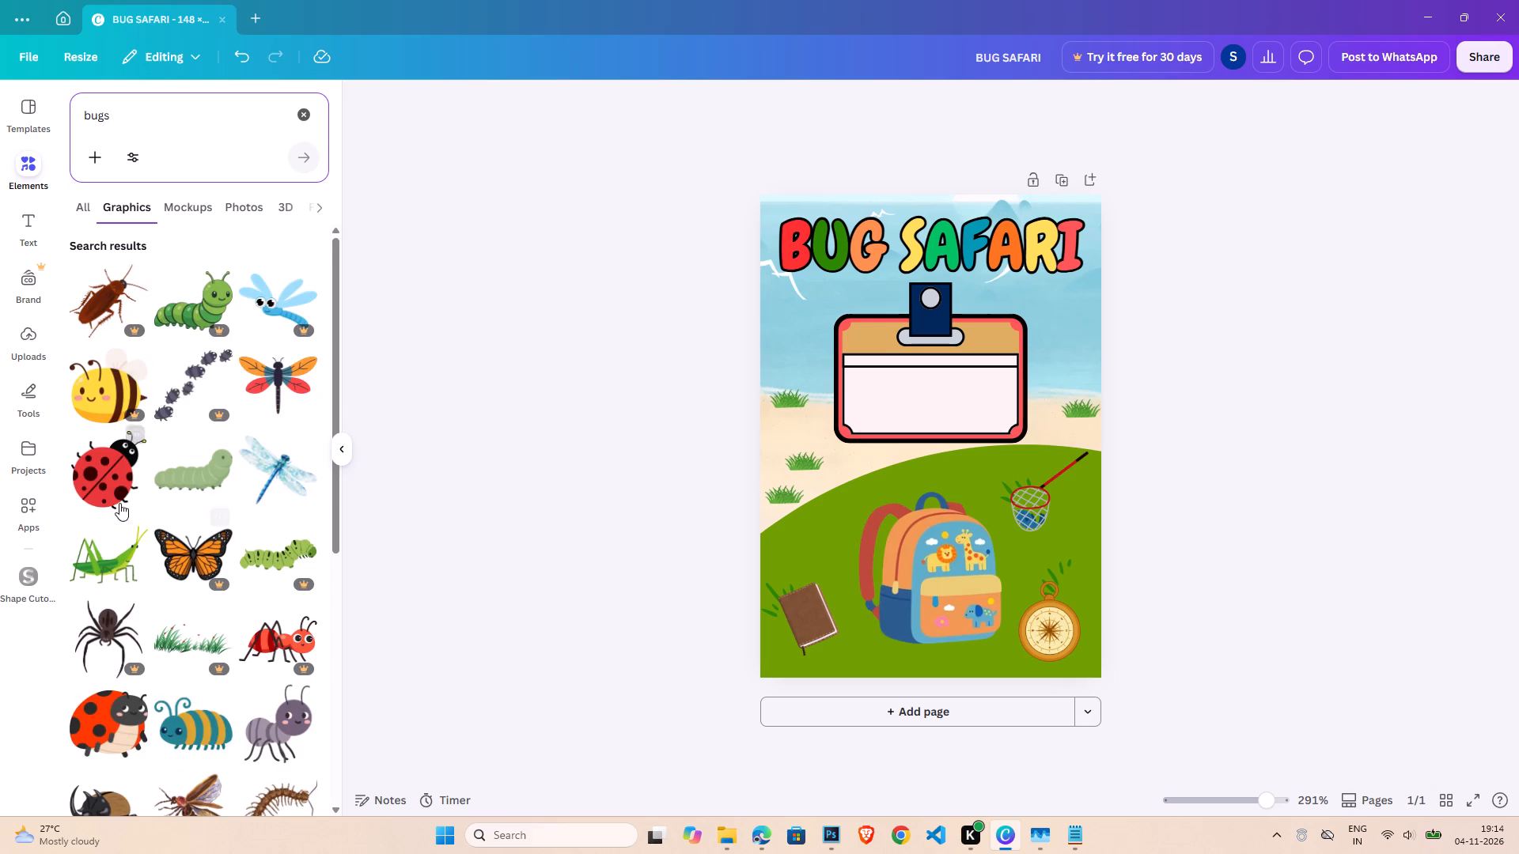
{"action": "left_click", "coordinate": [117, 492]}
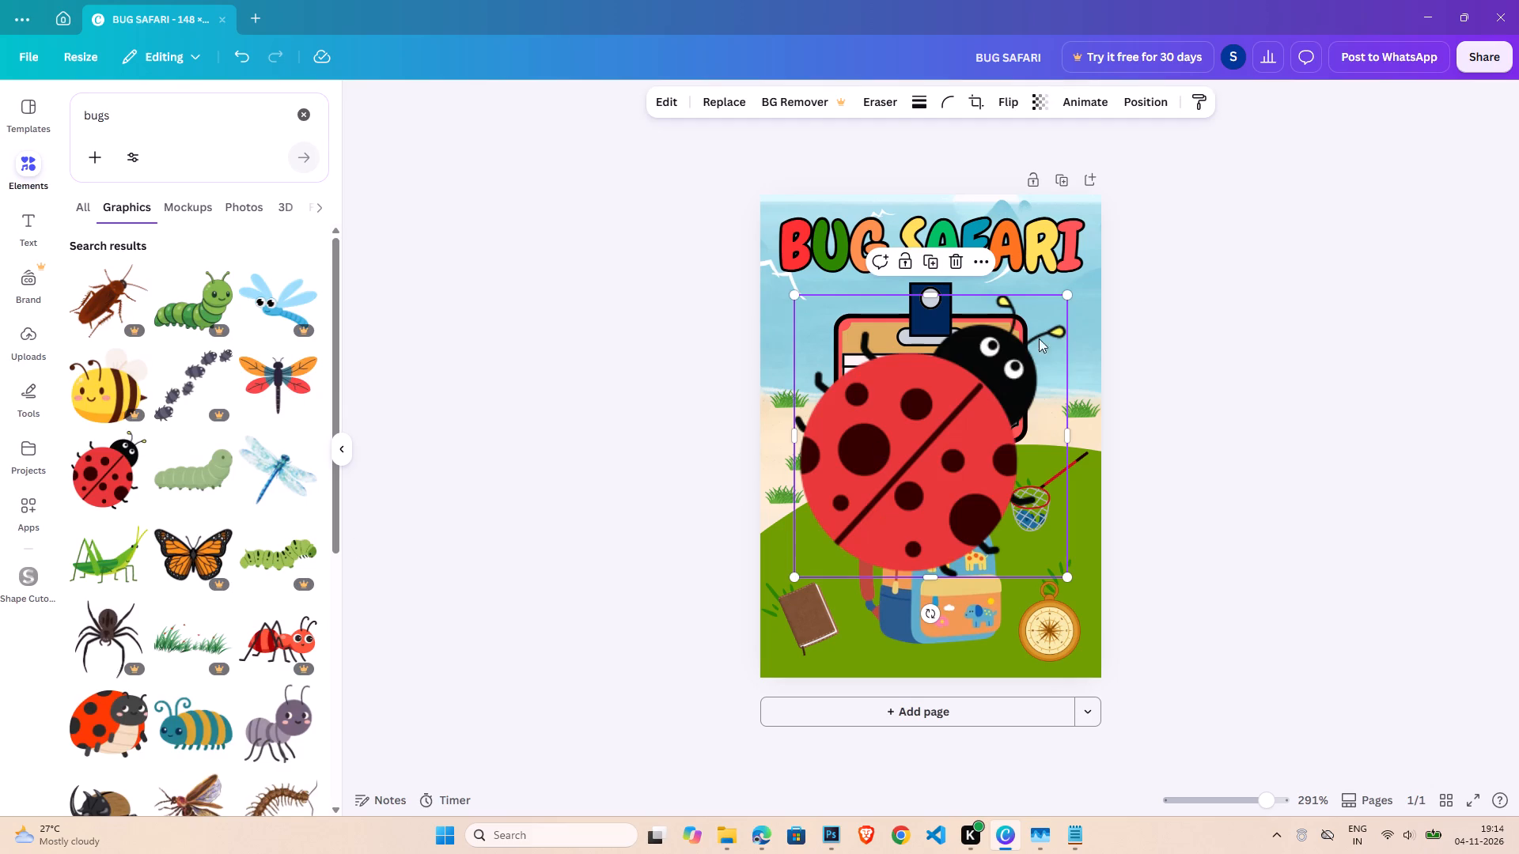
Shrink the ladybug and place it on the beach left of the badge, between the grass tufts.
{"action": "left_click_drag", "start_coordinate": [1066, 296], "coordinate": [827, 557]}
{"action": "left_click_drag", "start_coordinate": [819, 619], "coordinate": [807, 491]}
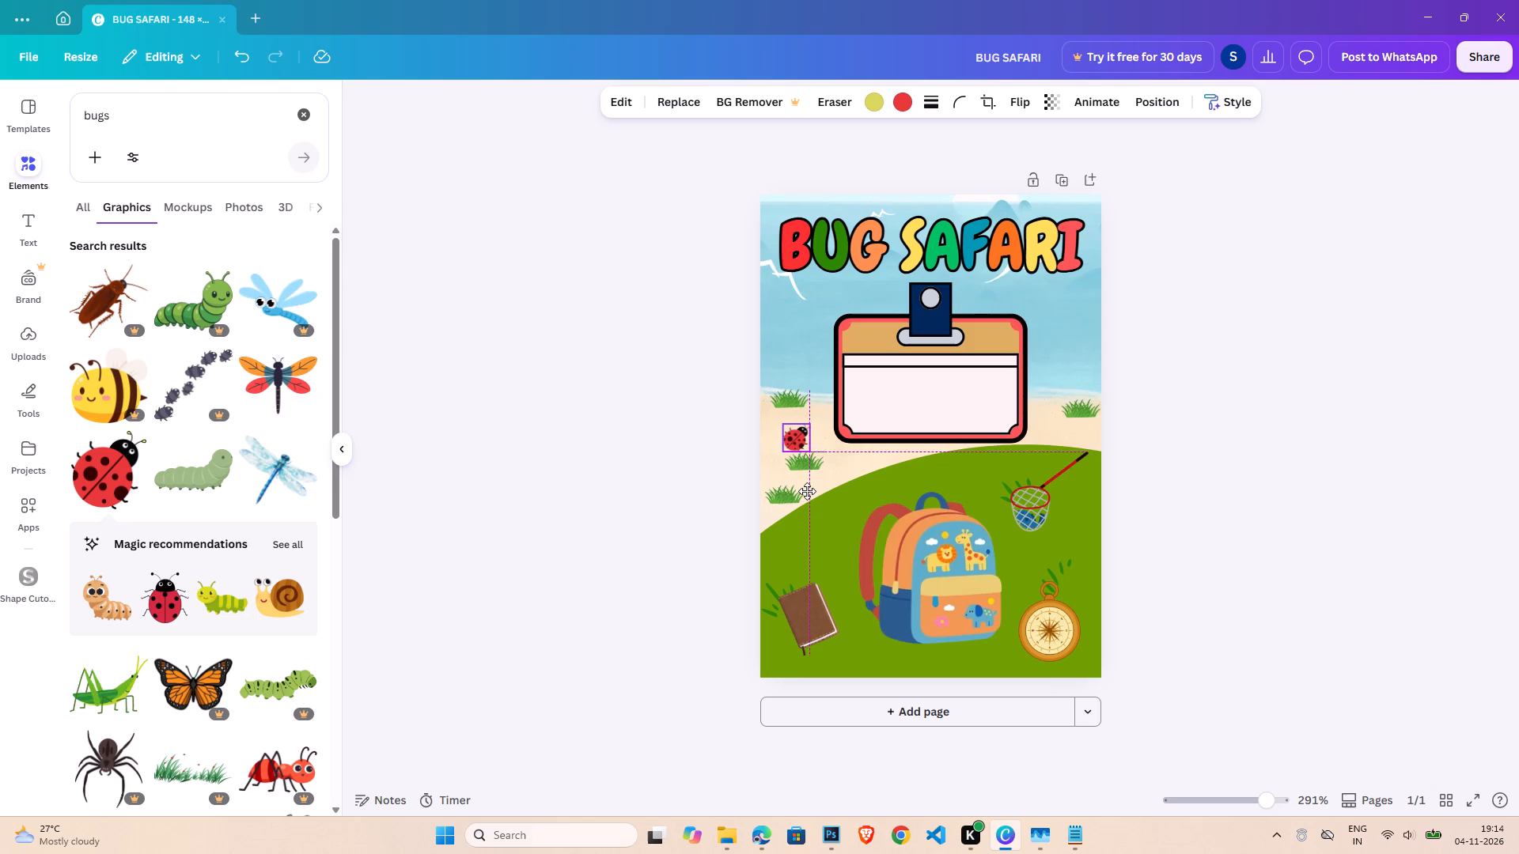
{"action": "left_click_drag", "start_coordinate": [807, 491], "coordinate": [807, 489]}
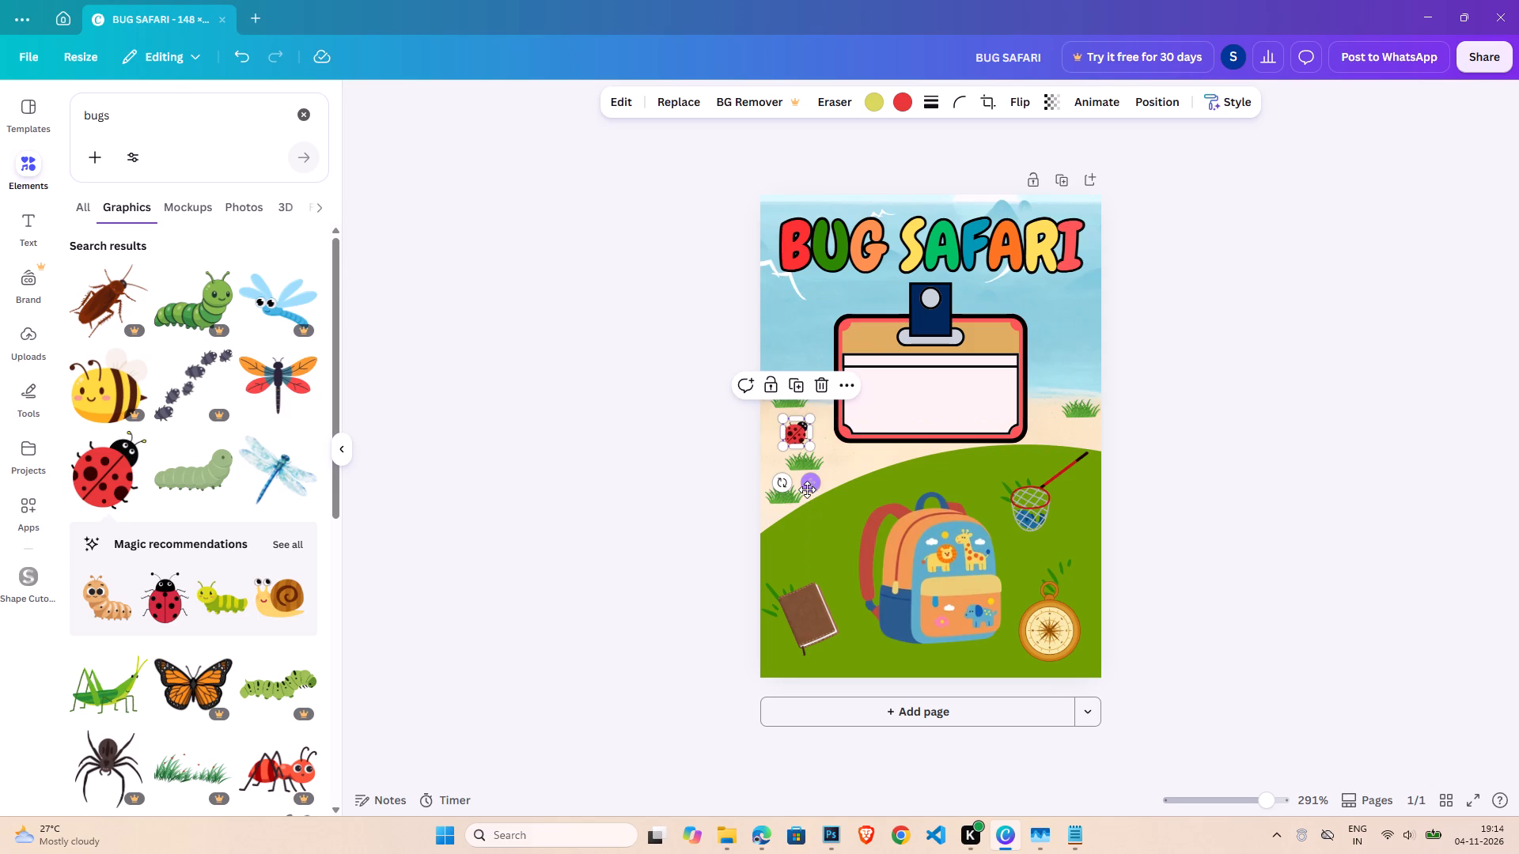
Duplicate the ladybug, place the copy on the beach just right of the badge and make it slightly smaller.
{"action": "key", "text": "ctrl+c"}
{"action": "key", "text": "ctrl+v"}
{"action": "left_click_drag", "start_coordinate": [841, 522], "coordinate": [1050, 481]}
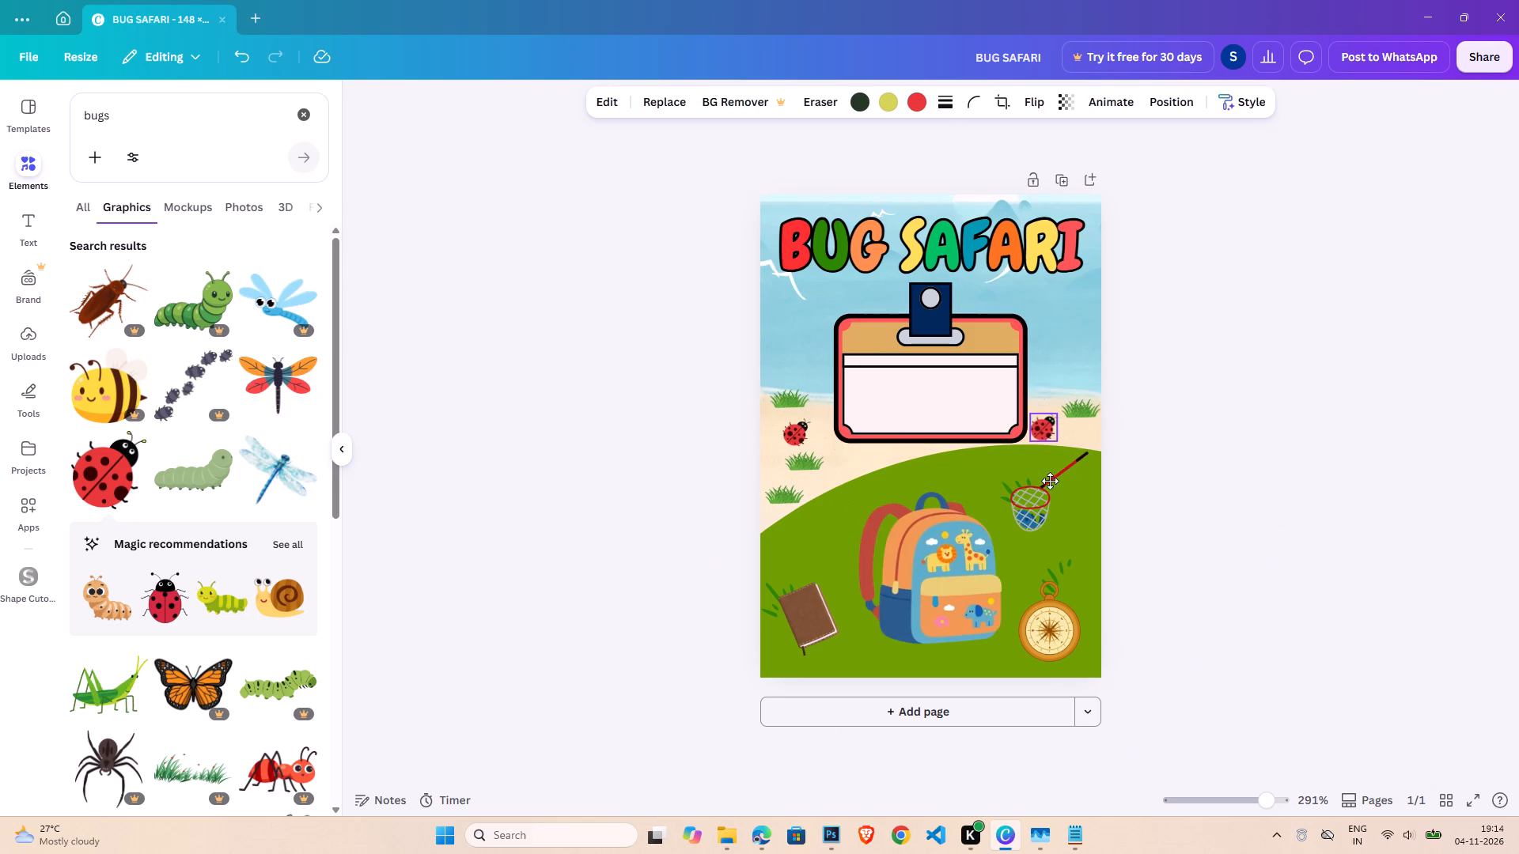
{"action": "left_click_drag", "start_coordinate": [1050, 481], "coordinate": [1051, 475]}
{"action": "left_click_drag", "start_coordinate": [1059, 412], "coordinate": [1052, 422]}
{"action": "left_click", "coordinate": [1278, 475]}
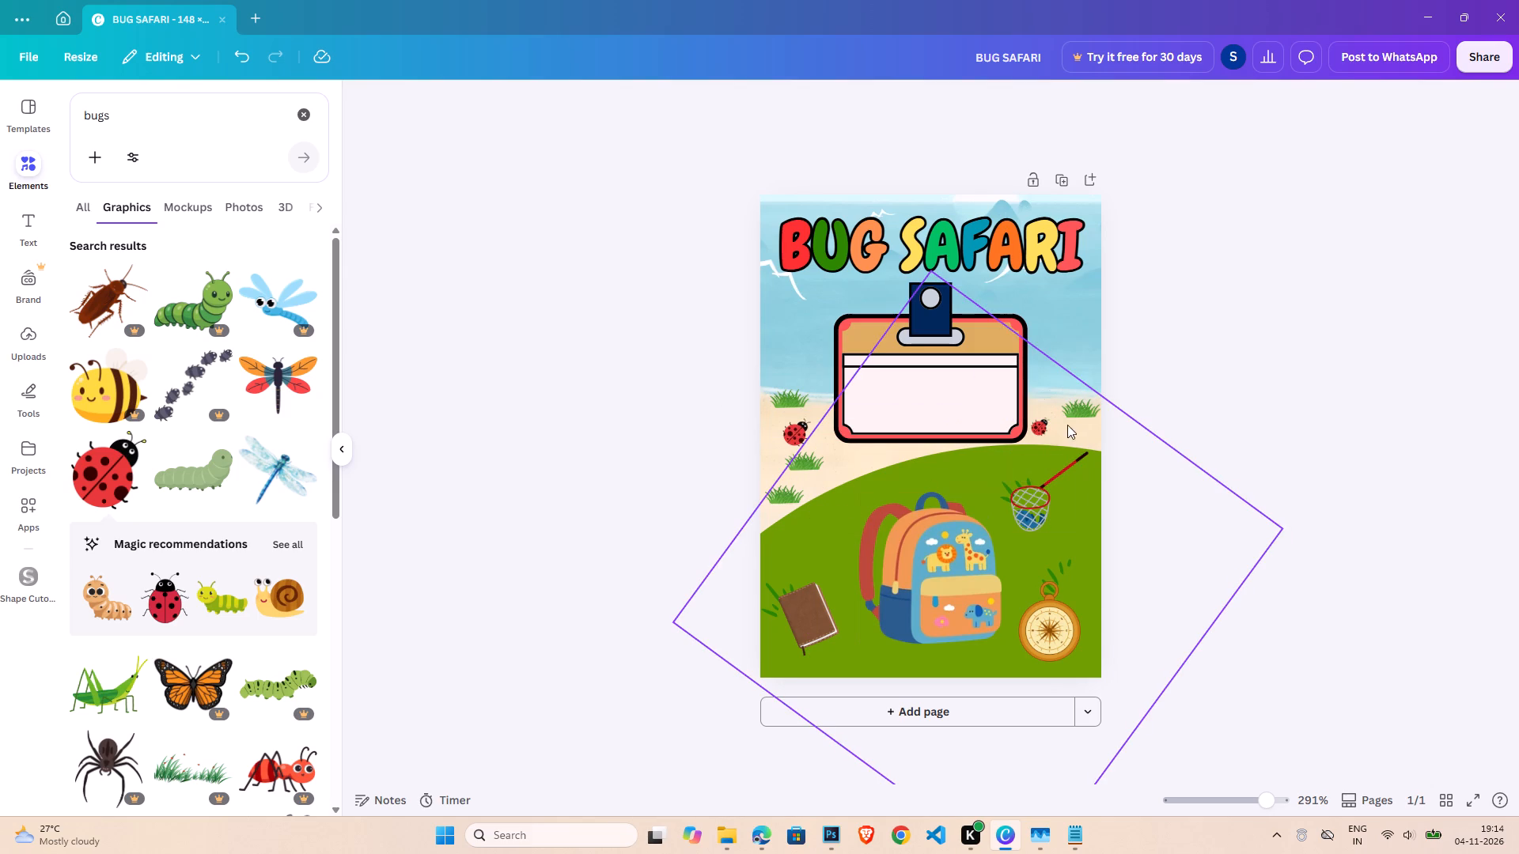
Search the graphics for "leaf" and add the red and orange maple leaf.
{"action": "double_click", "coordinate": [152, 119]}
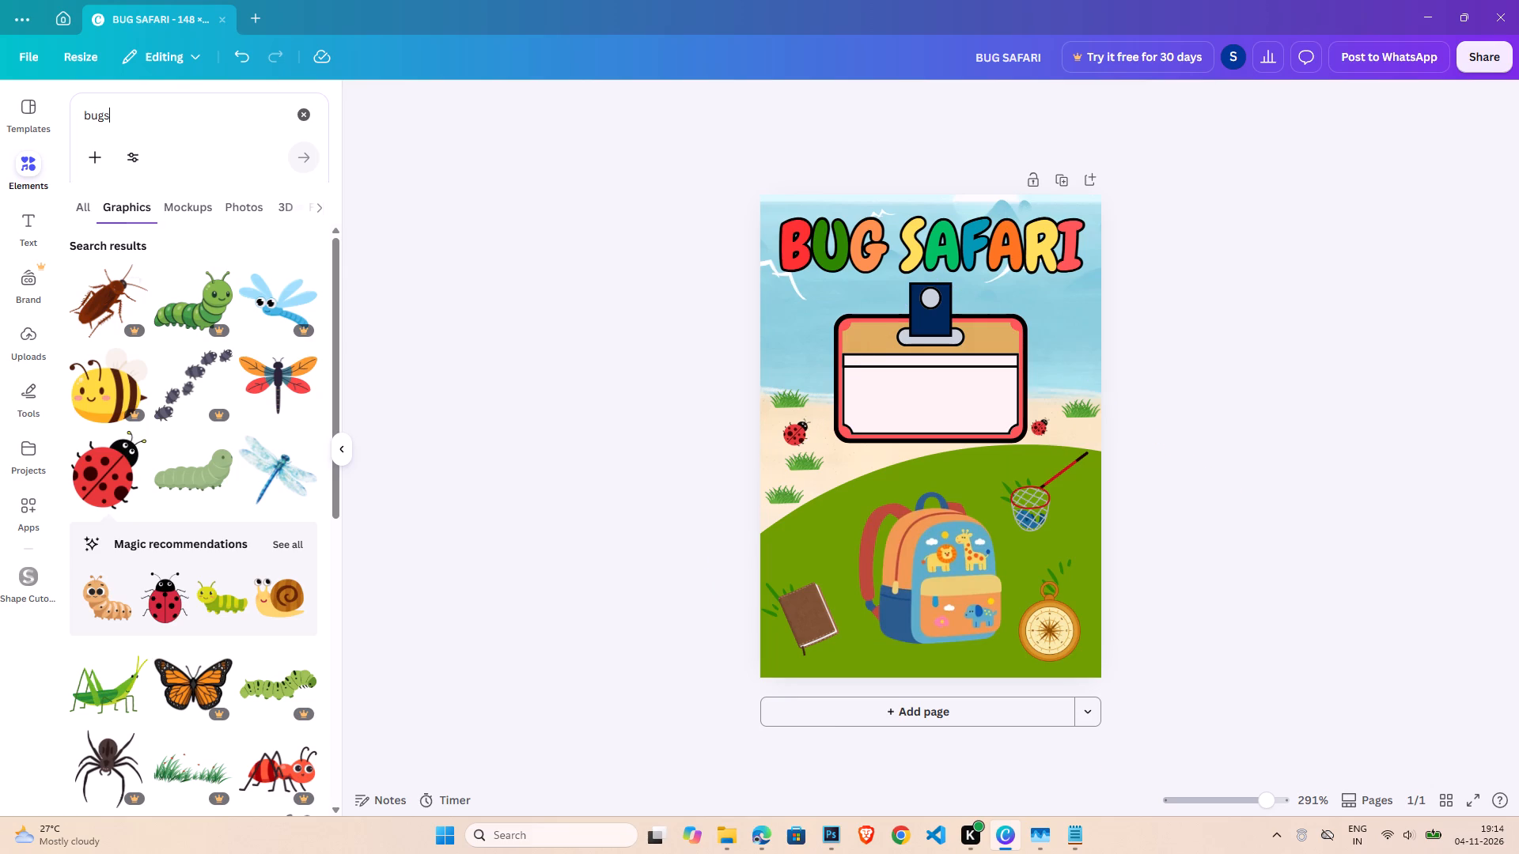
{"action": "type", "text": "leaf"}
{"action": "key", "text": "Return"}
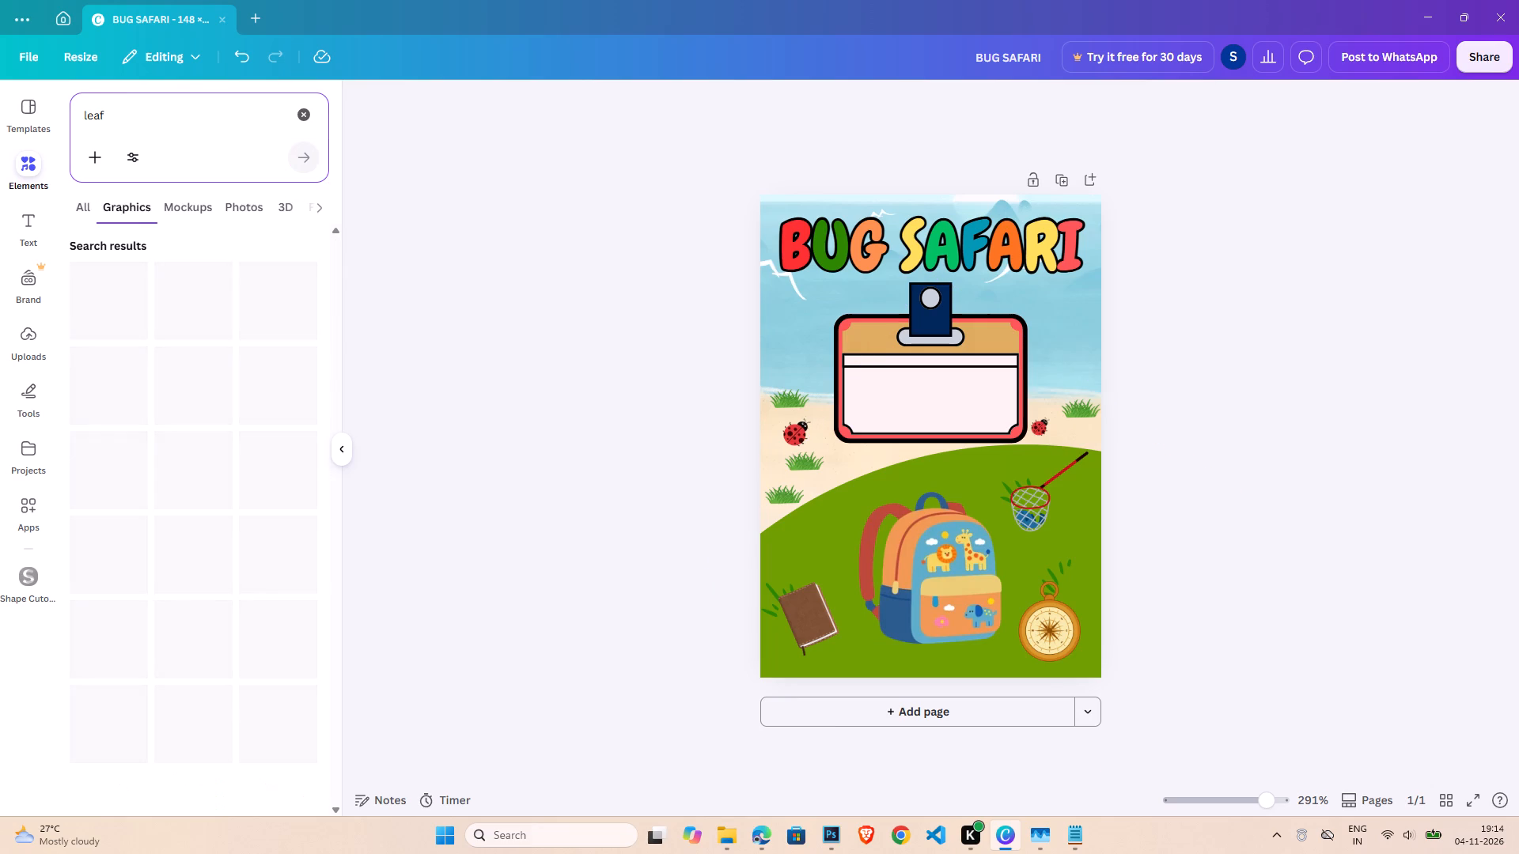
{"action": "scroll", "coordinate": [229, 548], "scroll_direction": "down", "scroll_amount": 5}
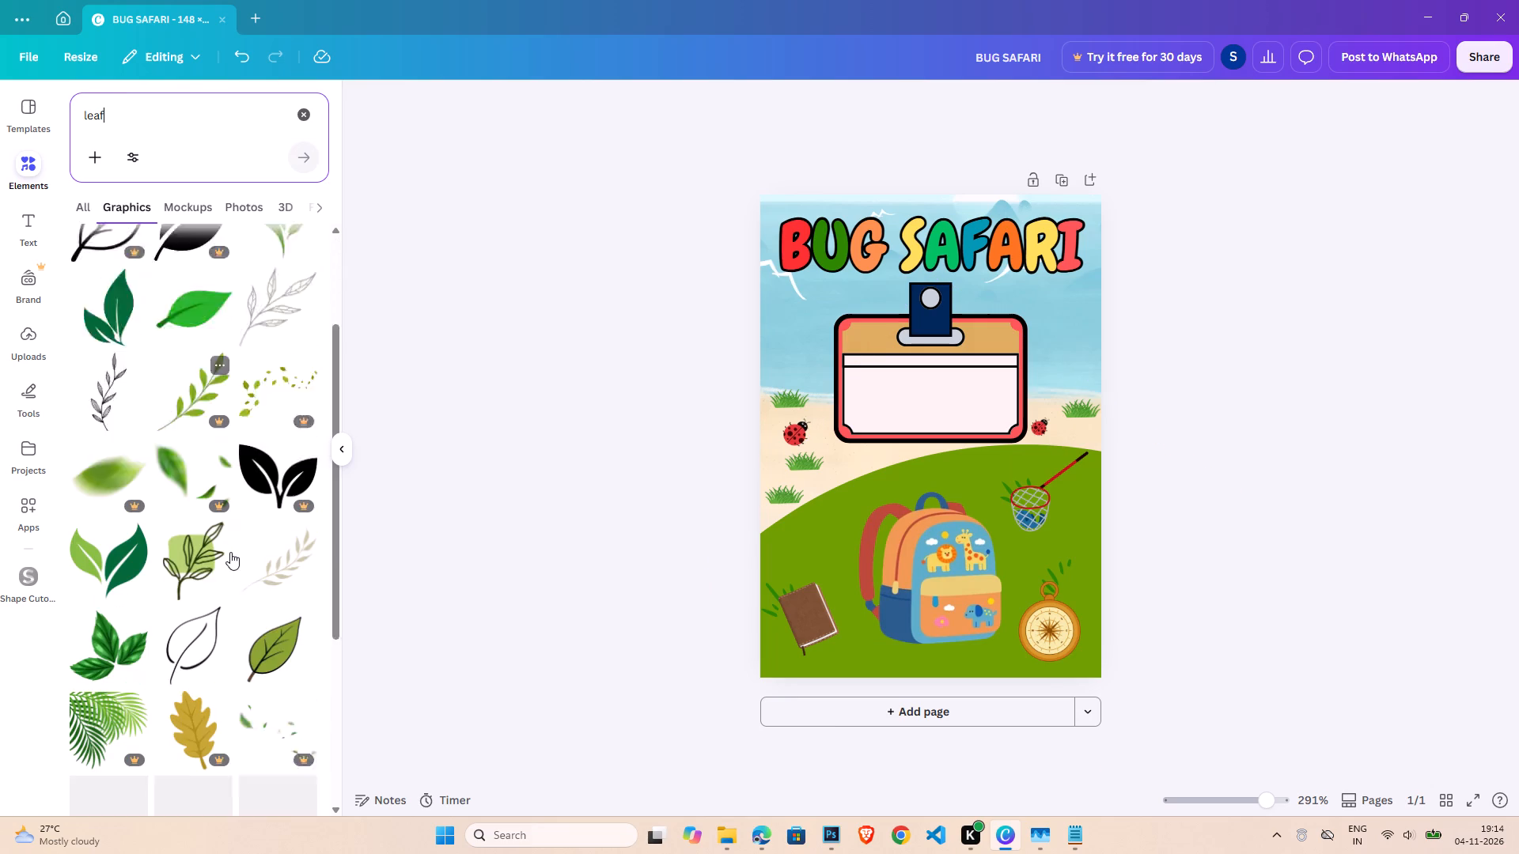
{"action": "scroll", "coordinate": [230, 552], "scroll_direction": "down", "scroll_amount": 4}
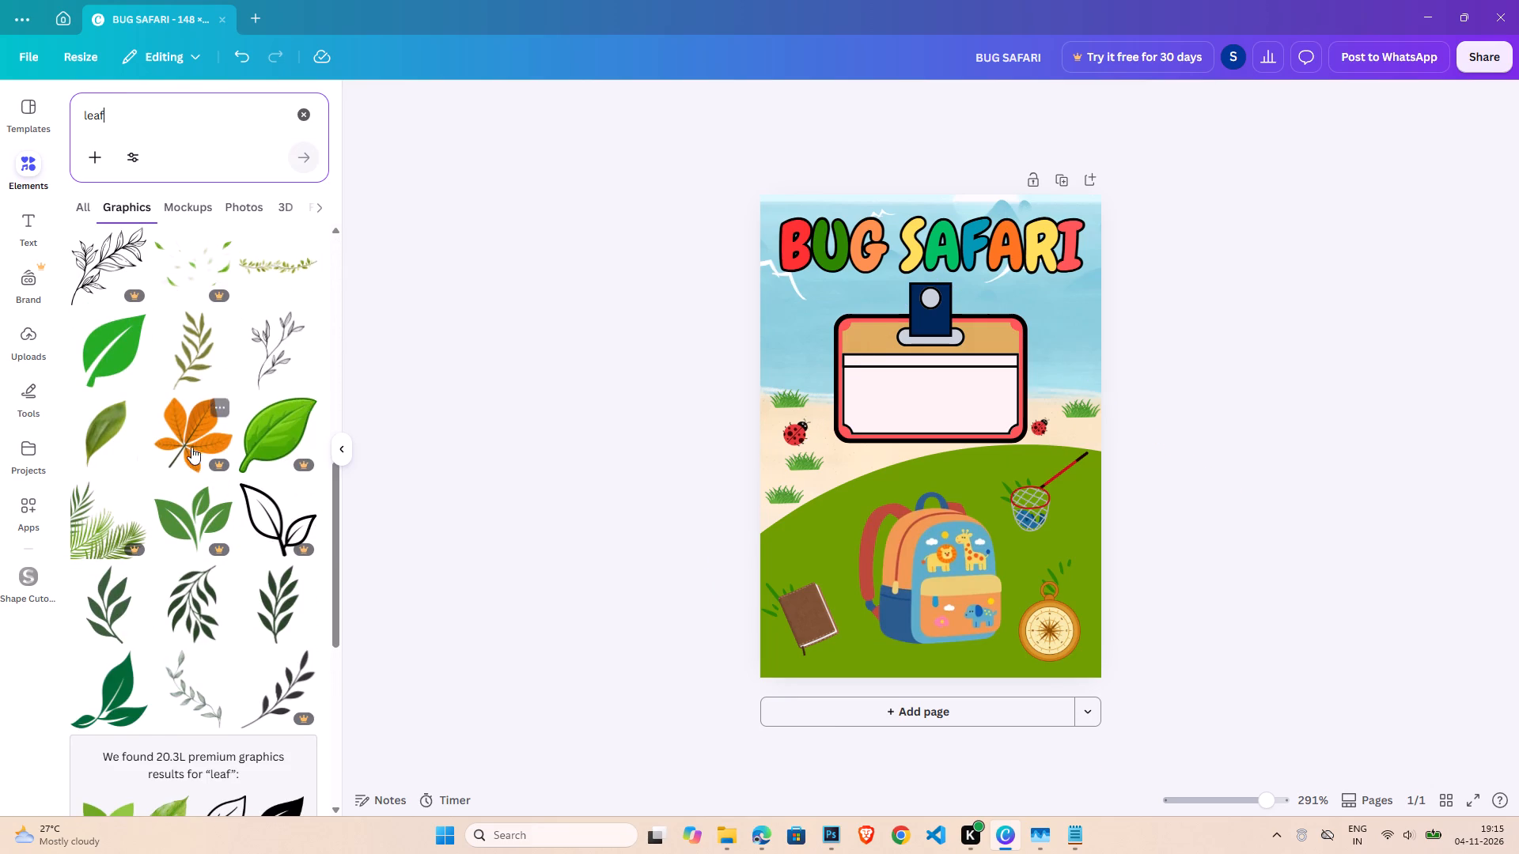
{"action": "scroll", "coordinate": [218, 659], "scroll_direction": "down", "scroll_amount": 8}
{"action": "left_click", "coordinate": [199, 684]}
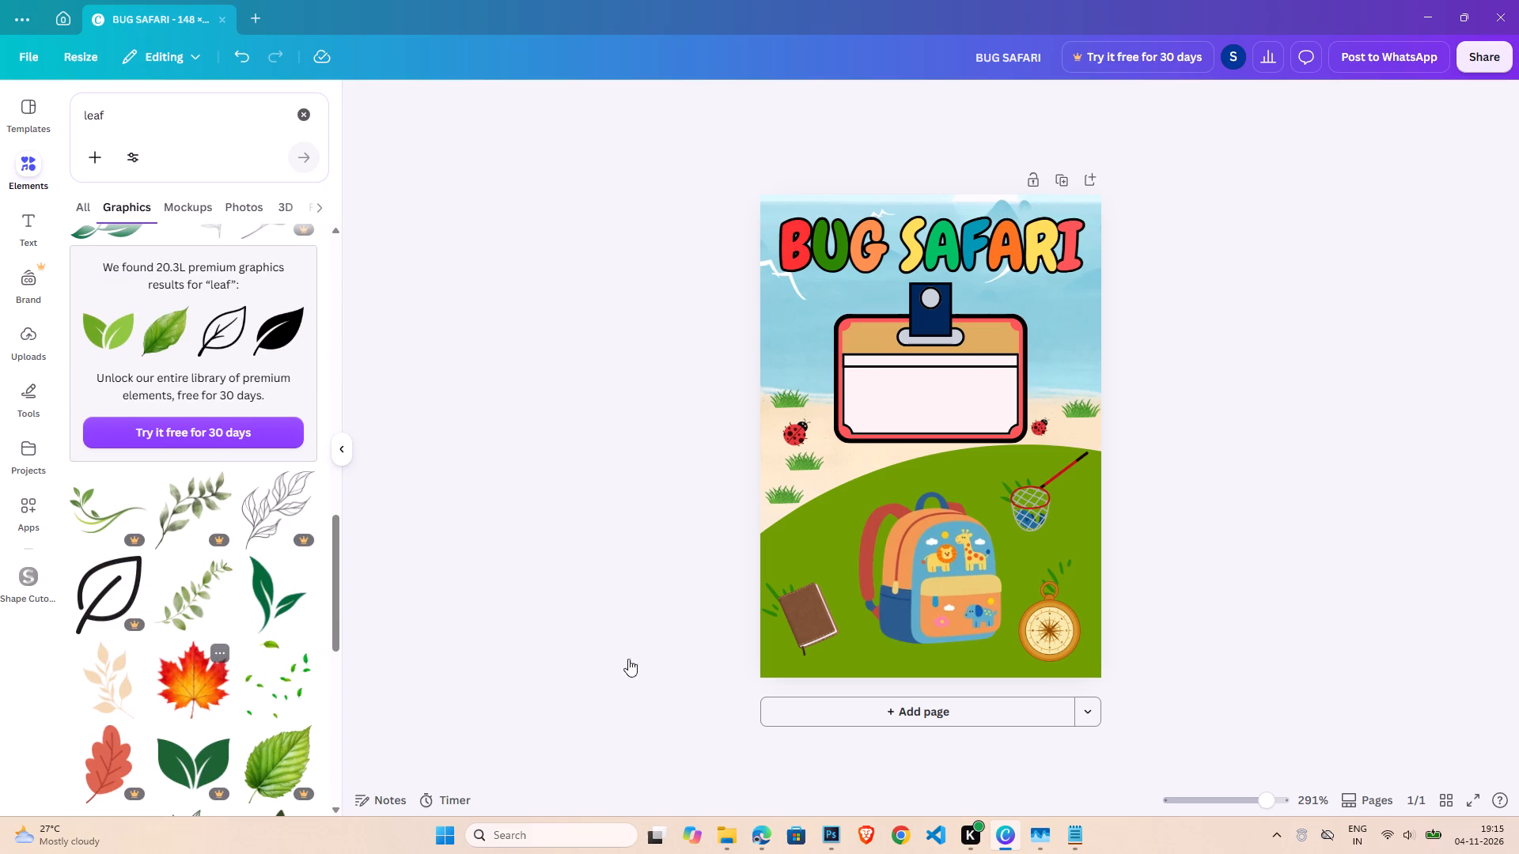
Shrink the maple leaf to about 11 × 12 px and place it on the beach below the badge's lower left corner.
{"action": "left_click", "coordinate": [1066, 283]}
{"action": "left_click", "coordinate": [972, 382]}
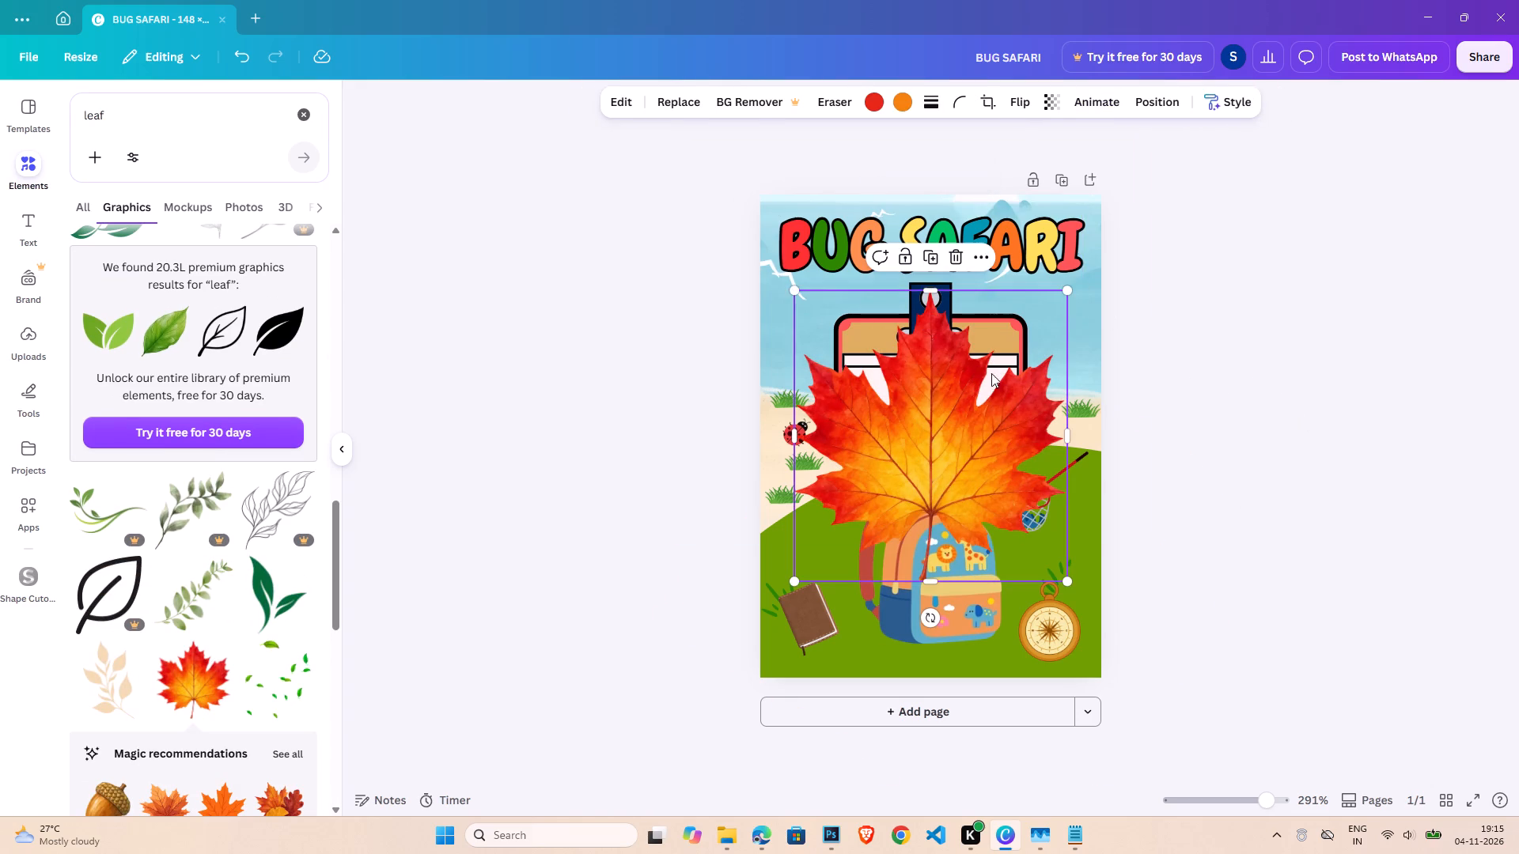
{"action": "left_click_drag", "start_coordinate": [1070, 288], "coordinate": [871, 600]}
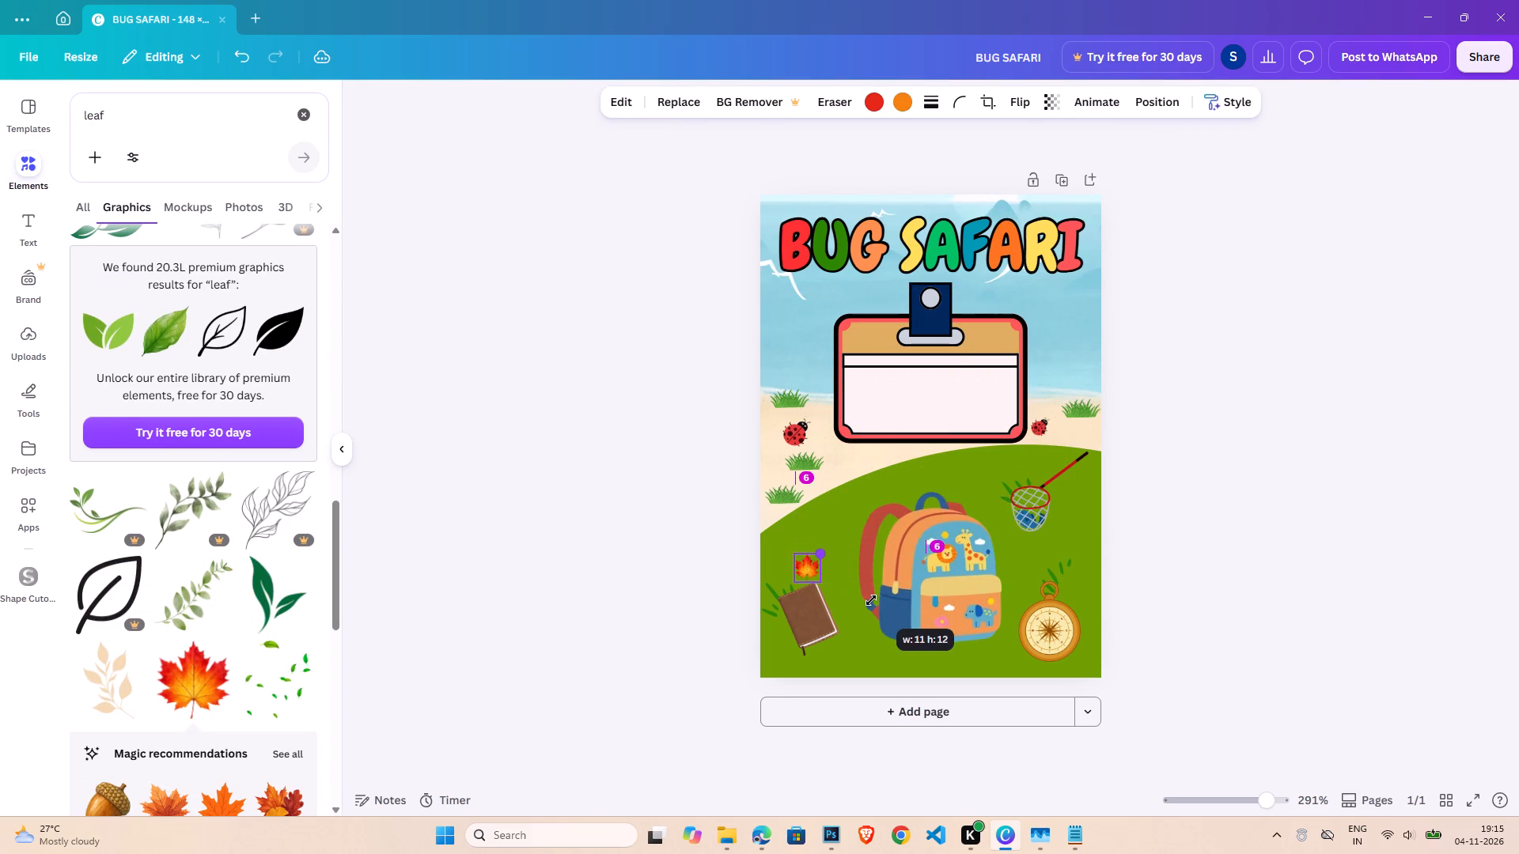
{"action": "left_click_drag", "start_coordinate": [871, 600], "coordinate": [869, 600]}
{"action": "left_click_drag", "start_coordinate": [823, 614], "coordinate": [866, 507]}
{"action": "left_click", "coordinate": [1242, 531]}
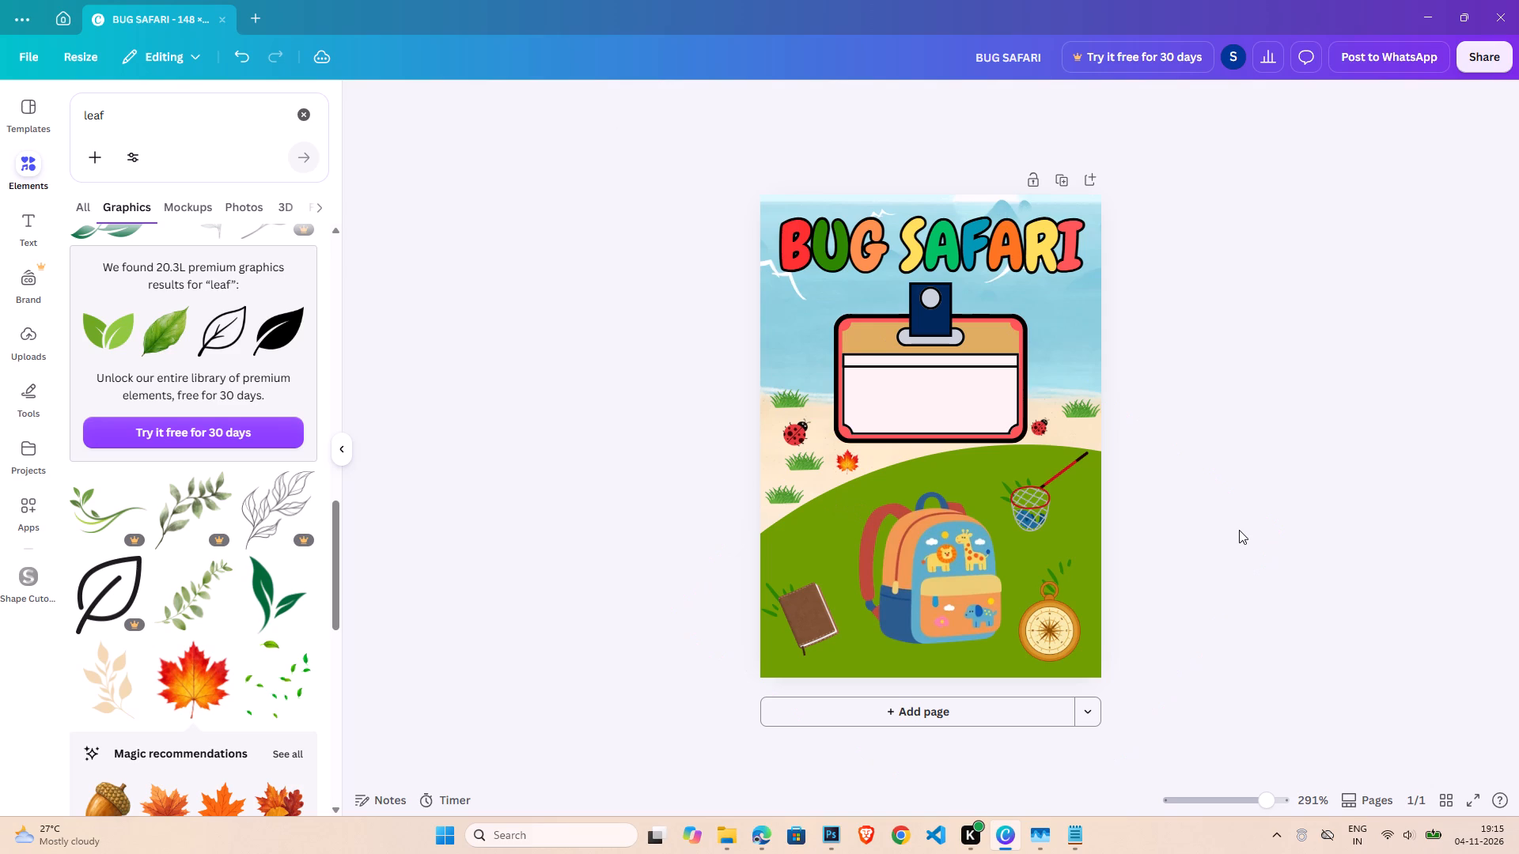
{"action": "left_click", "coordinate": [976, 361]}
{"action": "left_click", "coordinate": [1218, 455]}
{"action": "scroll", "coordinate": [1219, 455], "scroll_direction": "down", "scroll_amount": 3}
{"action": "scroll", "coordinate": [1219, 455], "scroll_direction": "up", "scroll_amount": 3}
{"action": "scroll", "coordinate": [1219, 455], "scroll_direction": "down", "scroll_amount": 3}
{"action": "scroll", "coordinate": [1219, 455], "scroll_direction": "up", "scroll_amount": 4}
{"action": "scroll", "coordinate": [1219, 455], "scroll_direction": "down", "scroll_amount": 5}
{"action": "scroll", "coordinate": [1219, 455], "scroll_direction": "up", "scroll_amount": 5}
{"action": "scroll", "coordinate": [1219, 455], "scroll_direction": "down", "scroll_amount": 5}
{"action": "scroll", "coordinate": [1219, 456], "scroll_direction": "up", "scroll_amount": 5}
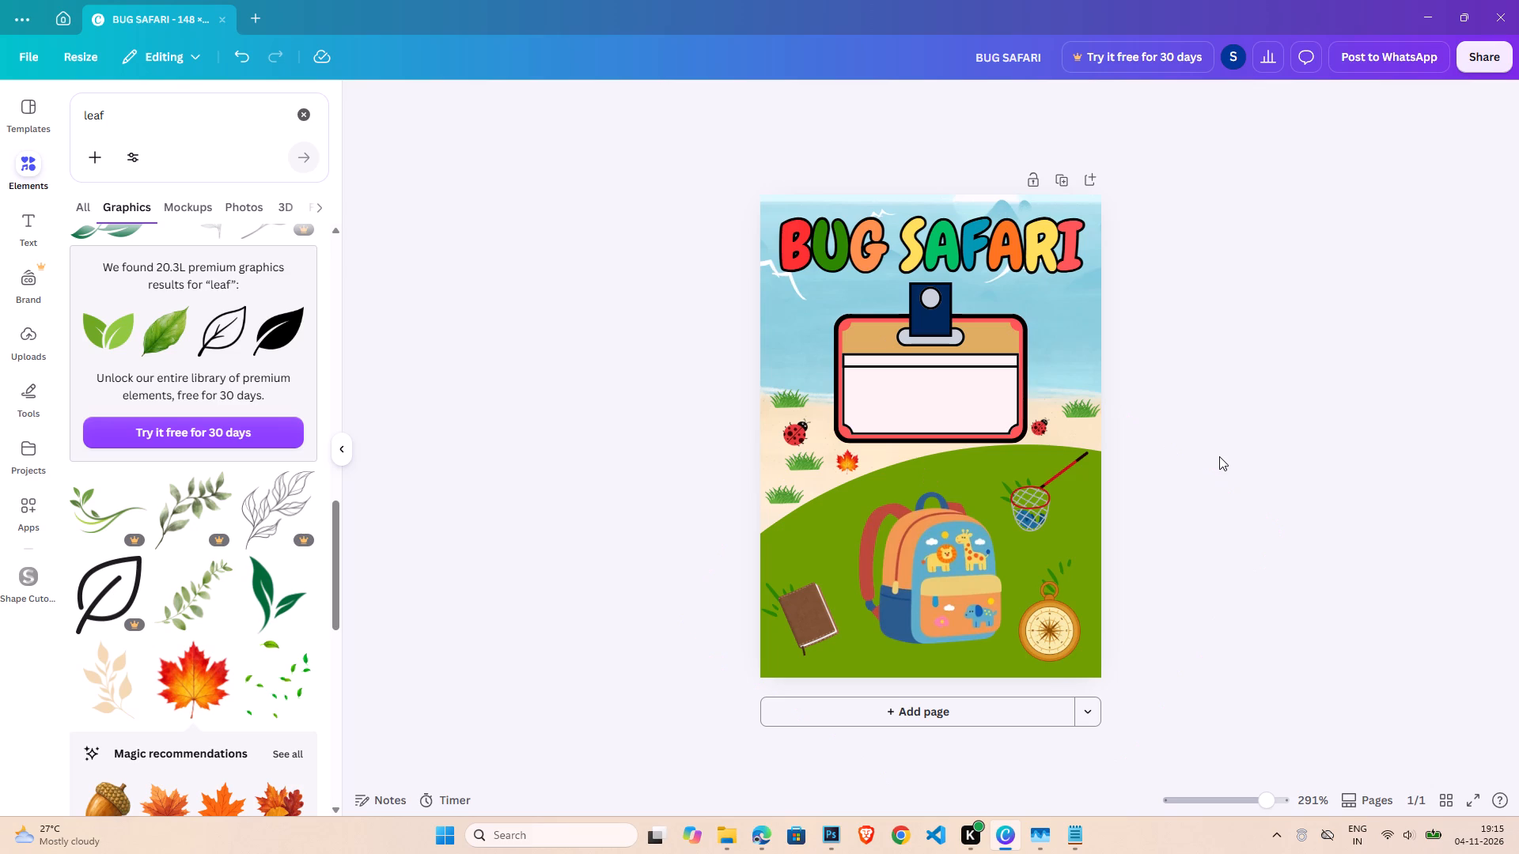